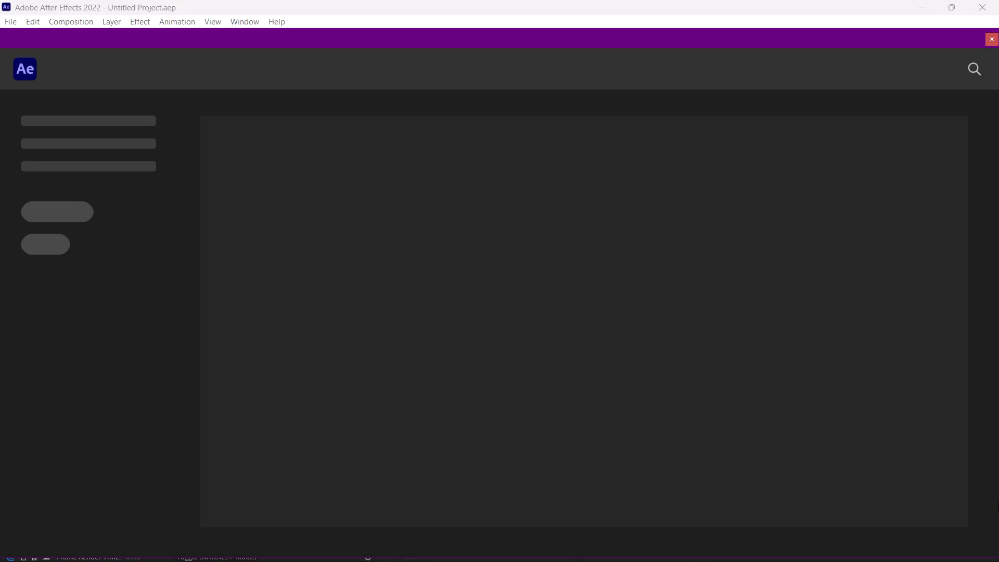
# Open the recent project obesity mographs.
pyautogui.click(469, 1)
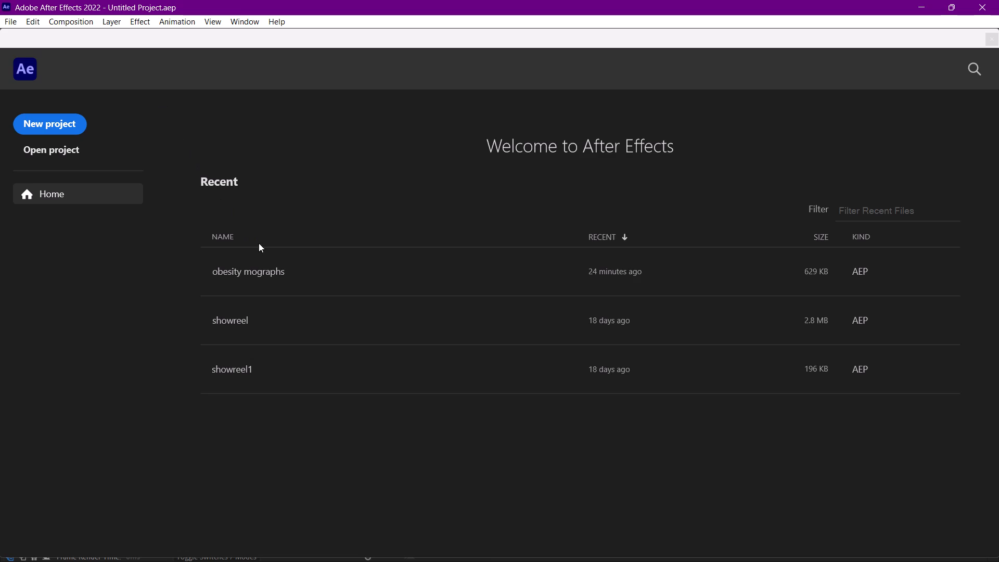
pyautogui.click(252, 265)
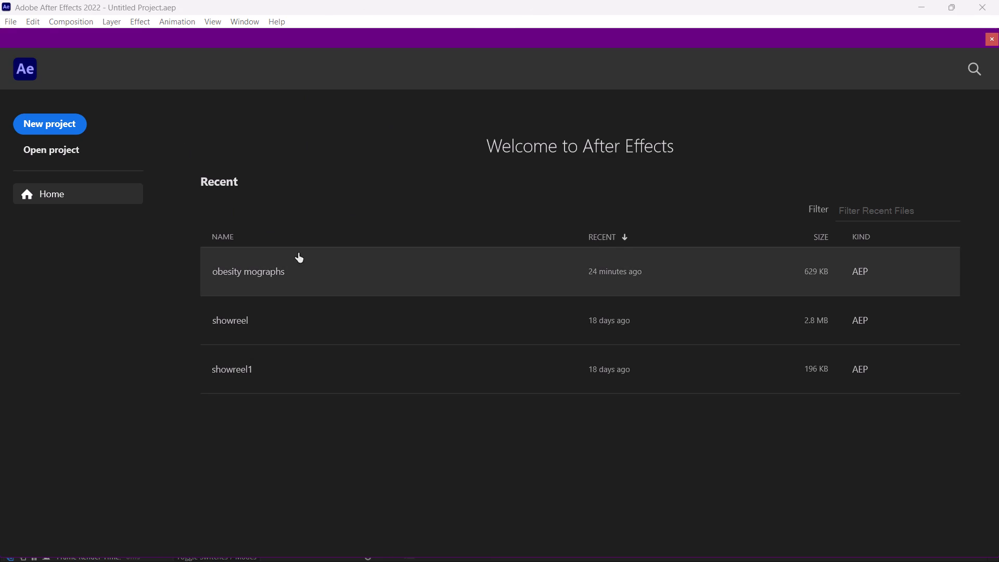
pyautogui.click(266, 270)
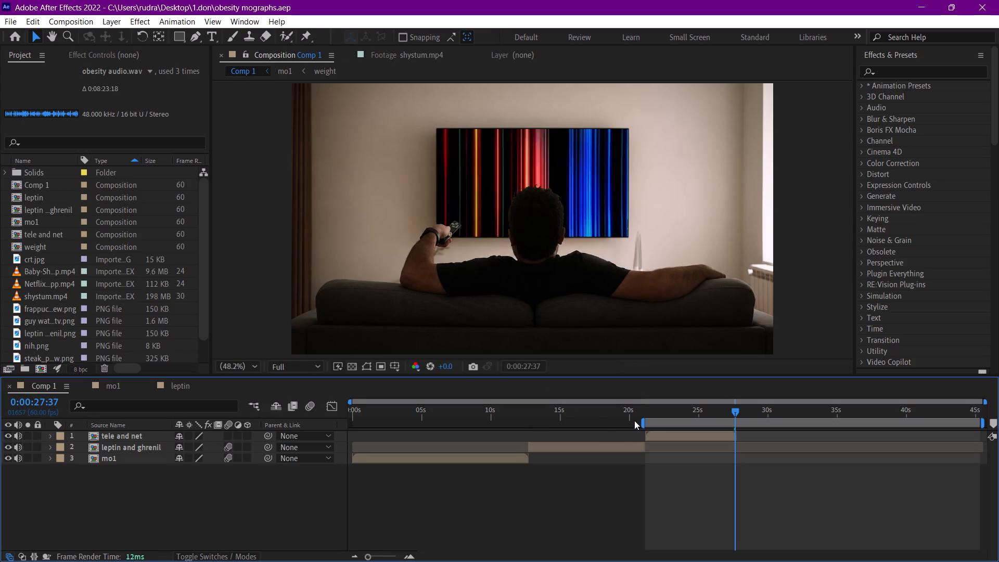
# Shift Comp 1's work area to the start of the timeline and preview the composition from 0:00:00:00.
pyautogui.moveTo(649, 426); pyautogui.dragTo(264, 406)
pyautogui.moveTo(419, 430); pyautogui.dragTo(396, 427)
pyautogui.moveTo(377, 408); pyautogui.dragTo(341, 405)
pyautogui.press('space')
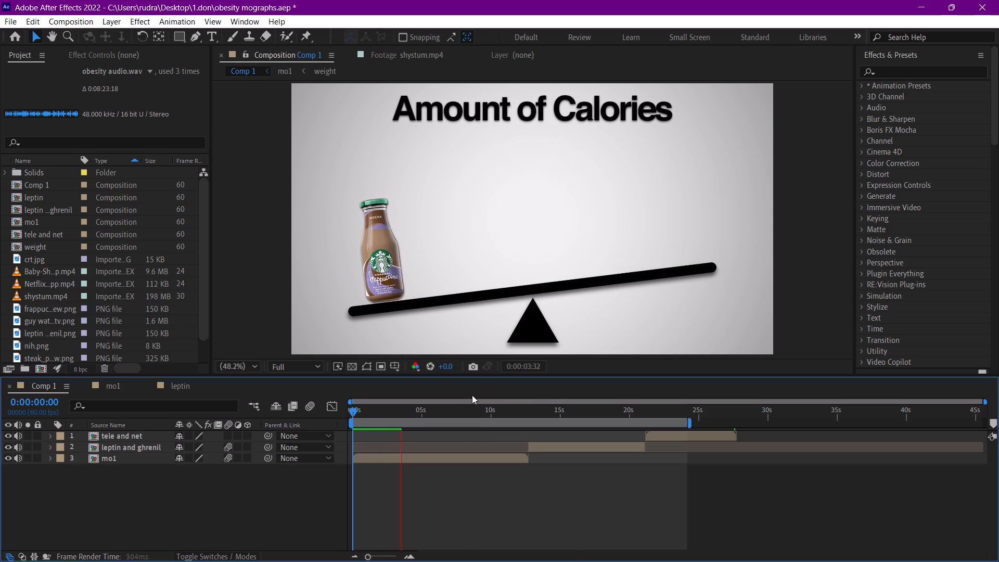
# Set the preview resolution to Half and replay Comp 1 from the beginning.
pyautogui.click(276, 367)
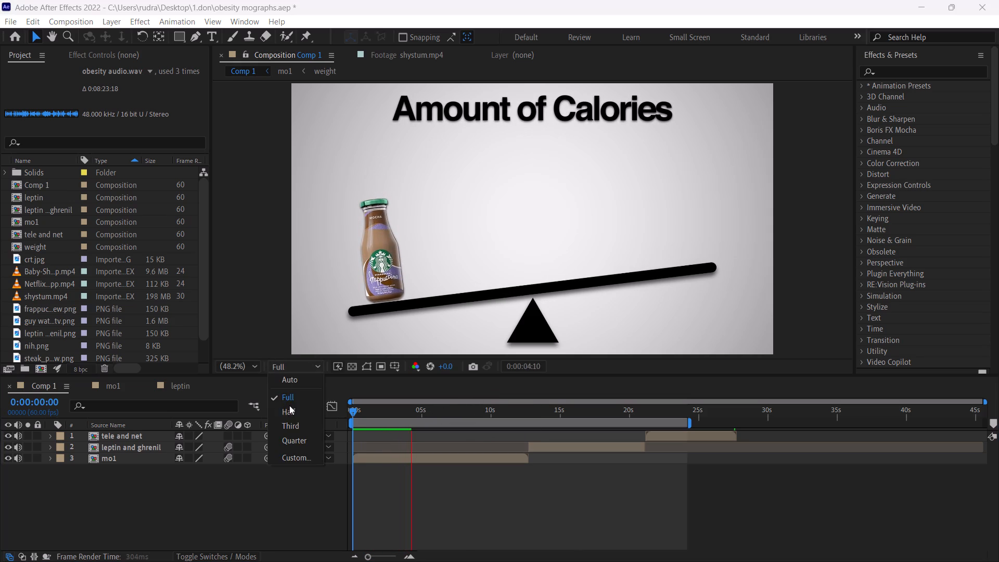
pyautogui.click(291, 408)
pyautogui.moveTo(373, 410); pyautogui.dragTo(304, 410)
pyautogui.press('space')
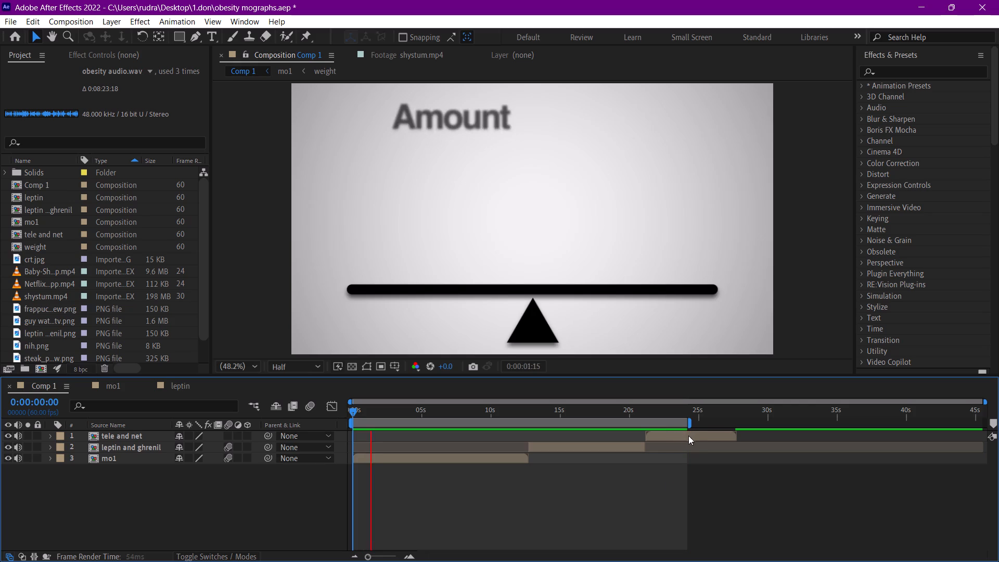
# Open the tele and net composition and shift the Baby Shark video layer slightly earlier.
pyautogui.doubleClick(669, 435)
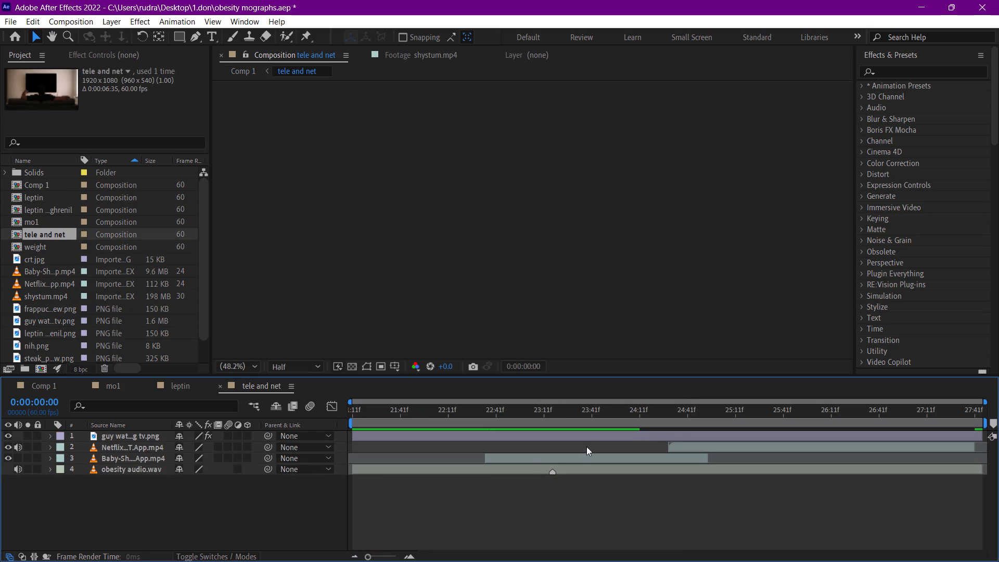
pyautogui.moveTo(524, 458); pyautogui.dragTo(498, 458)
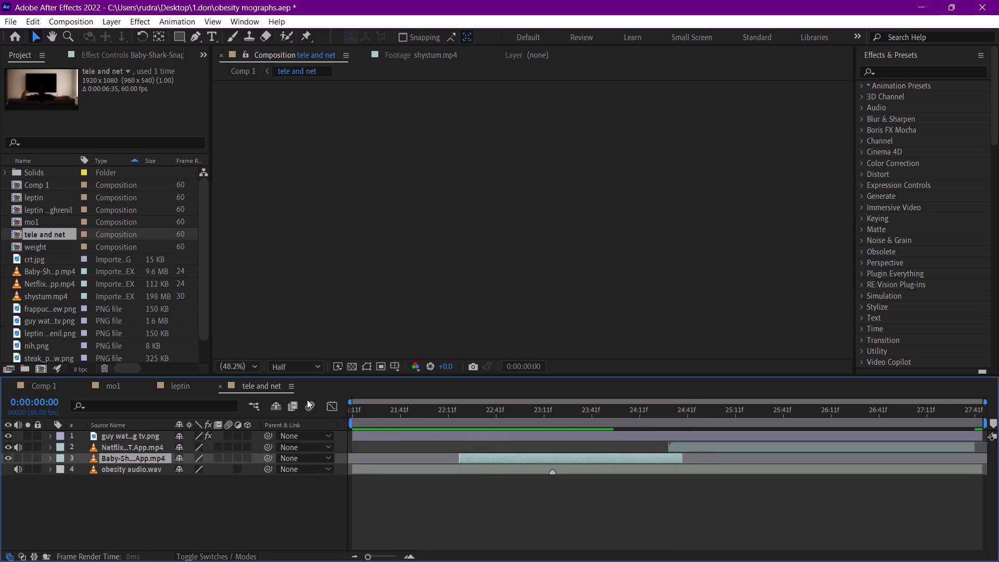
# Return to Comp 1 and preview it with the current time near the start of the tele and net layer.
pyautogui.click(43, 385)
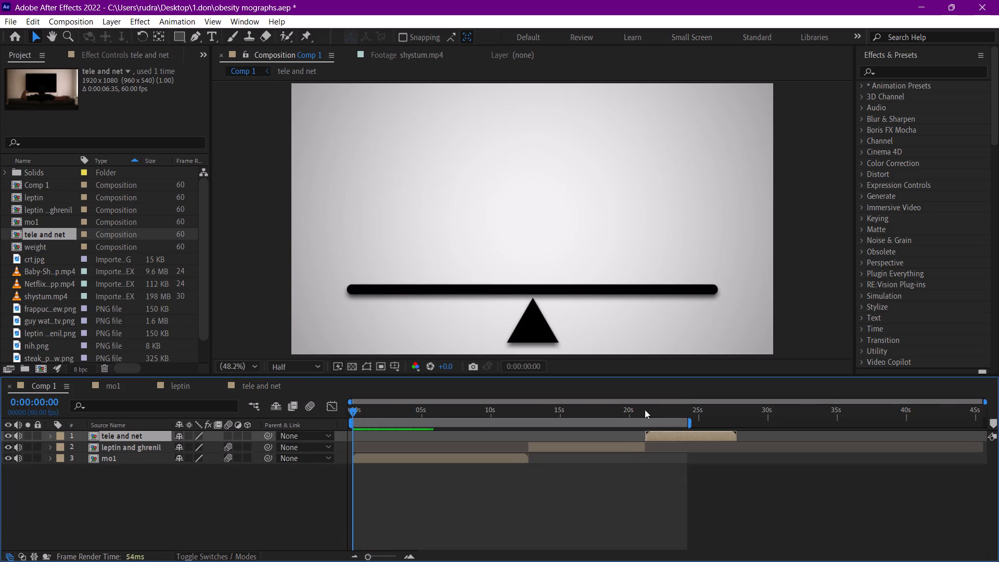
pyautogui.click(647, 421)
pyautogui.click(654, 408)
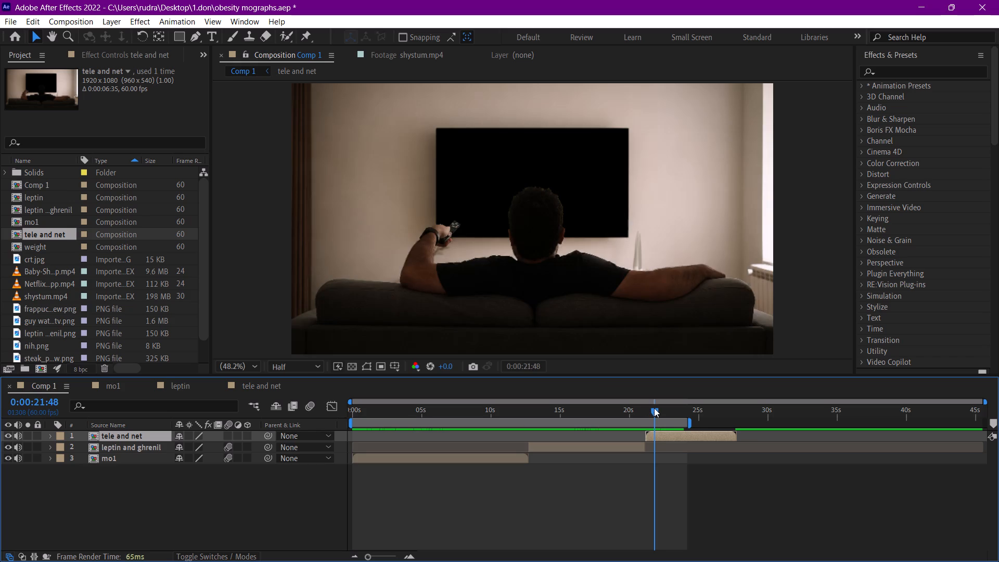
pyautogui.press('space')
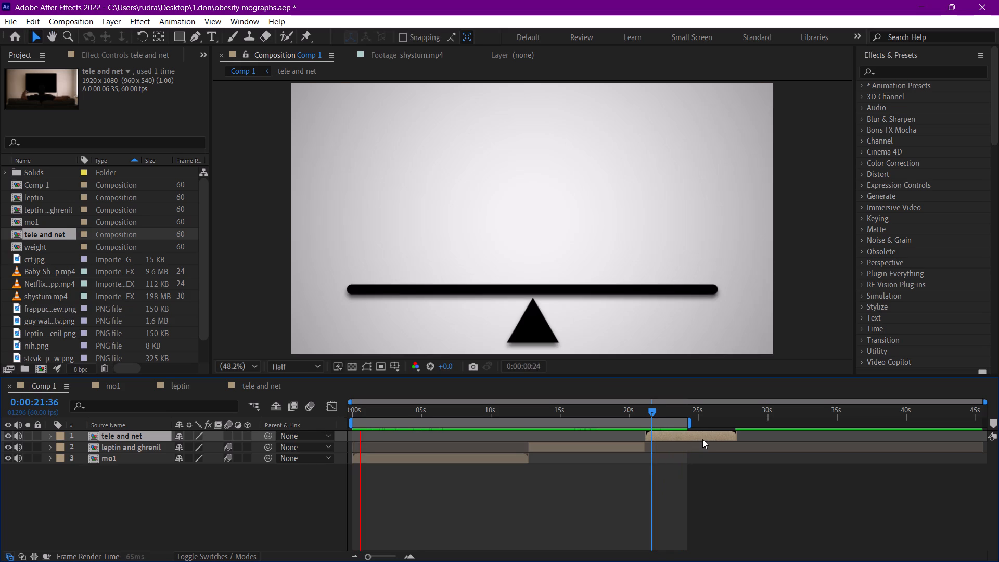
pyautogui.press('space')
# Shift the work area so it begins at the tele and net layer, and preview that section.
pyautogui.moveTo(662, 423); pyautogui.dragTo(786, 417)
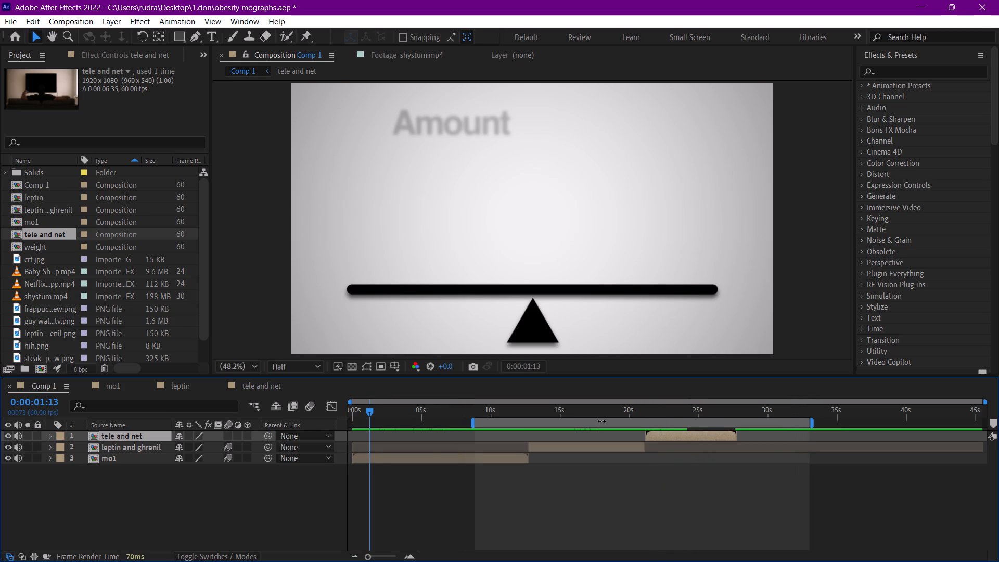
pyautogui.moveTo(519, 420); pyautogui.dragTo(809, 417)
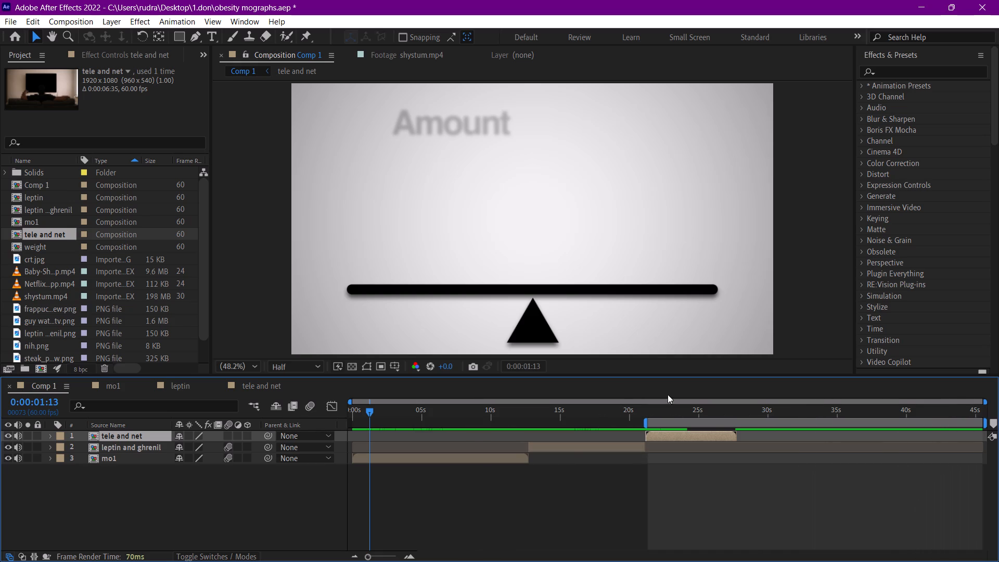
pyautogui.click(649, 414)
pyautogui.press('space')
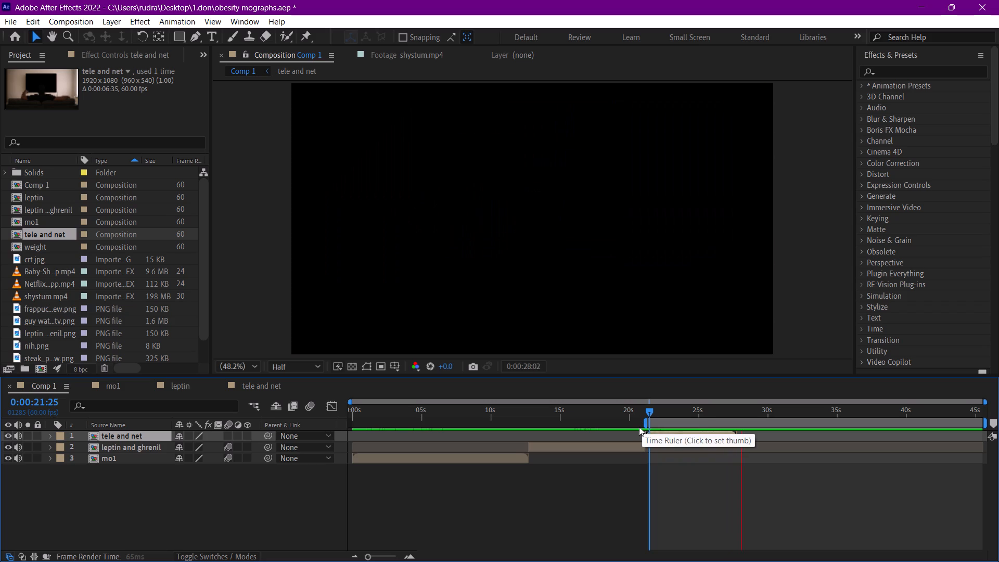
pyautogui.press('space')
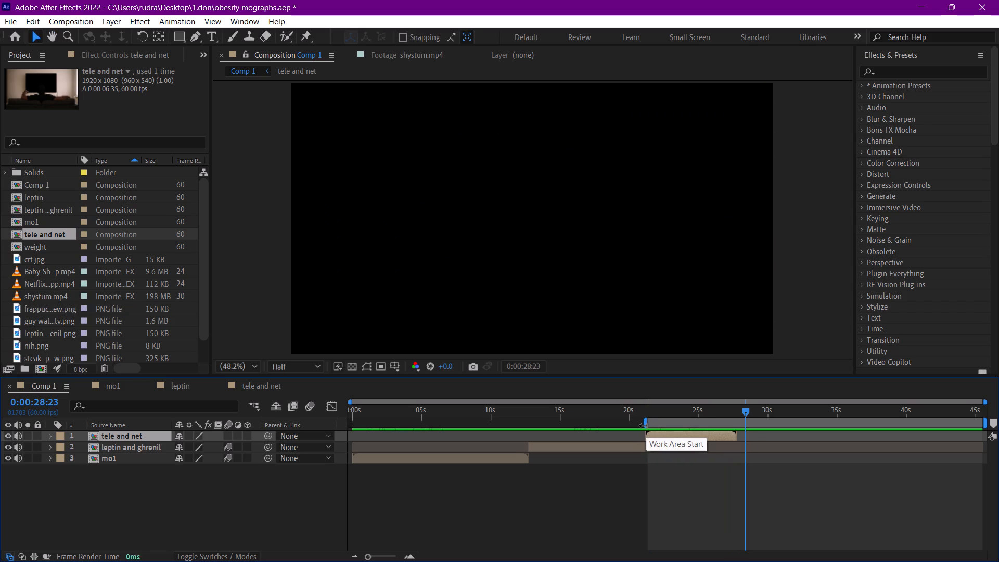
# Move the work area's start to the end of the tele and net layer.
pyautogui.moveTo(646, 426); pyautogui.dragTo(735, 422)
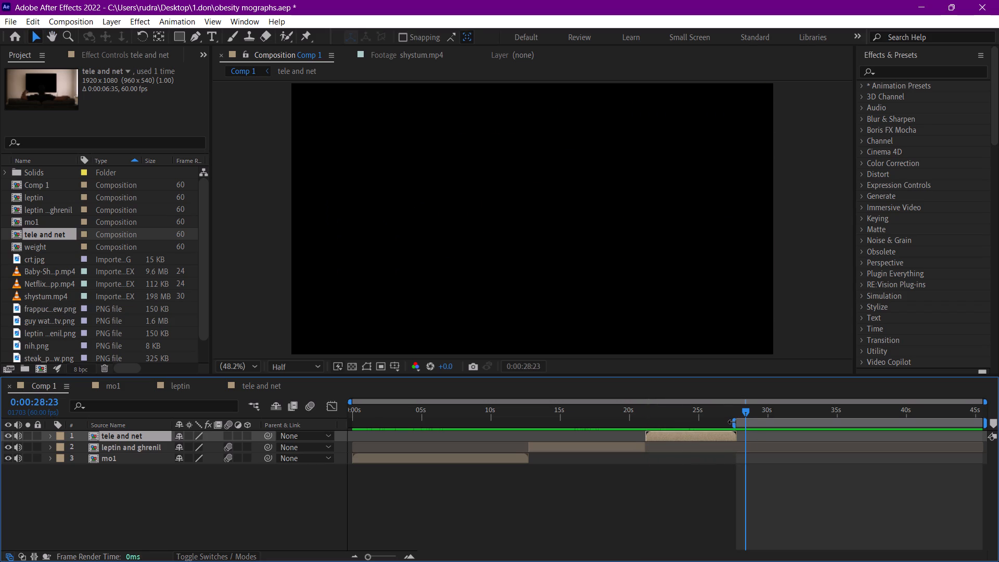
pyautogui.moveTo(735, 422); pyautogui.dragTo(737, 422)
# Open the obesity audio.wav footage and move its current time to about 0:04:49:08.
pyautogui.scroll(-4, 79, 317)
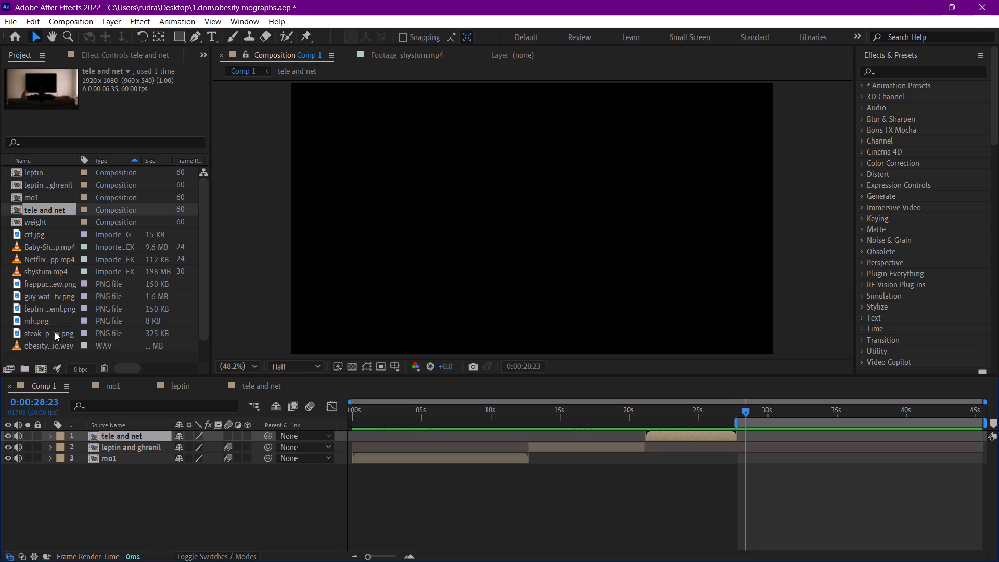
pyautogui.doubleClick(55, 344)
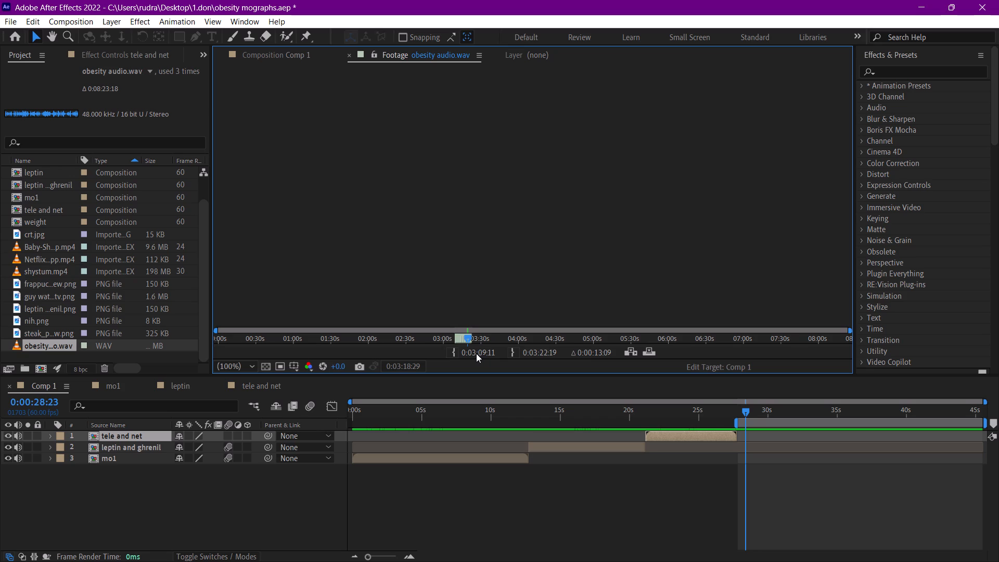
pyautogui.moveTo(526, 340); pyautogui.dragTo(587, 339)
pyautogui.moveTo(587, 339); pyautogui.dragTo(583, 339)
pyautogui.moveTo(583, 339); pyautogui.dragTo(580, 339)
# Extend the audio's trimmed range to 0:00:15:11 and shift it to run from 0:04:50:25 to 0:05:06:05.
pyautogui.click(452, 350)
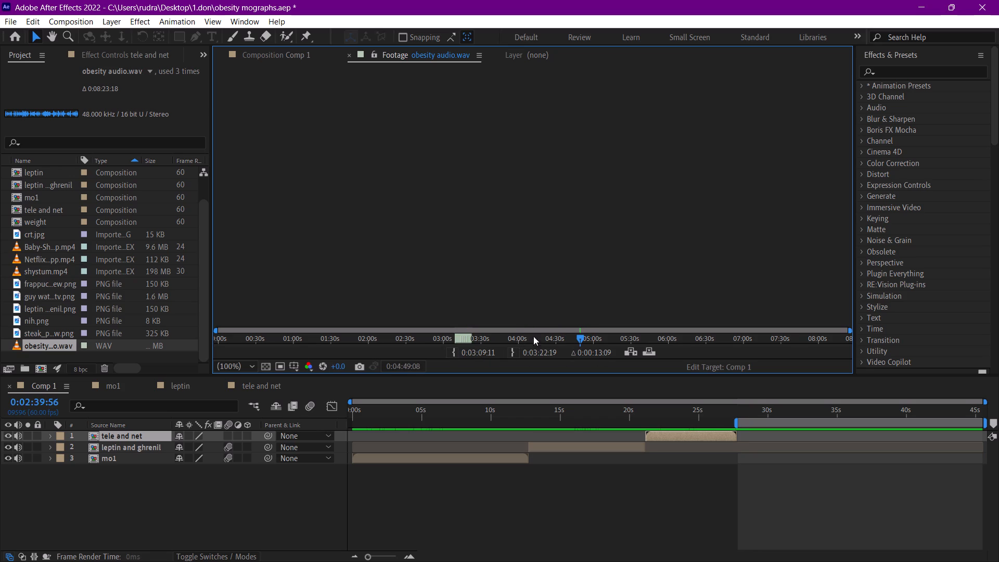
pyautogui.moveTo(471, 338); pyautogui.dragTo(452, 338)
pyautogui.moveTo(466, 340); pyautogui.dragTo(593, 344)
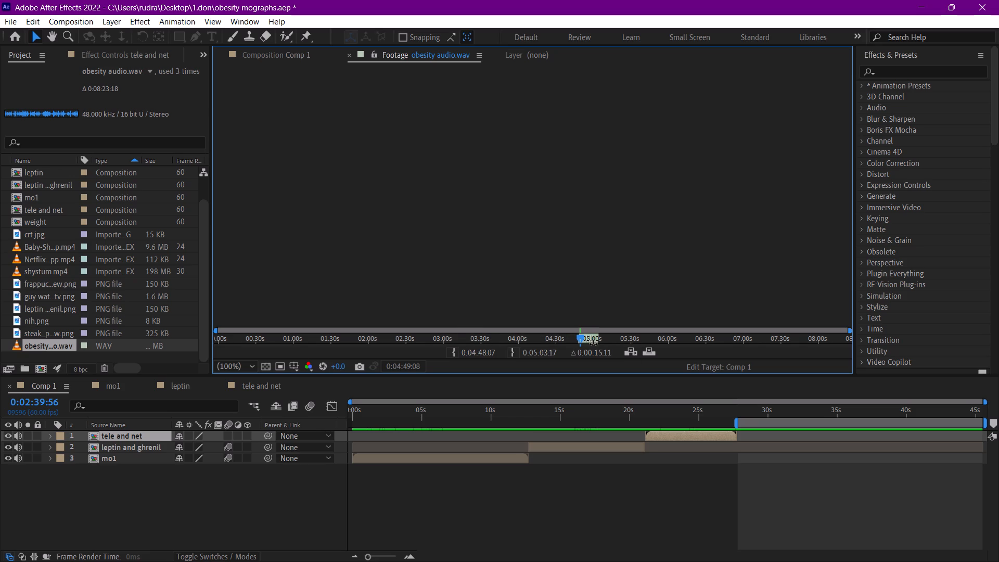
pyautogui.moveTo(593, 344); pyautogui.dragTo(596, 344)
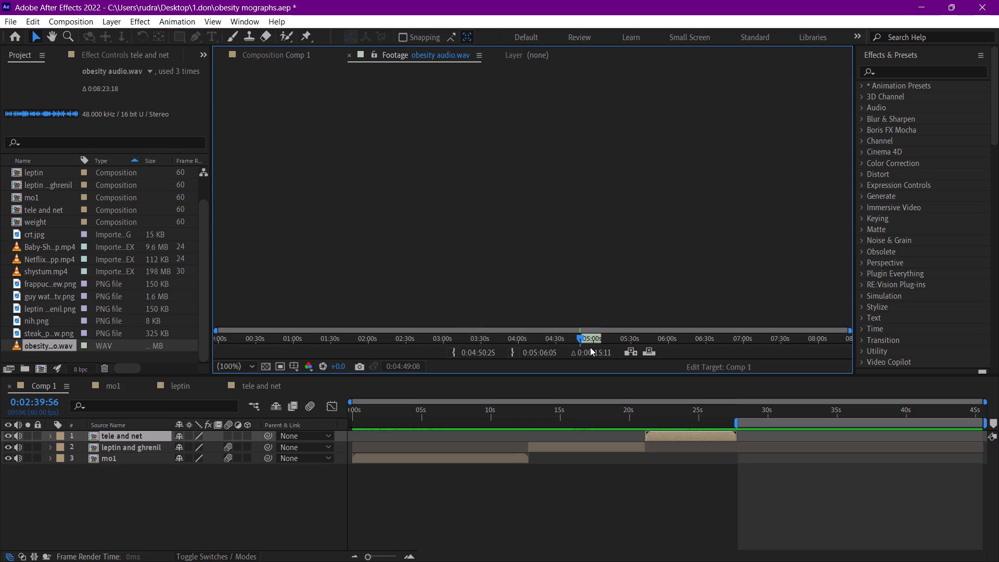
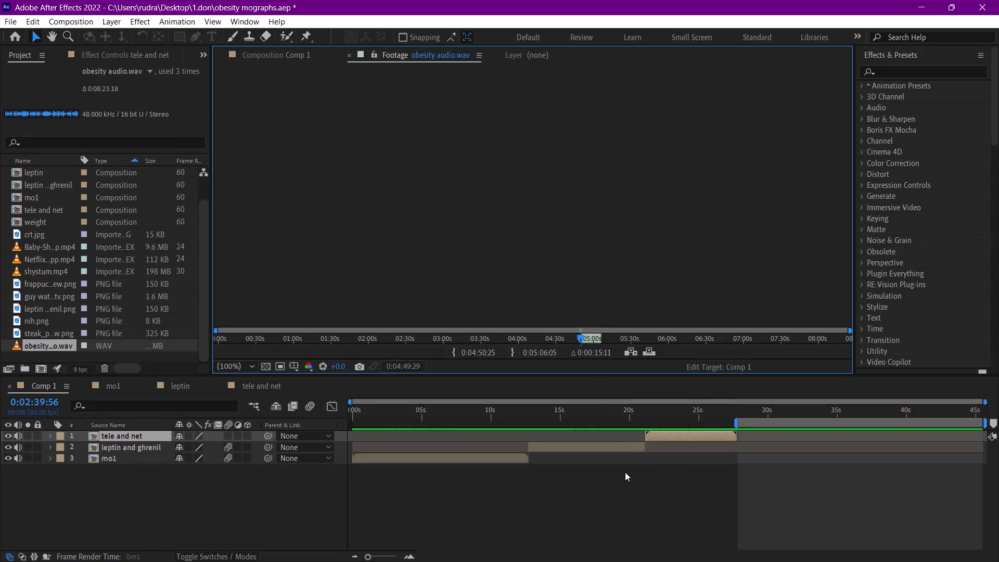
# Preview the trimmed obesity audio.wav range and add it to Comp 1 as the top layer.
pyautogui.hscroll(-1, 370, 519)
pyautogui.hscroll(-1, 449, 477)
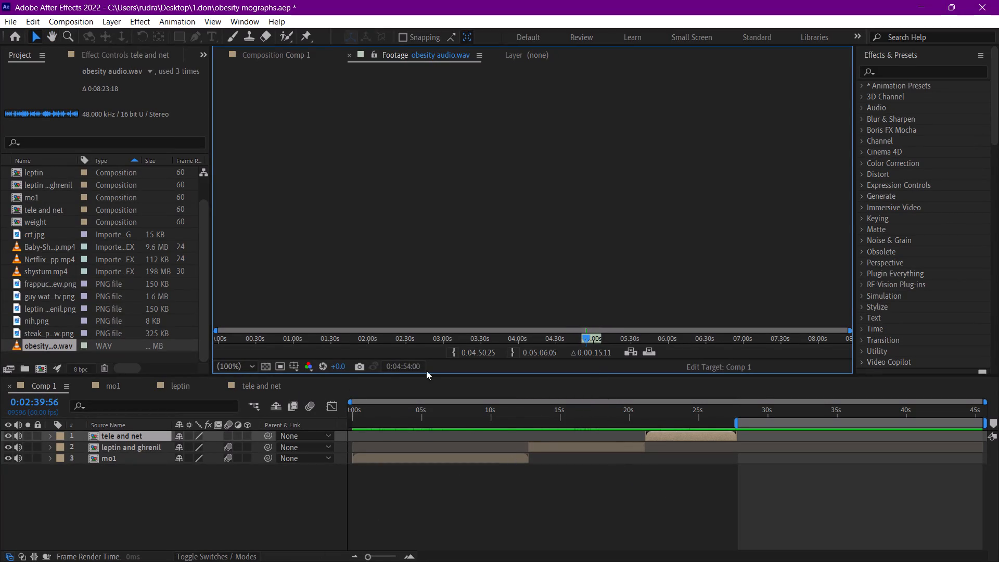
pyautogui.press('space')
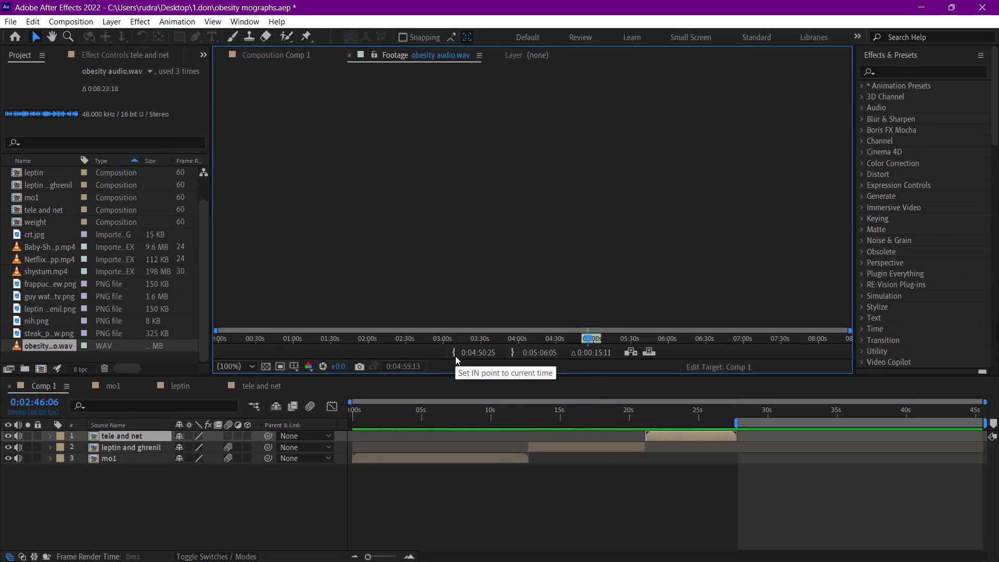
pyautogui.moveTo(48, 344); pyautogui.dragTo(93, 450)
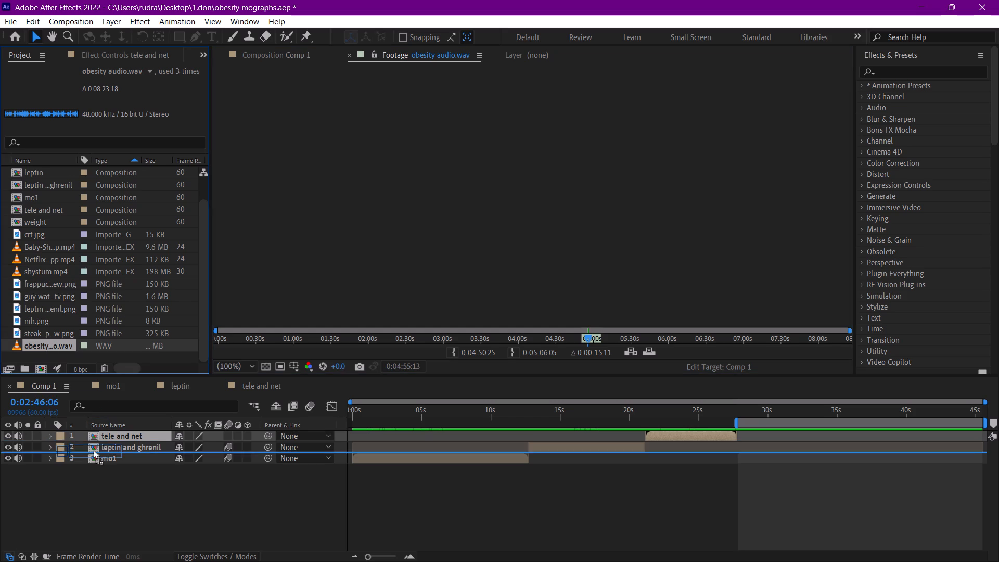
pyautogui.moveTo(93, 450); pyautogui.dragTo(106, 432)
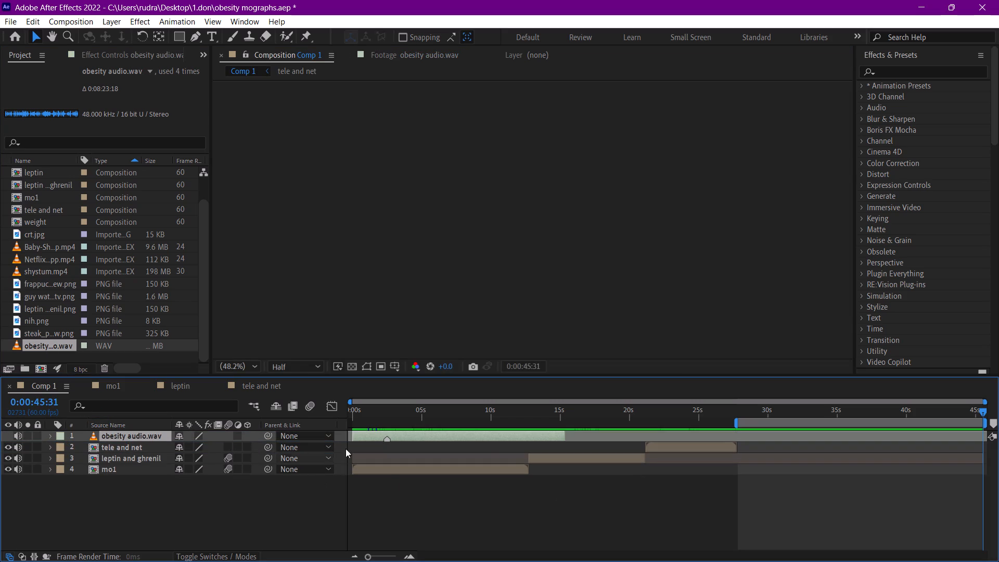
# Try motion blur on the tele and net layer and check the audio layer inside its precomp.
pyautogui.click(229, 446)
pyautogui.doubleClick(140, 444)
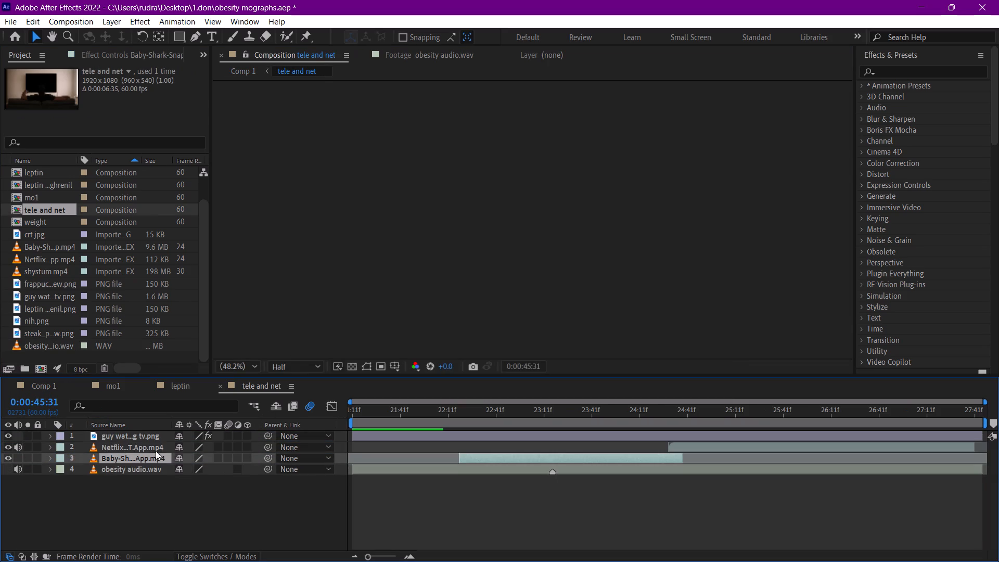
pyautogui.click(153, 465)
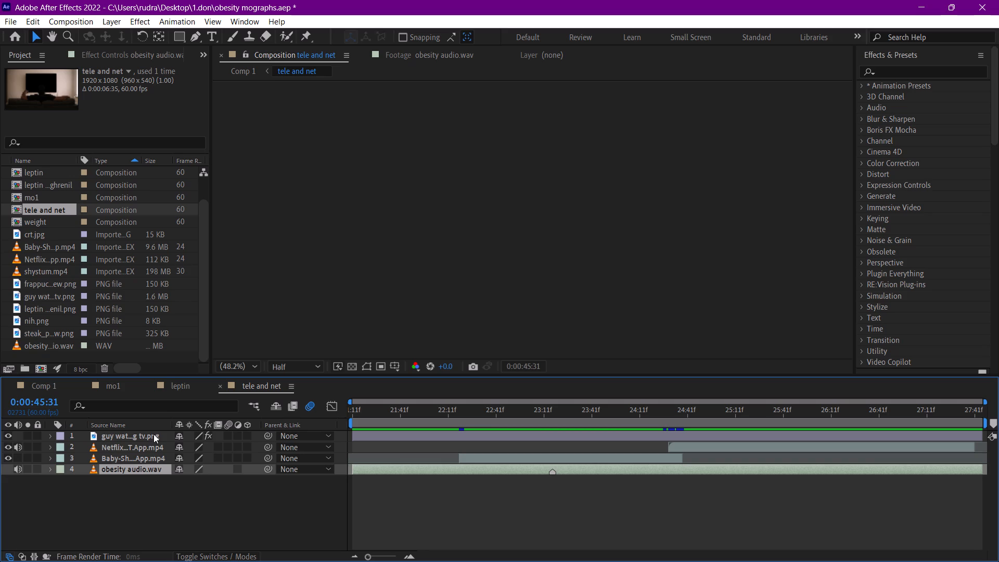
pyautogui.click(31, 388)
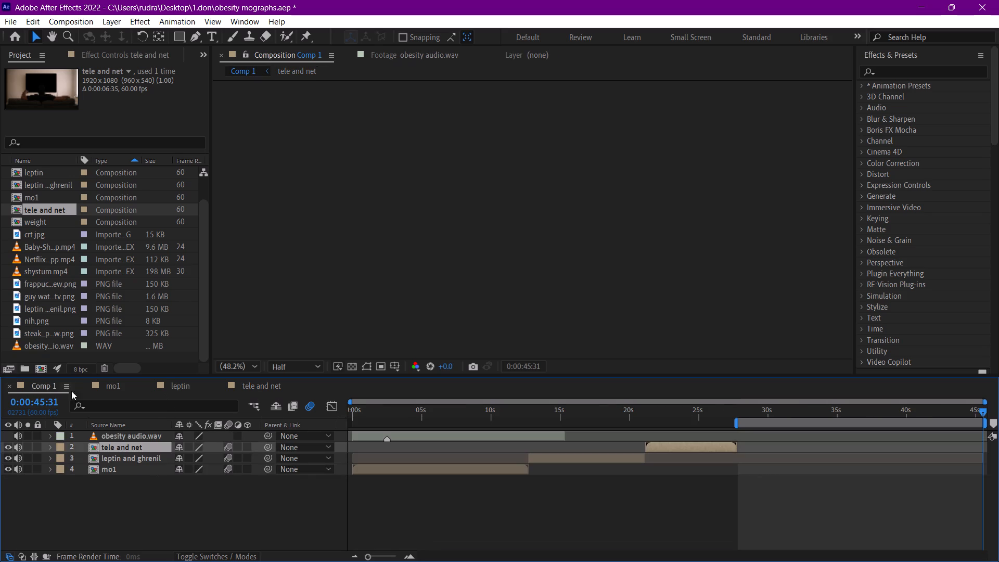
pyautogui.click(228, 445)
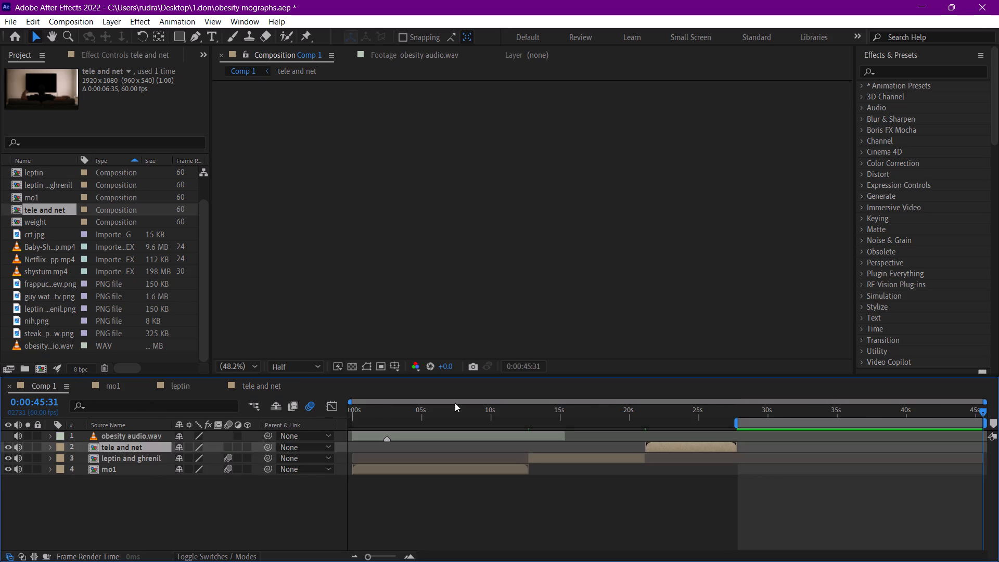
# Move the obesity audio.wav layer in Comp 1 to start just after the tele and net layer, and preview it.
pyautogui.click(740, 412)
pyautogui.press('space')
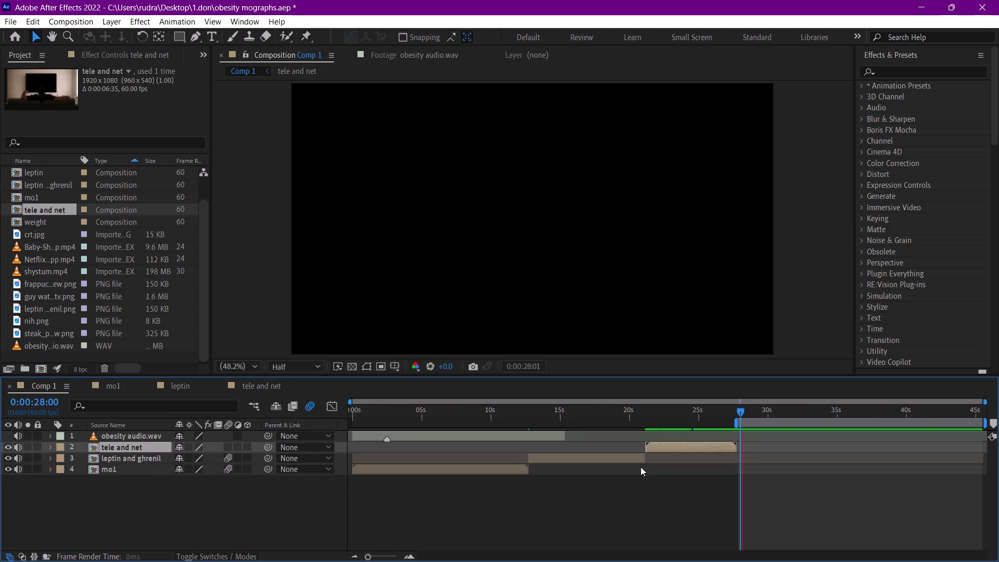
pyautogui.press('space')
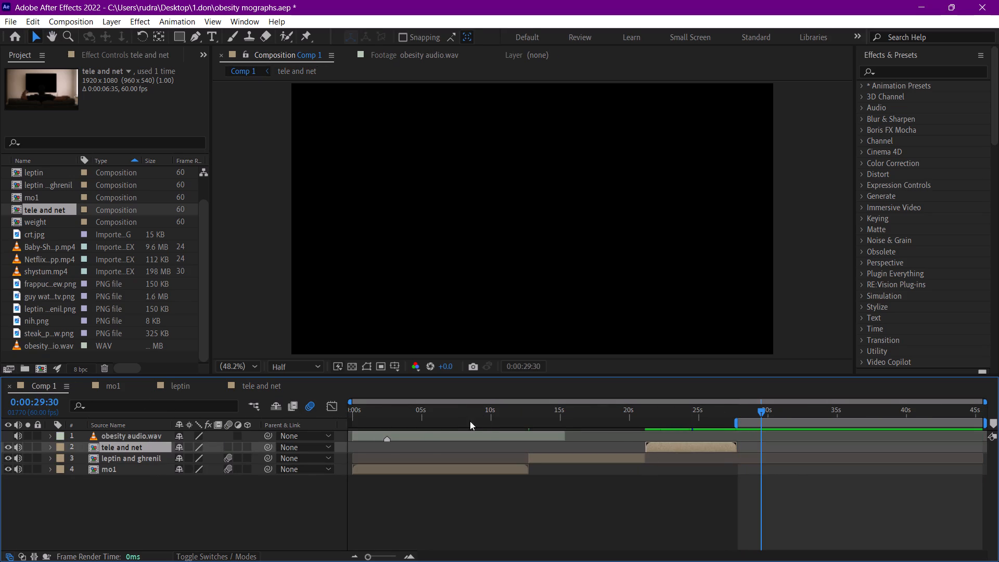
pyautogui.moveTo(457, 437); pyautogui.dragTo(850, 445)
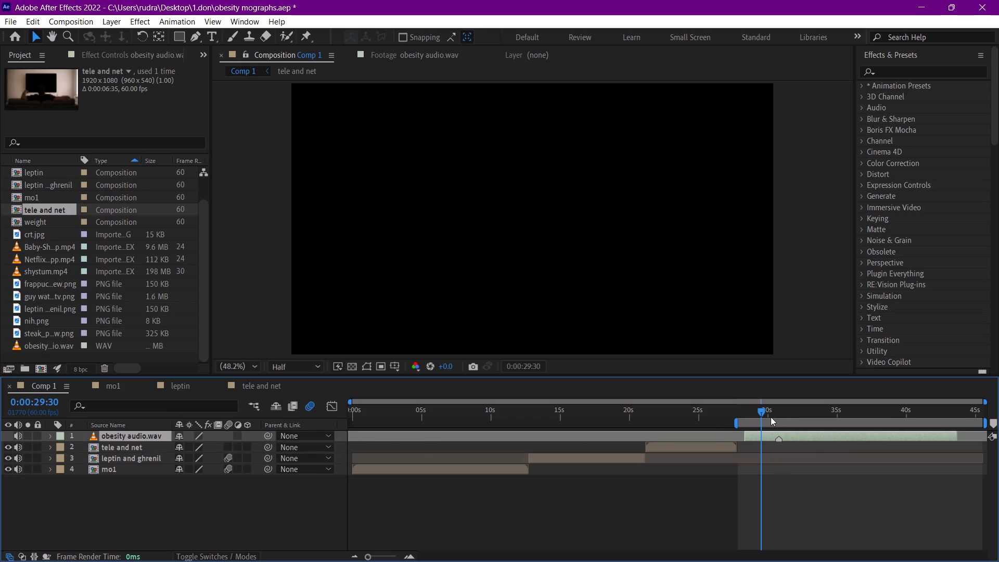
pyautogui.press('space')
pyautogui.press('space')
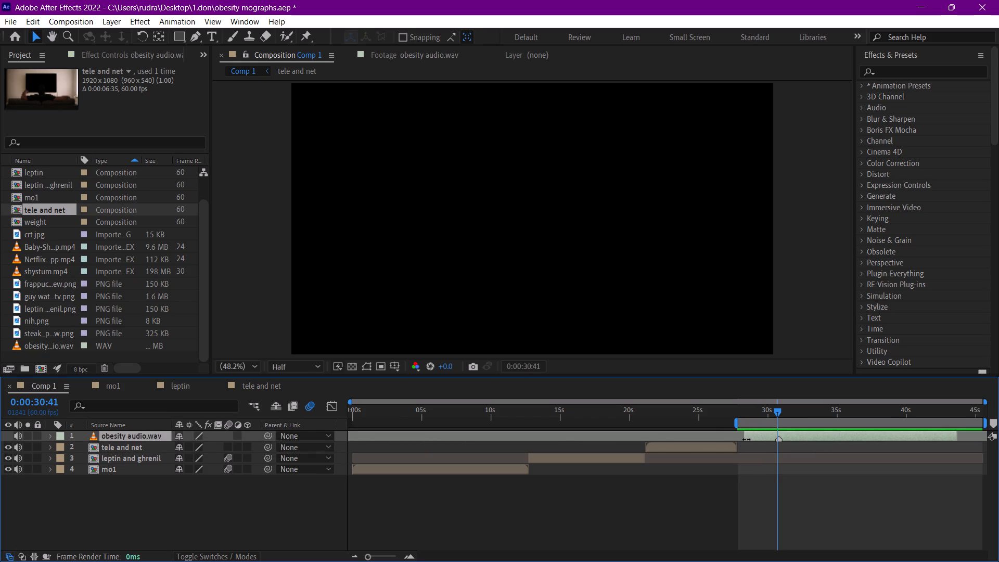
# Trim about 1.5 seconds off the start of the obesity audio.wav layer and preview the new opening.
pyautogui.moveTo(747, 439); pyautogui.dragTo(765, 439)
pyautogui.click(766, 413)
pyautogui.press('space')
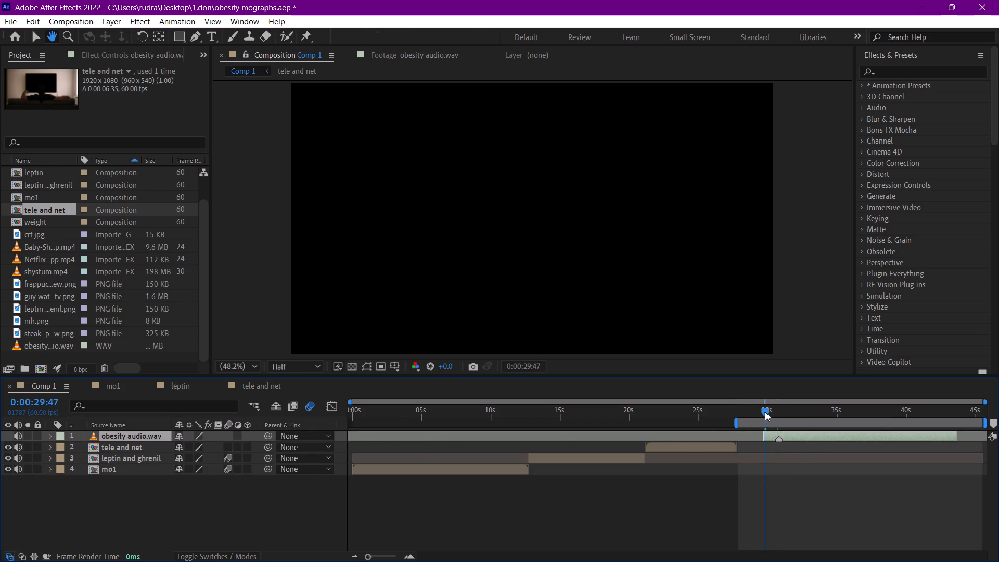
pyautogui.press('space')
pyautogui.click(780, 436)
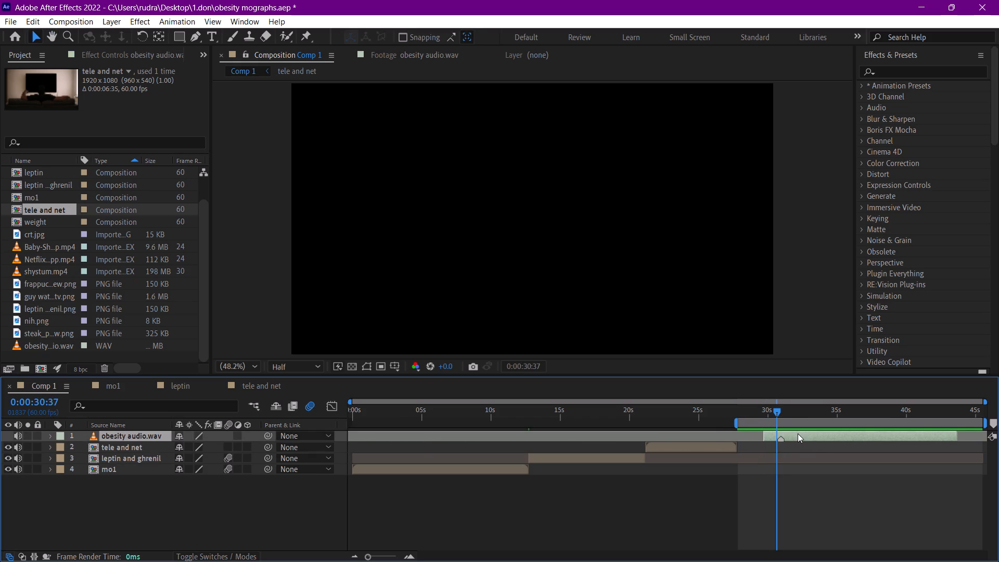
# Shift the trimmed audio layer earlier to start at about 0:00:28:00, right after tele and net, and check the playback.
pyautogui.moveTo(798, 433); pyautogui.dragTo(776, 432)
pyautogui.moveTo(749, 408); pyautogui.dragTo(742, 408)
pyautogui.press('space')
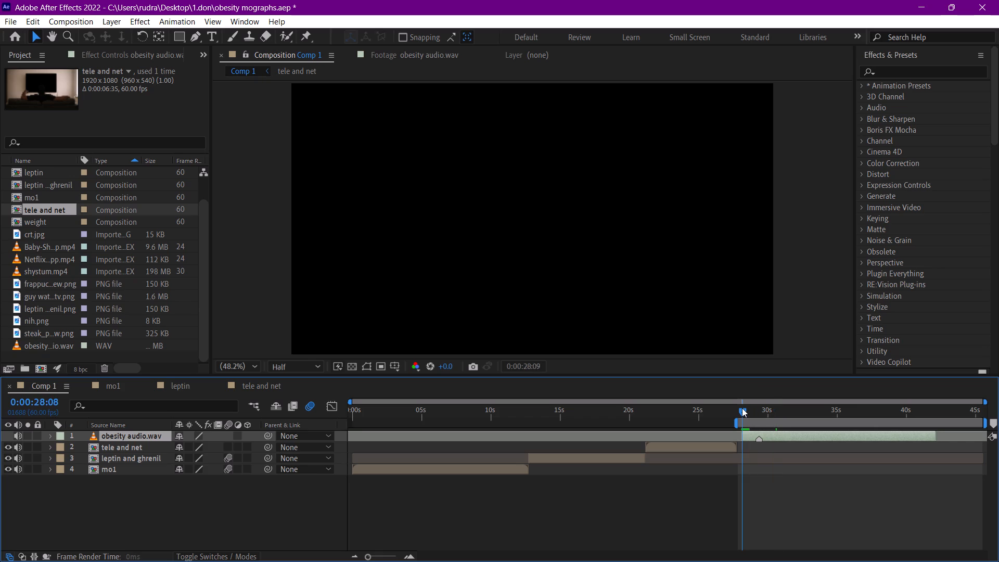
pyautogui.press('space')
pyautogui.click(779, 433)
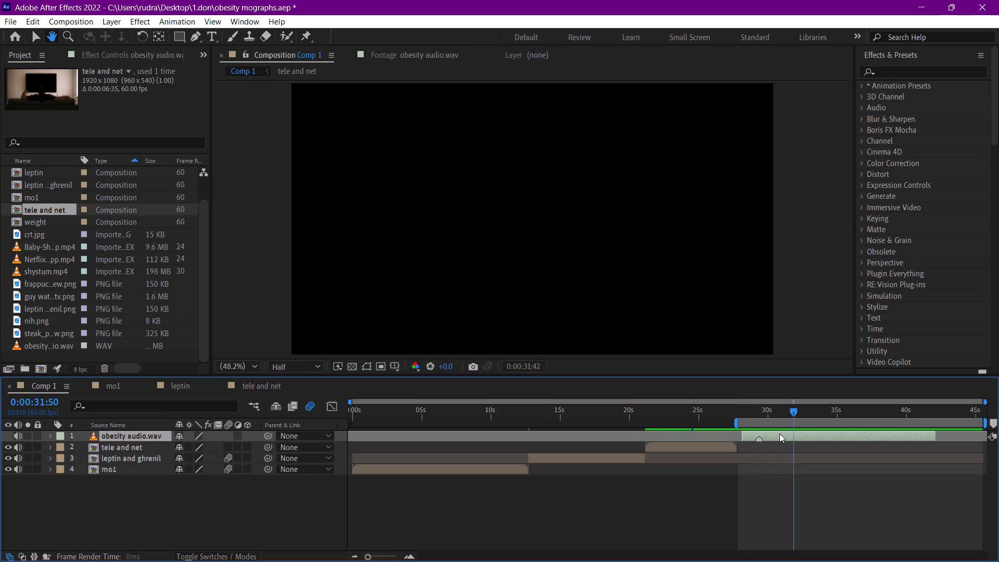
pyautogui.click(745, 433)
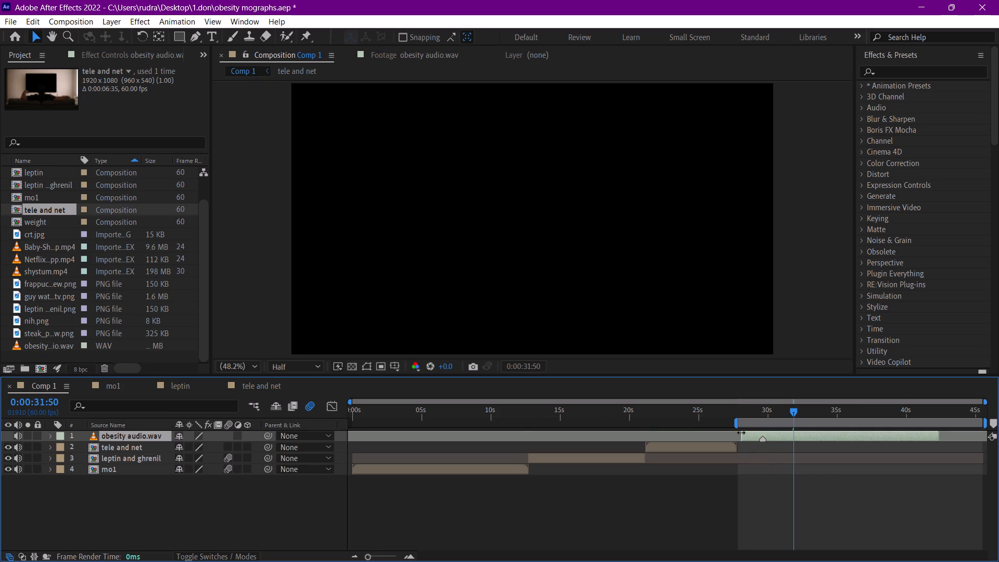
pyautogui.moveTo(745, 417); pyautogui.dragTo(740, 414)
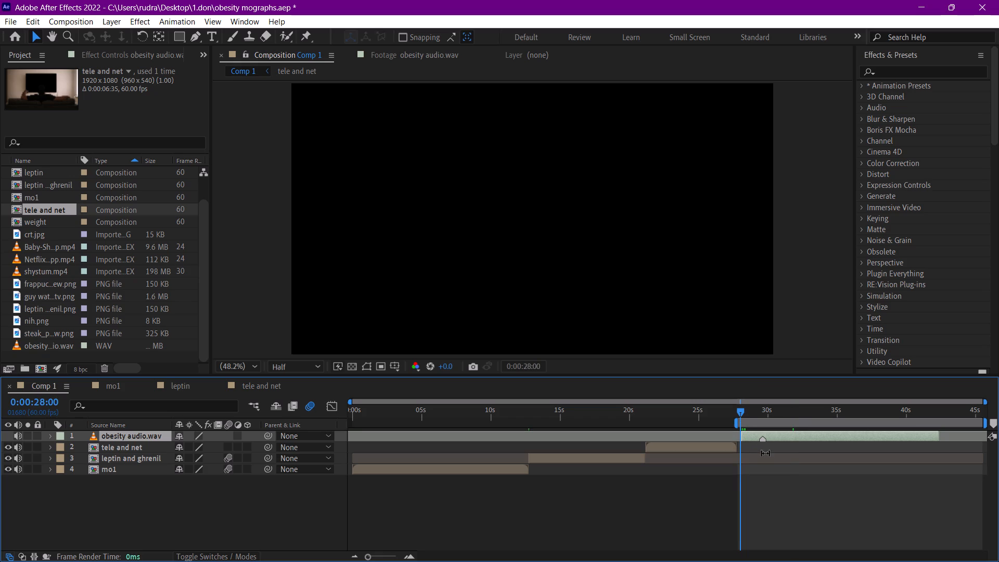
# Save the obesity mographs project.
pyautogui.hotkey('ctrl', 's')
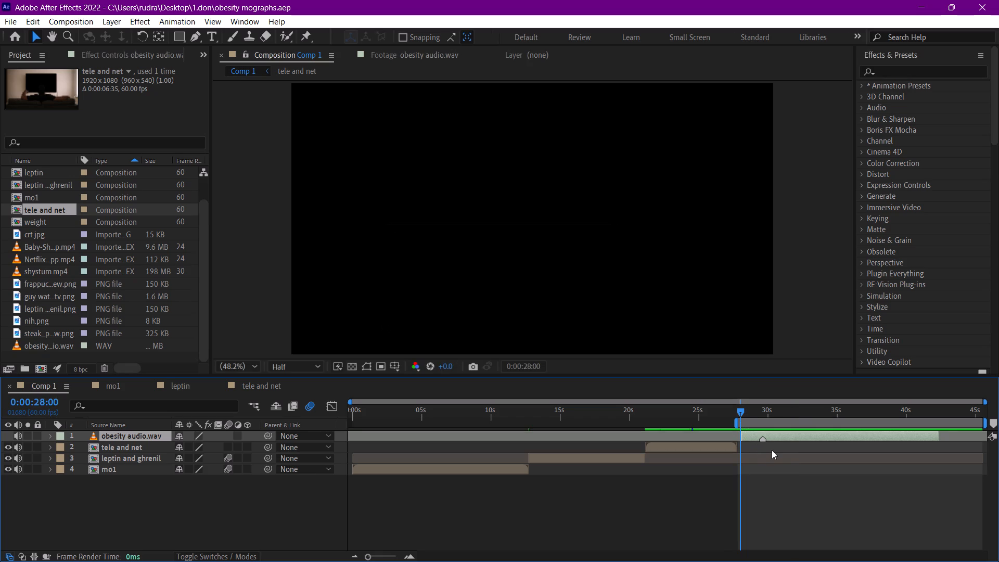
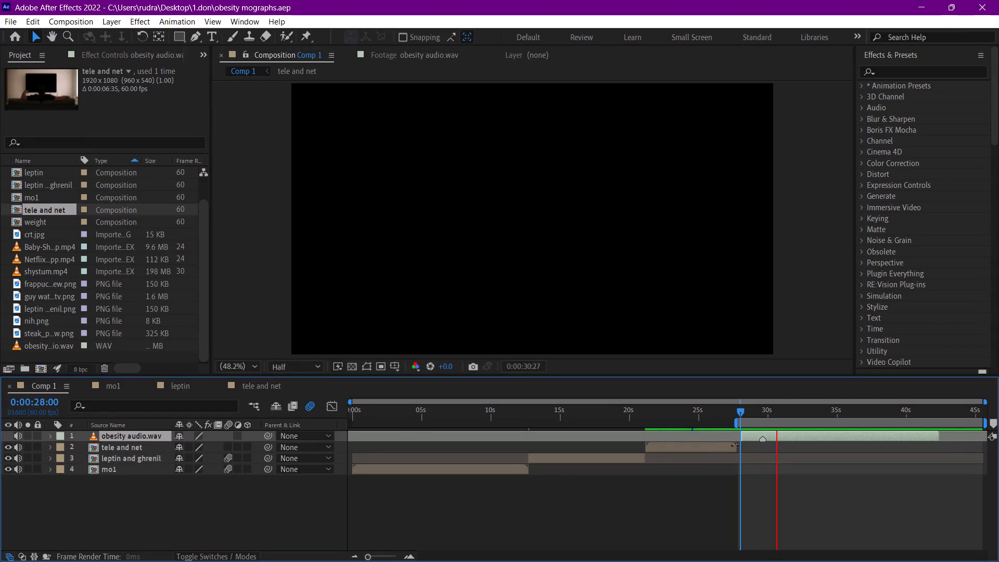
# Play back the obesity audio.wav section after tele and net several times, restarting from around 0:00:28:00, to review the voice-over.
pyautogui.press('space')
pyautogui.press('space')
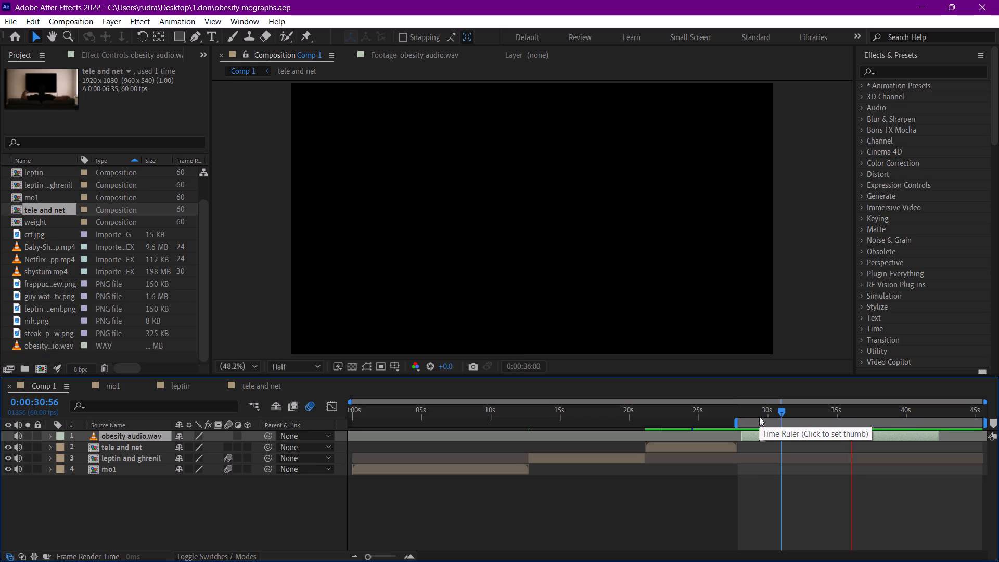
pyautogui.press('space')
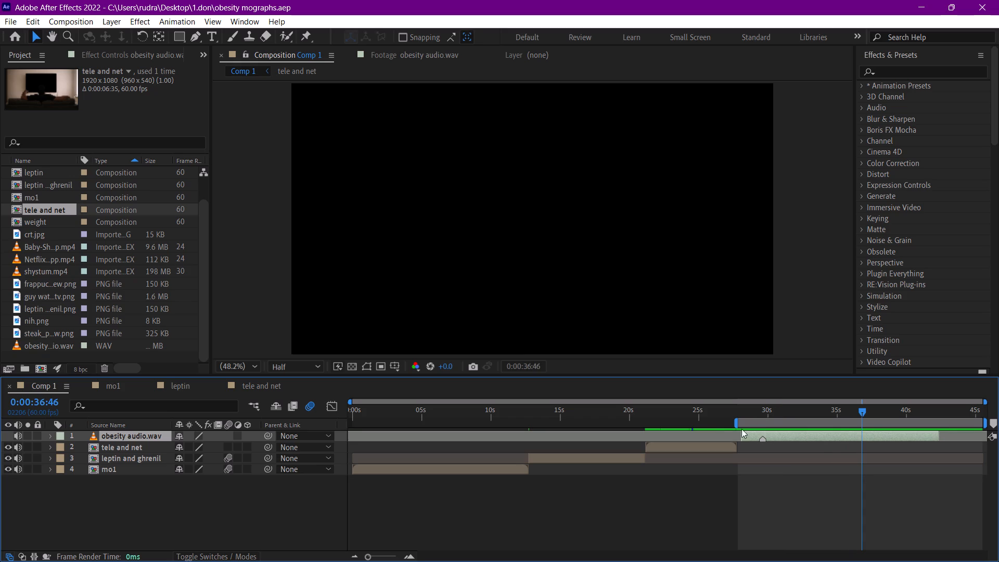
pyautogui.moveTo(761, 417); pyautogui.dragTo(744, 414)
pyautogui.press('space')
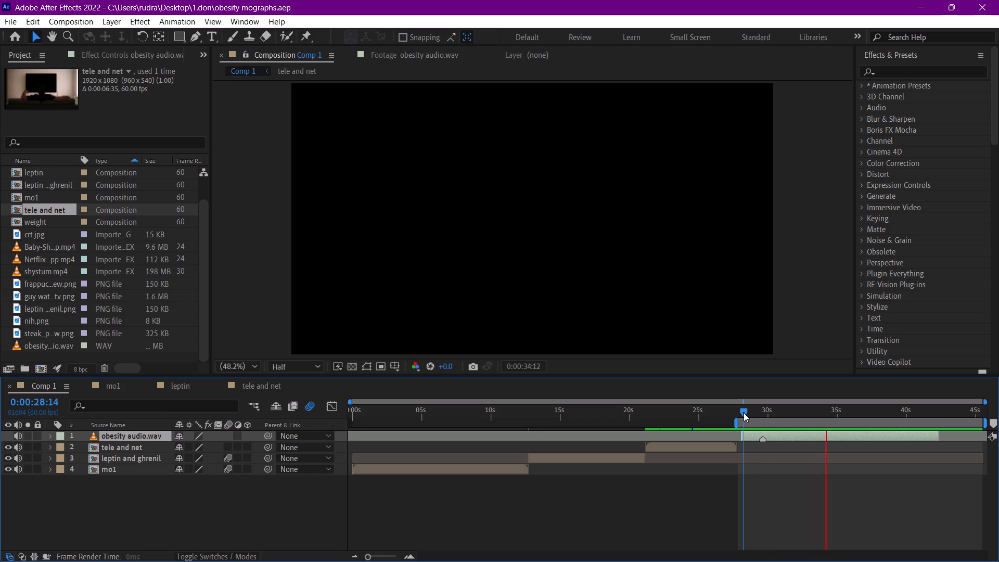
pyautogui.press('space')
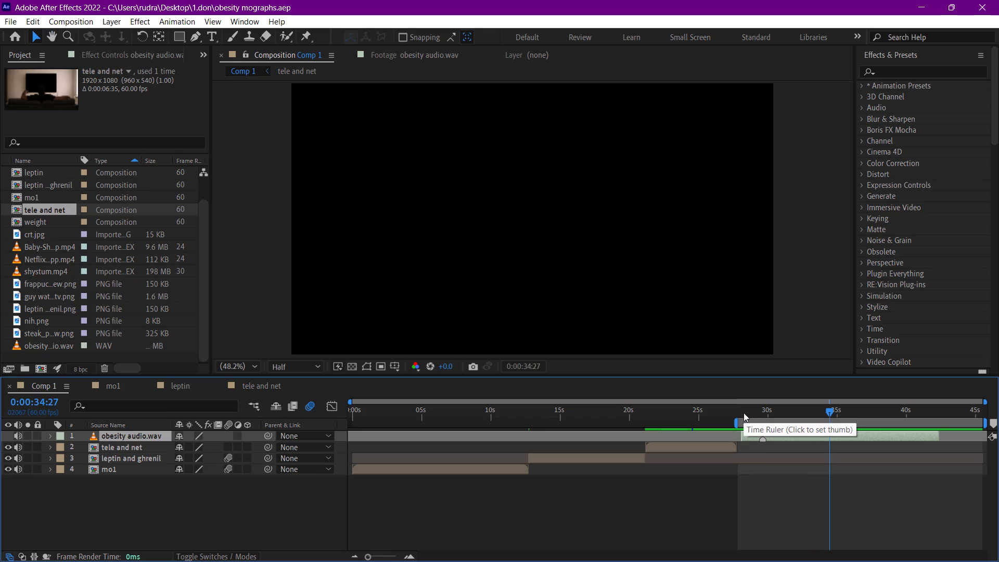
pyautogui.moveTo(750, 411); pyautogui.dragTo(738, 406)
pyautogui.press('space')
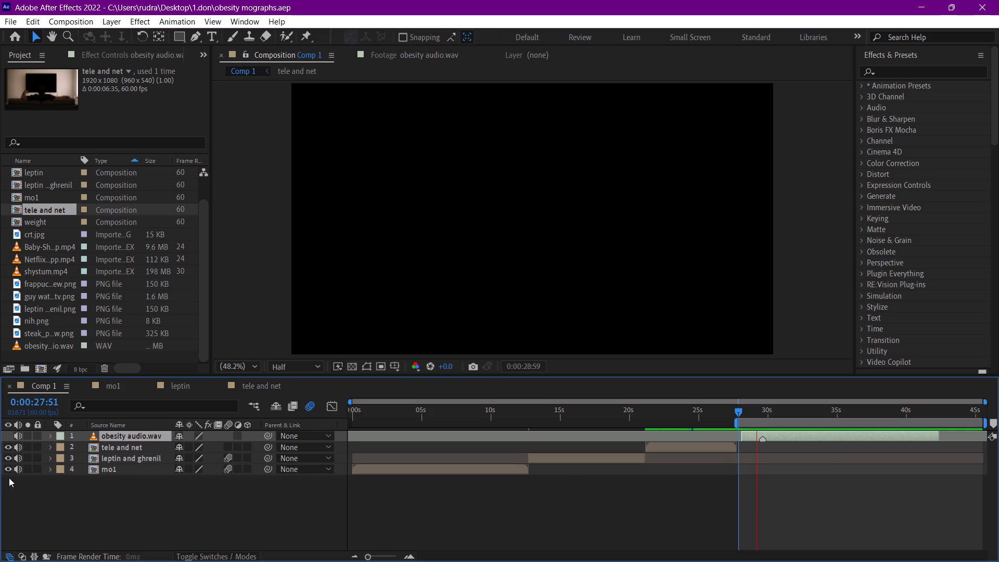
pyautogui.press('space')
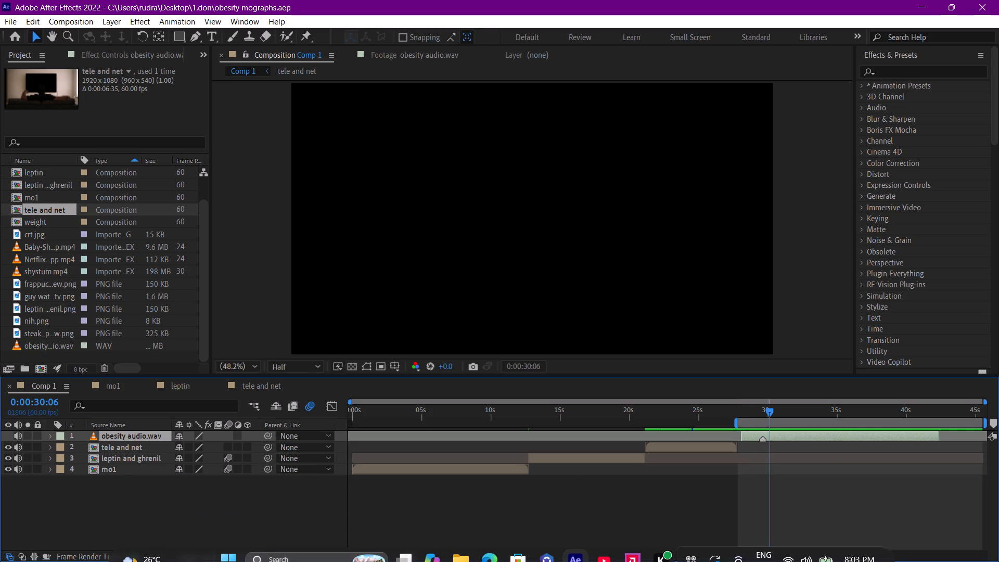
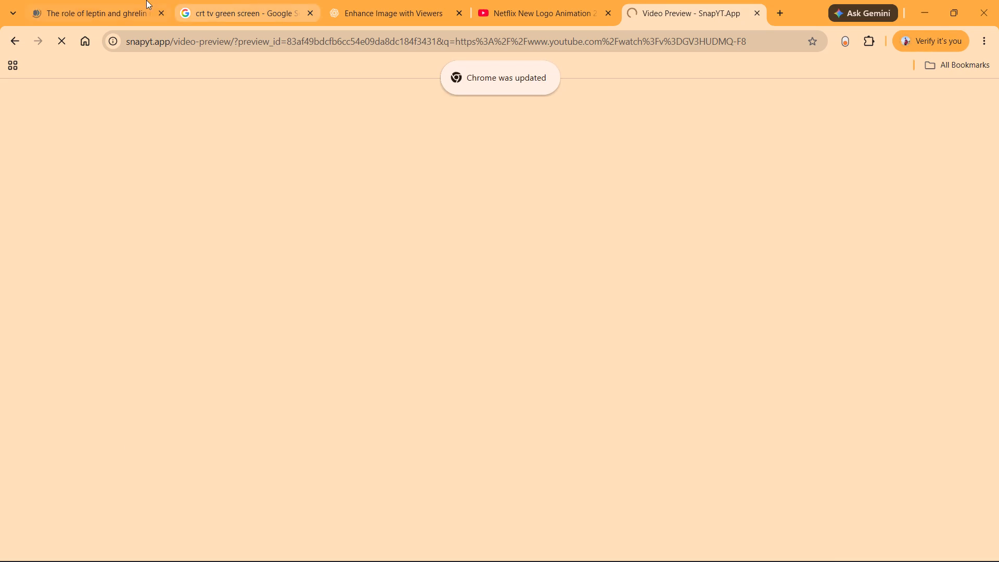
# In Chrome, search Google for "grid backgrounds" in place of the open SnapYT video preview page.
pyautogui.click(165, 37)
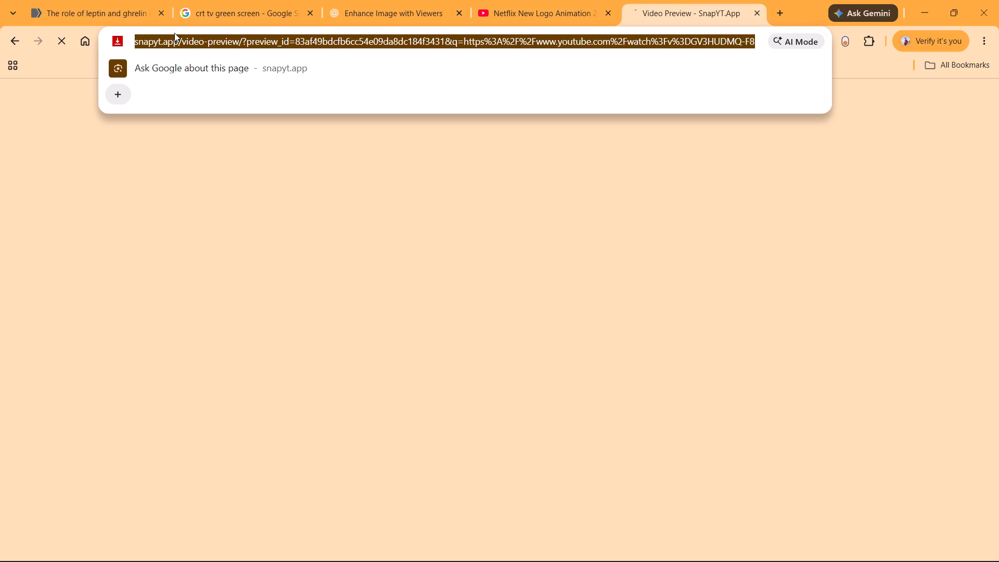
pyautogui.write('gru')
pyautogui.press('BackSpace')
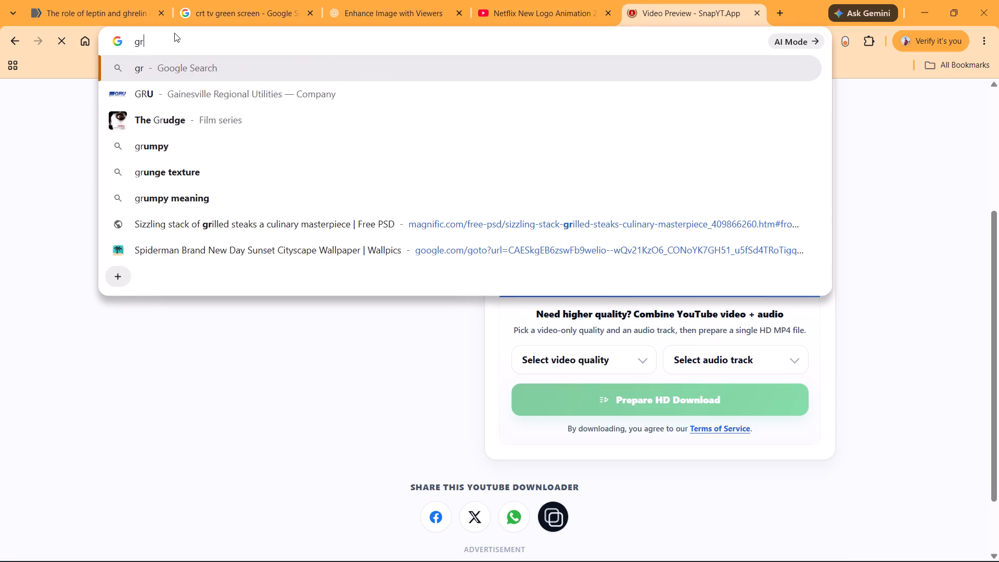
pyautogui.write('id')
pyautogui.press('space')
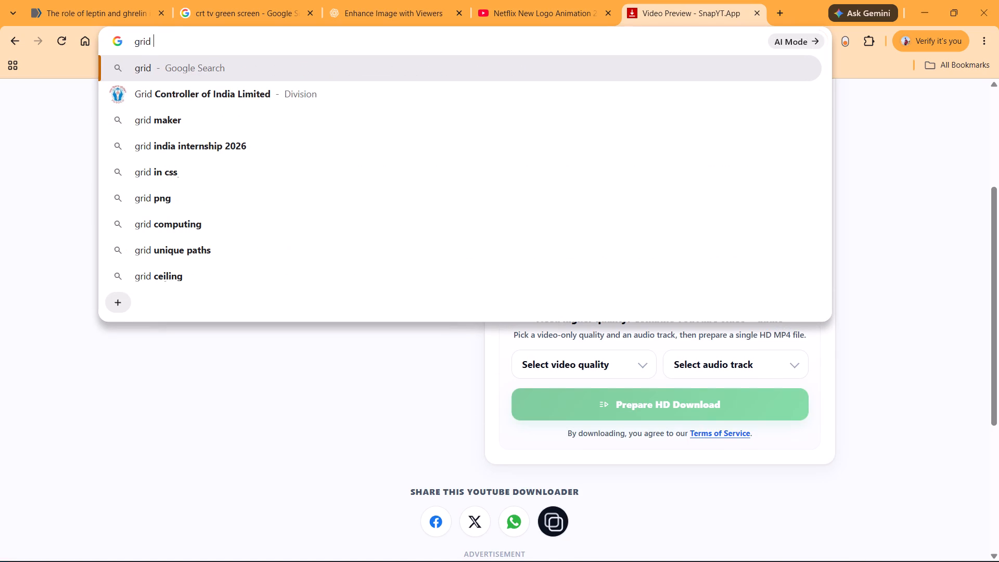
pyautogui.write('backgrounds')
pyautogui.press('Return')
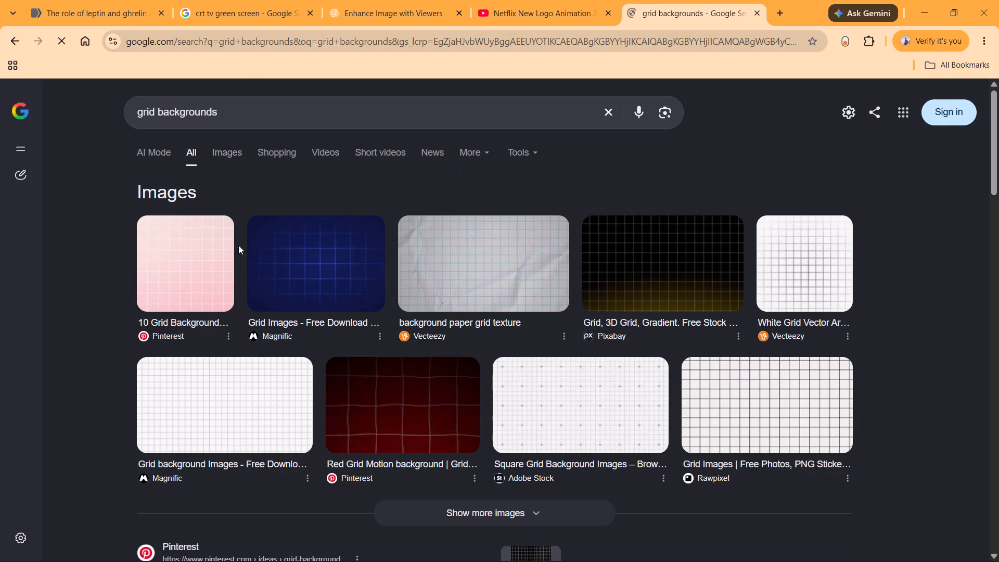
# Refine the search to "grid backgrounds pinterest" and browse the pins on Pinterest's Grid Background page.
pyautogui.click(224, 111)
pyautogui.press('space')
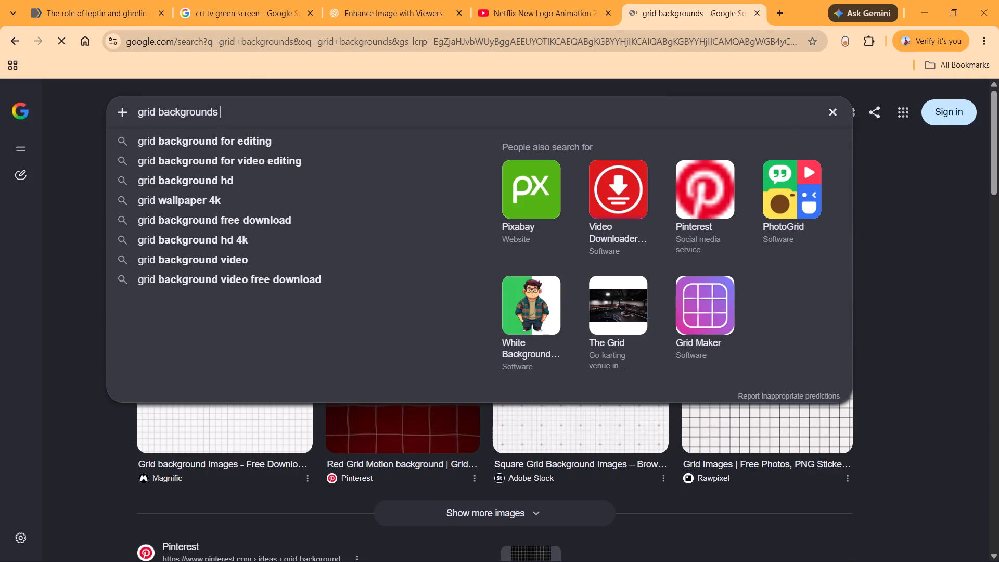
pyautogui.write('pinterest')
pyautogui.press('Return')
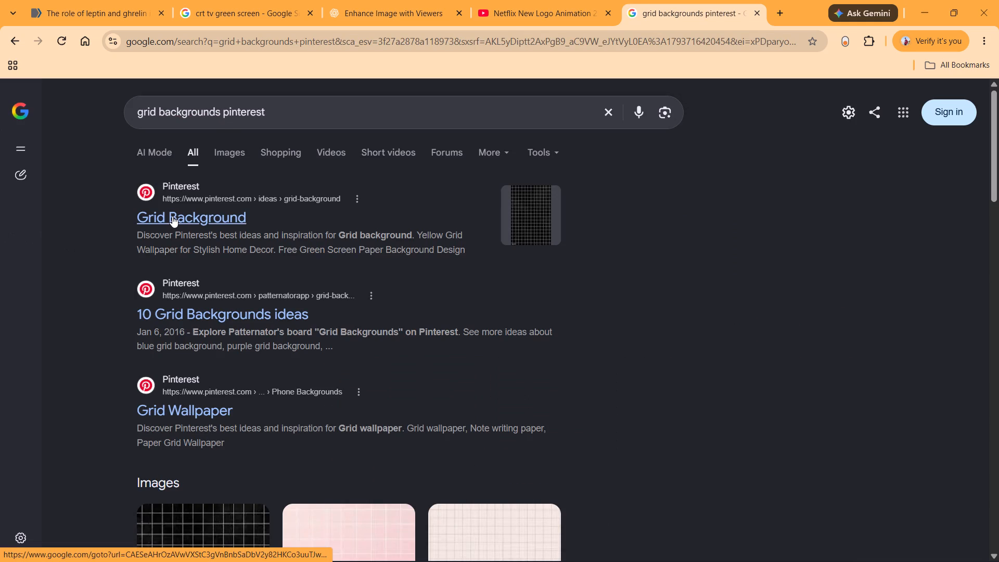
pyautogui.click(172, 216)
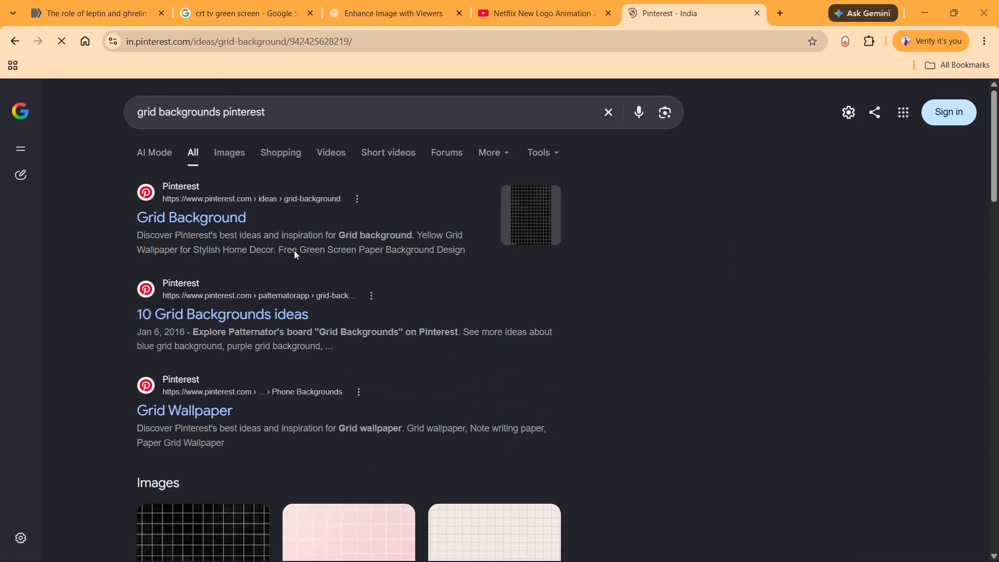
pyautogui.scroll(-3, 422, 296)
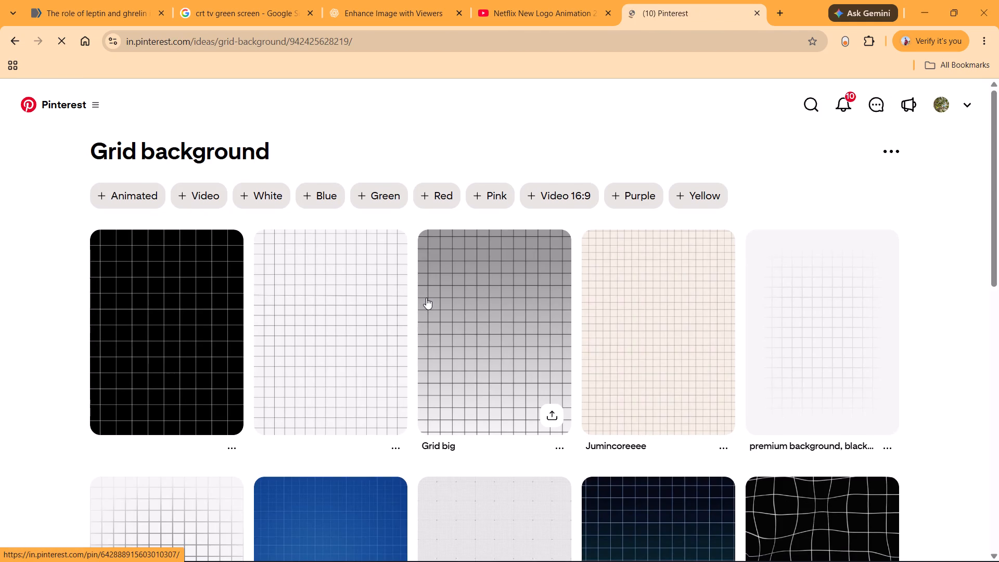
pyautogui.scroll(-10, 432, 294)
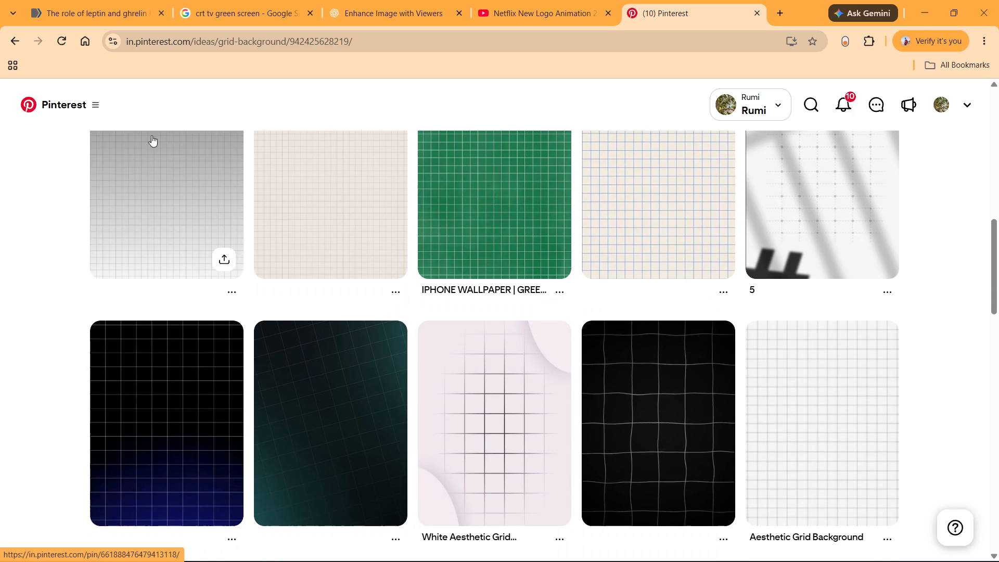
# Return to the Google results, search for "cutting grid backgrounds pinterest" and open the "530 Background ideas in 2026" result.
pyautogui.click(14, 40)
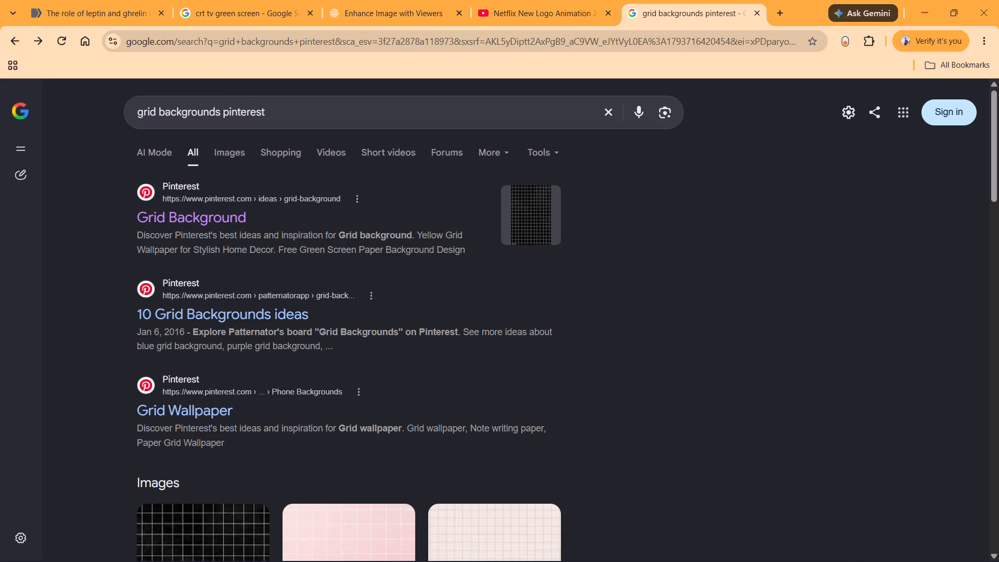
pyautogui.click(281, 112)
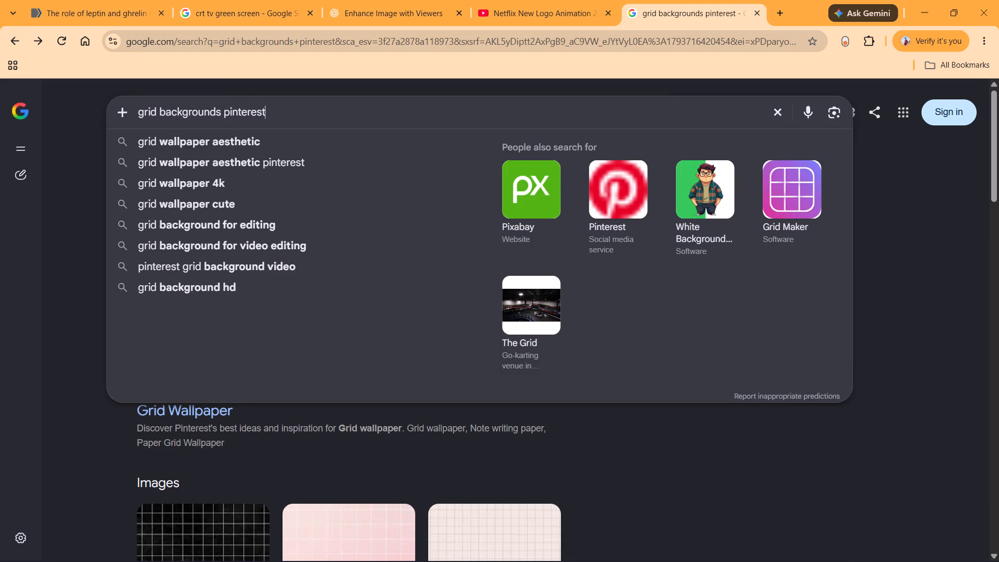
pyautogui.click(138, 111)
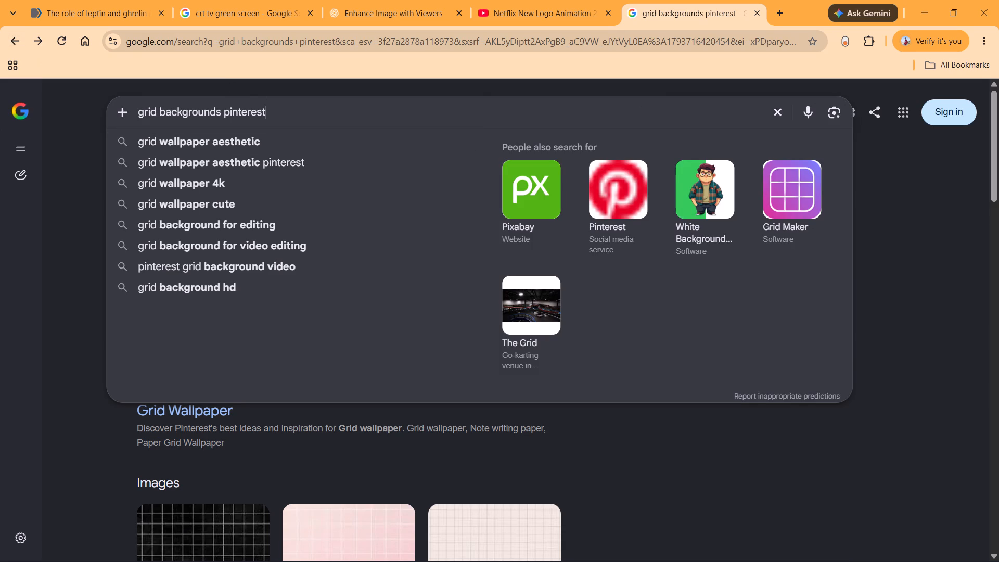
pyautogui.click(143, 111)
pyautogui.press('Left')
pyautogui.write('cutting')
pyautogui.press('space')
pyautogui.press('Return')
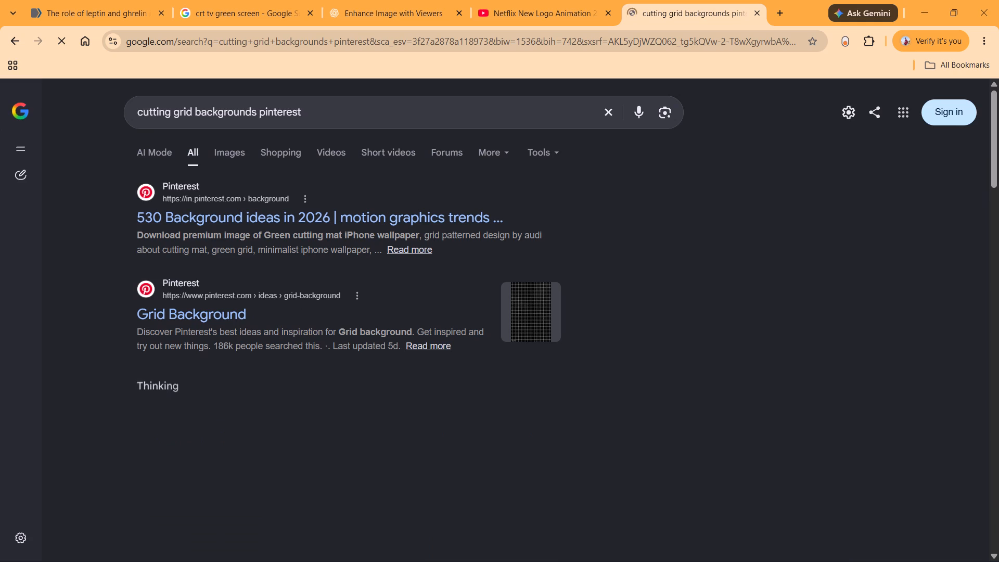
pyautogui.click(294, 224)
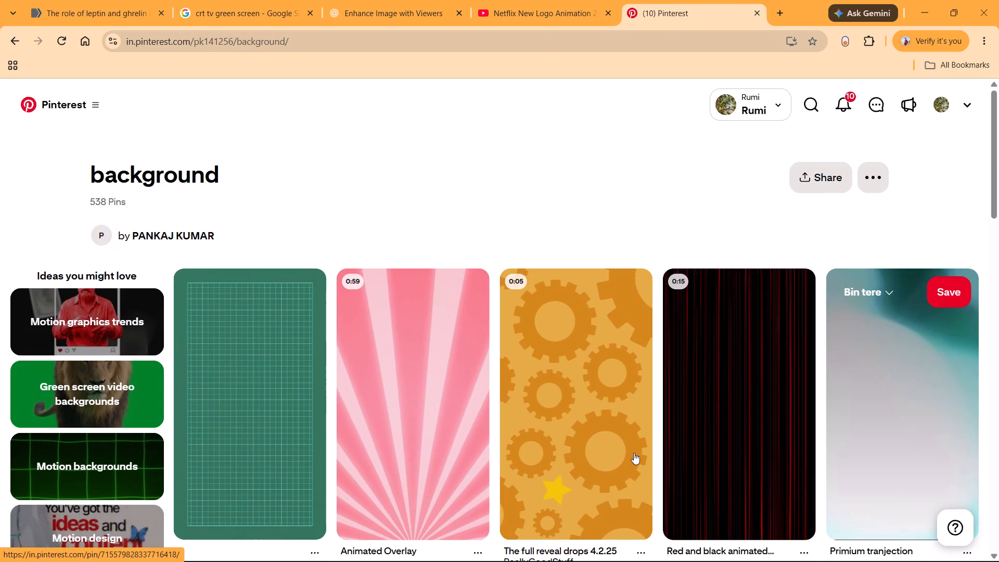
# Browse the pins on the opened Pinterest background board for a suitable background.
pyautogui.scroll(-6, 658, 538)
pyautogui.scroll(-3, 918, 309)
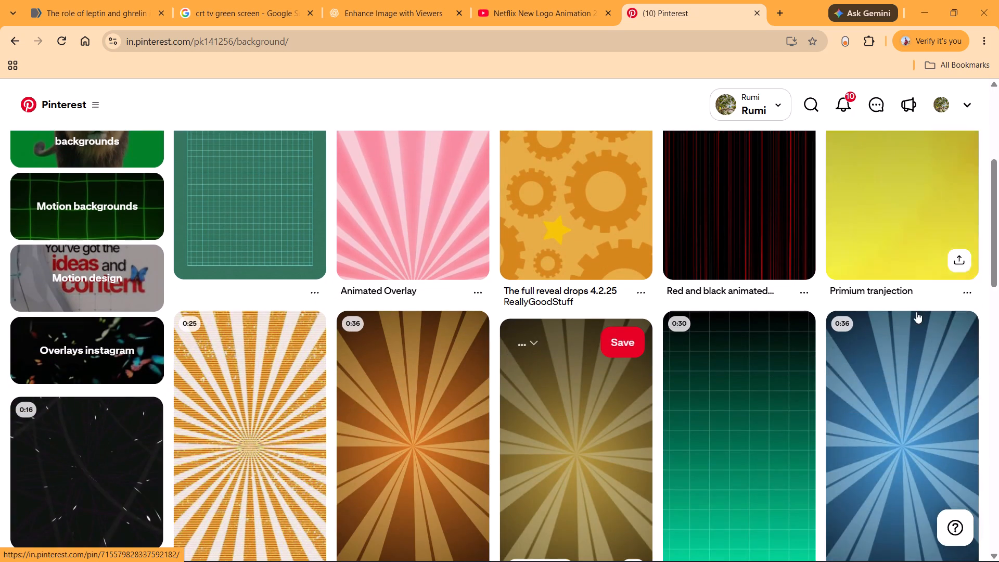
pyautogui.scroll(-2, 916, 312)
pyautogui.scroll(-10, 521, 412)
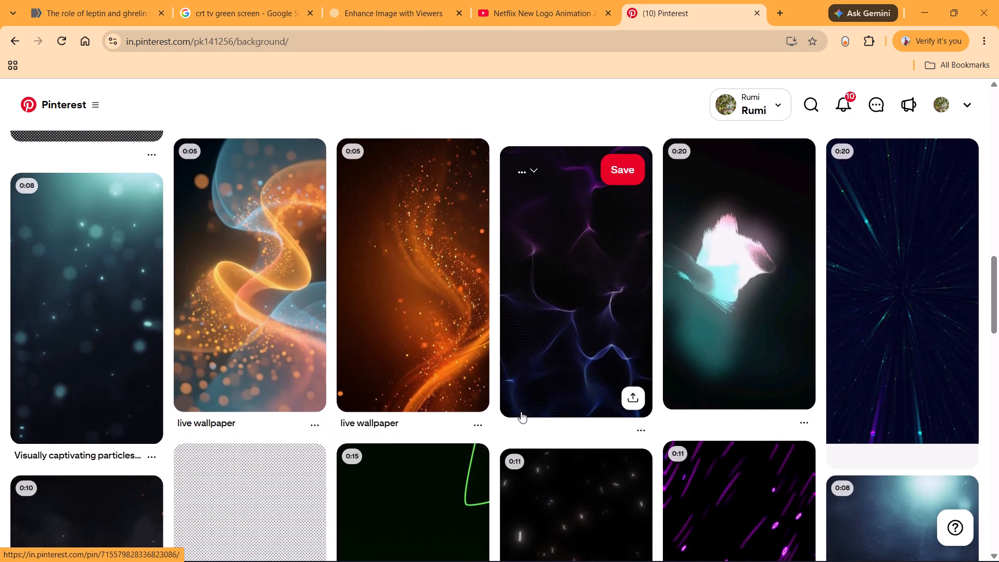
pyautogui.scroll(-3, 521, 412)
pyautogui.scroll(10, 492, 323)
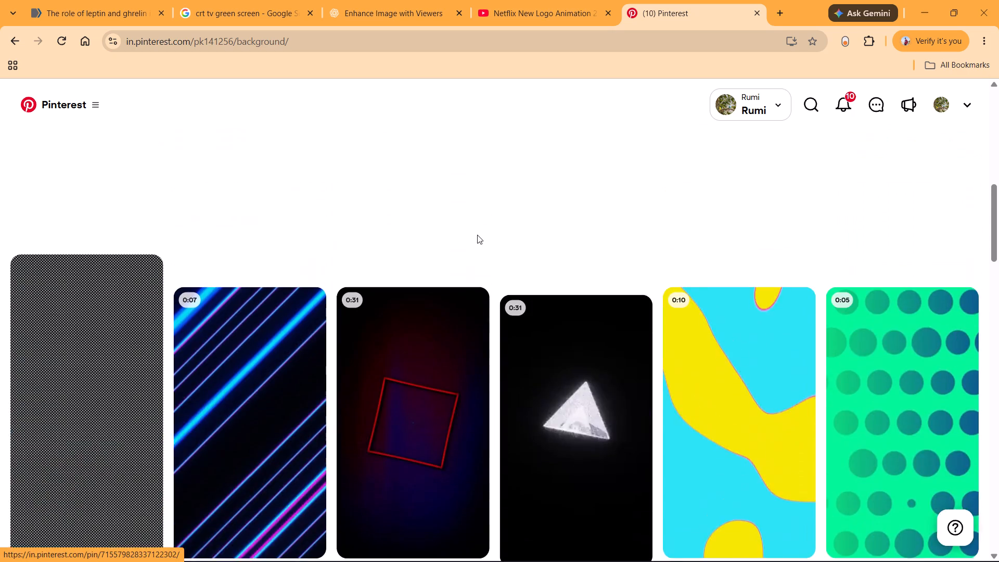
pyautogui.scroll(4, 500, 229)
# Search Pinterest for "graphic designs".
pyautogui.click(814, 107)
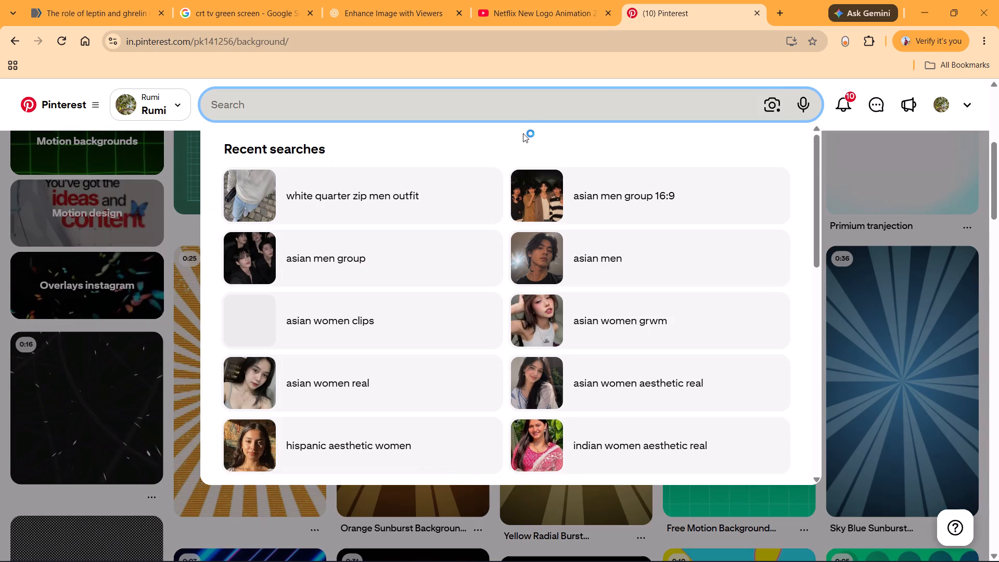
pyautogui.write('graphic designs')
pyautogui.press('Return')
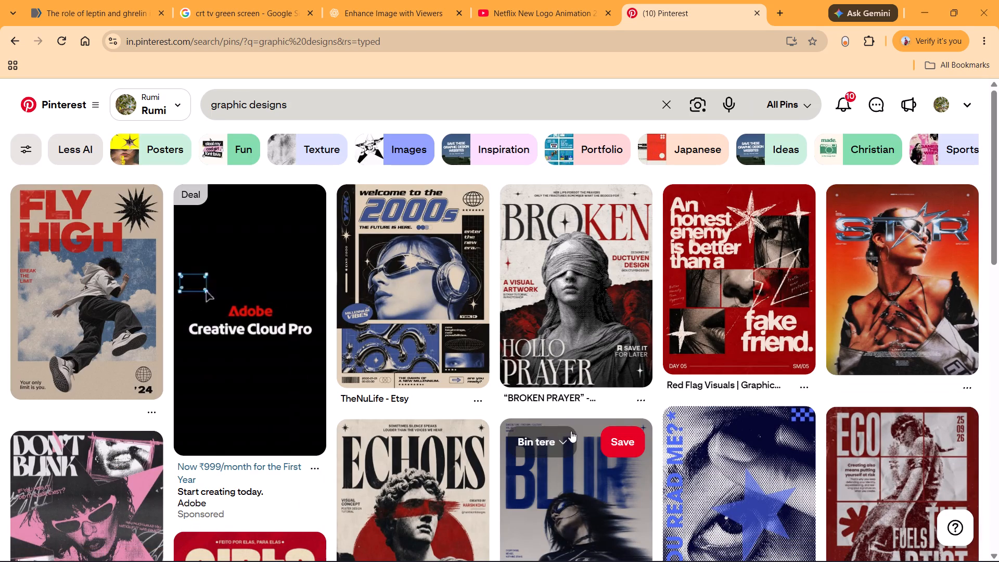
# Browse the graphic designs pins for poster layout and style inspiration.
pyautogui.scroll(-2, 777, 452)
pyautogui.scroll(-4, 647, 415)
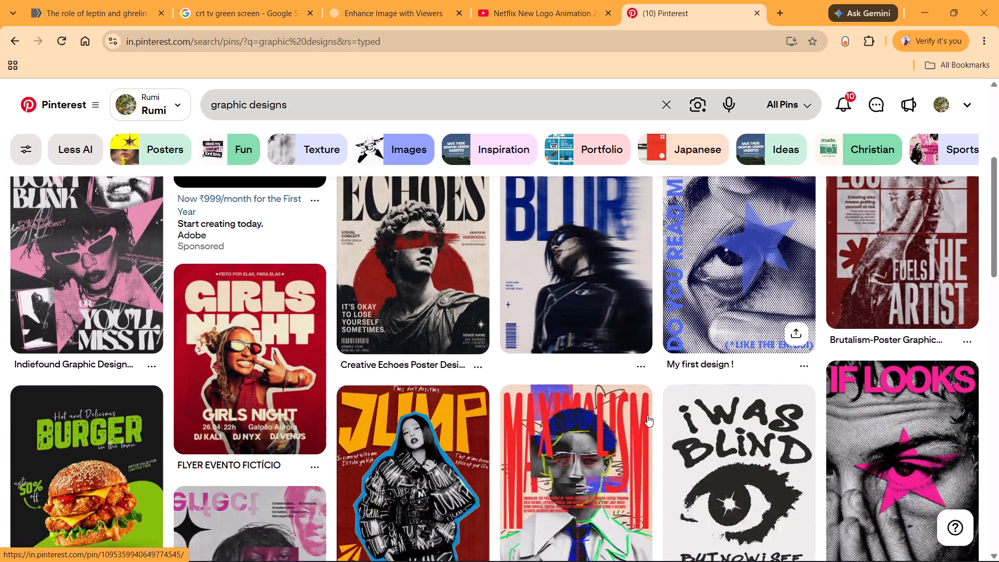
pyautogui.scroll(-1, 646, 409)
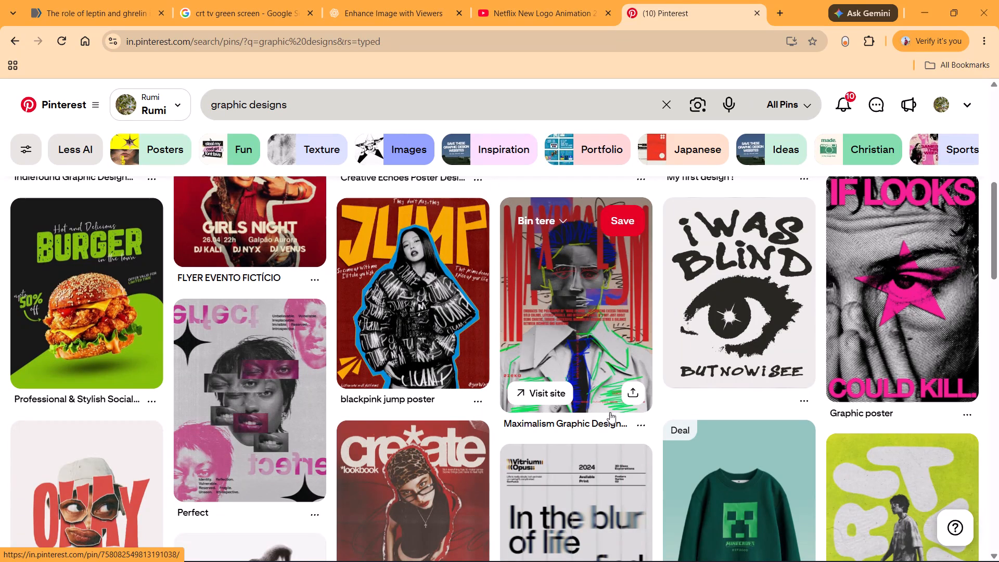
pyautogui.scroll(-2, 762, 365)
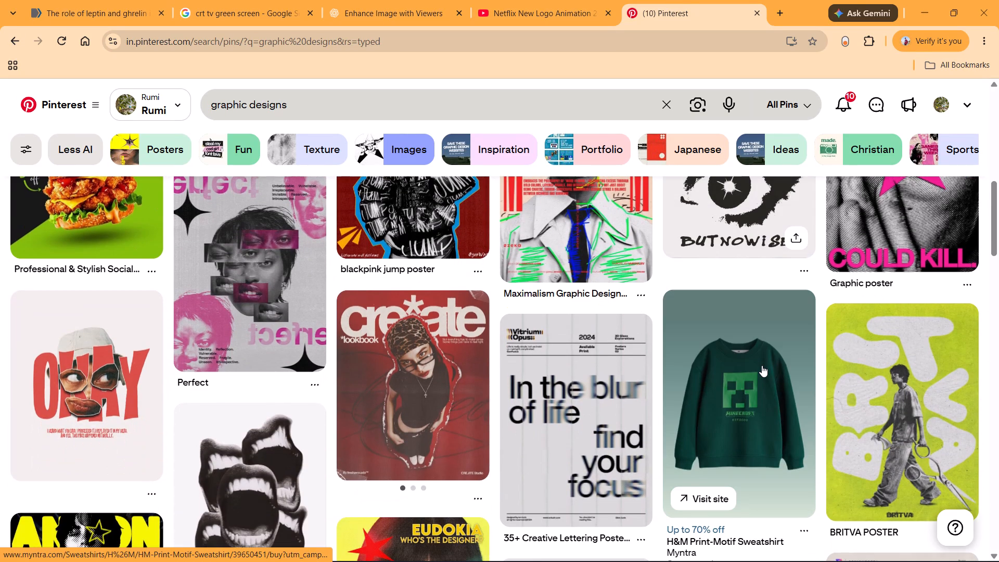
pyautogui.scroll(-1, 762, 365)
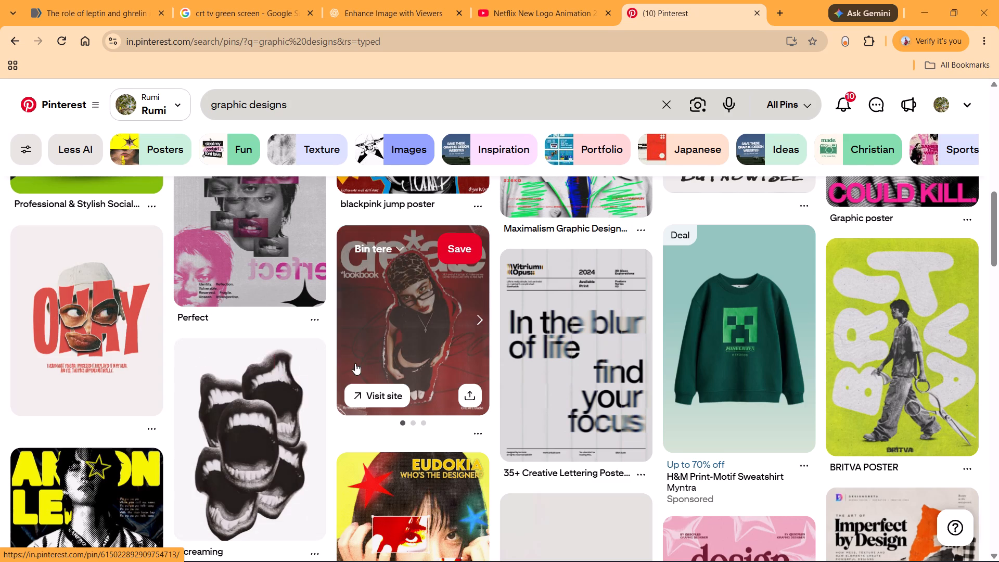
pyautogui.scroll(-5, 355, 363)
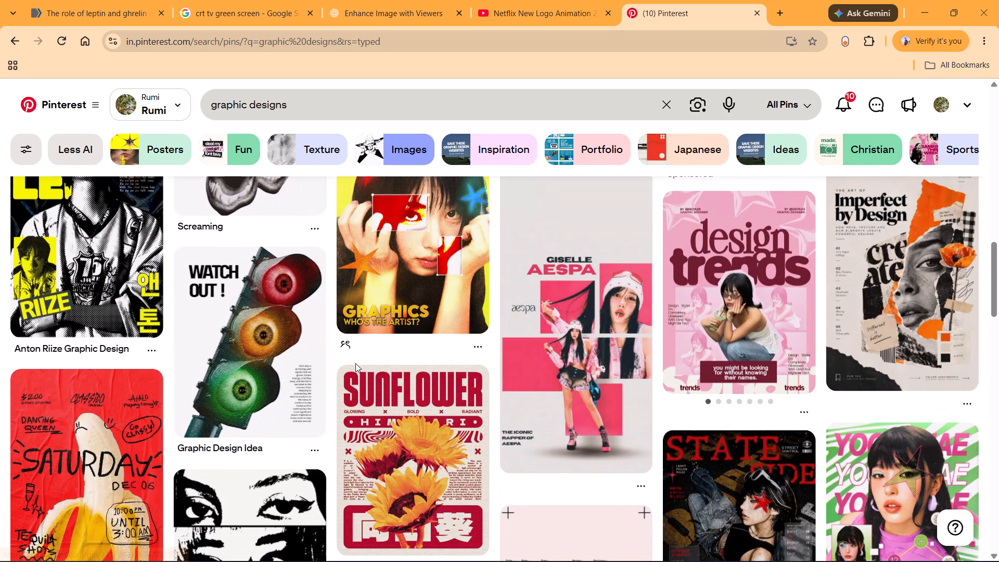
pyautogui.scroll(-4, 464, 399)
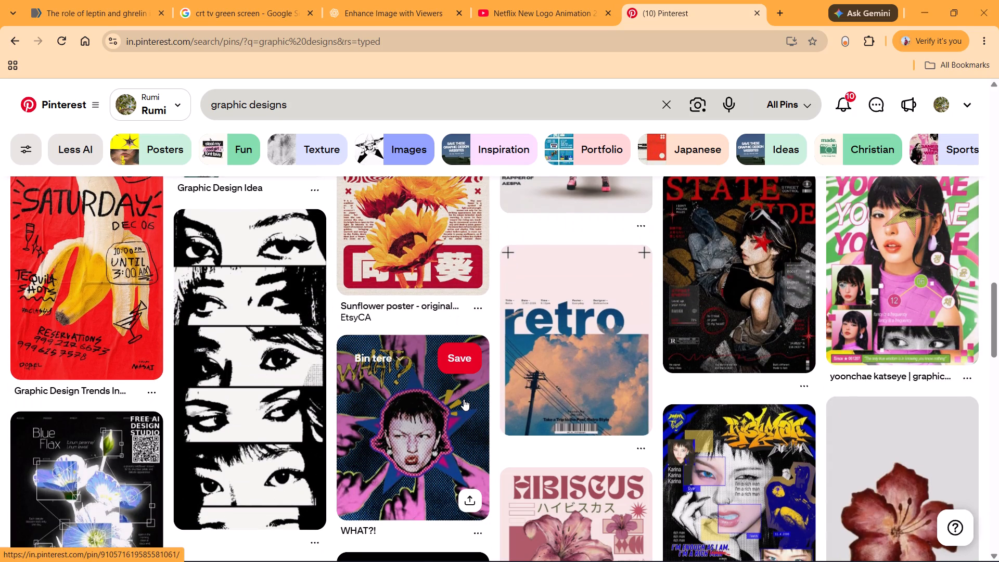
pyautogui.scroll(-3, 464, 399)
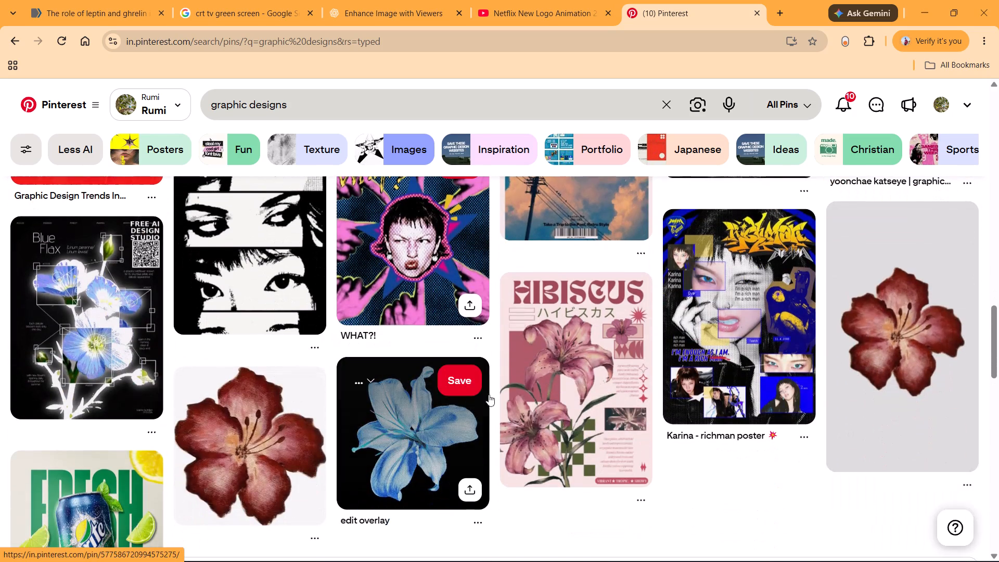
pyautogui.scroll(11, 508, 381)
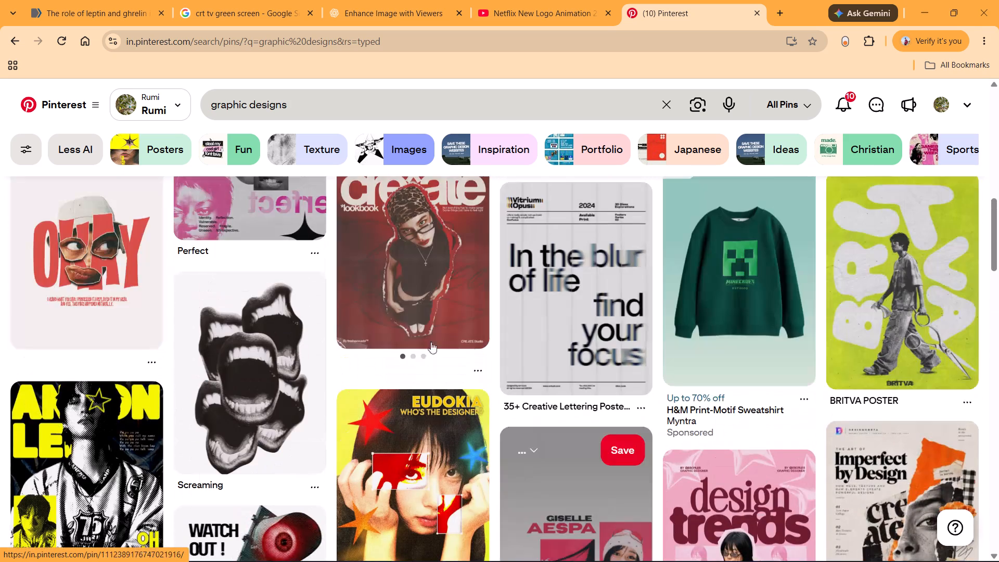
pyautogui.scroll(8, 253, 241)
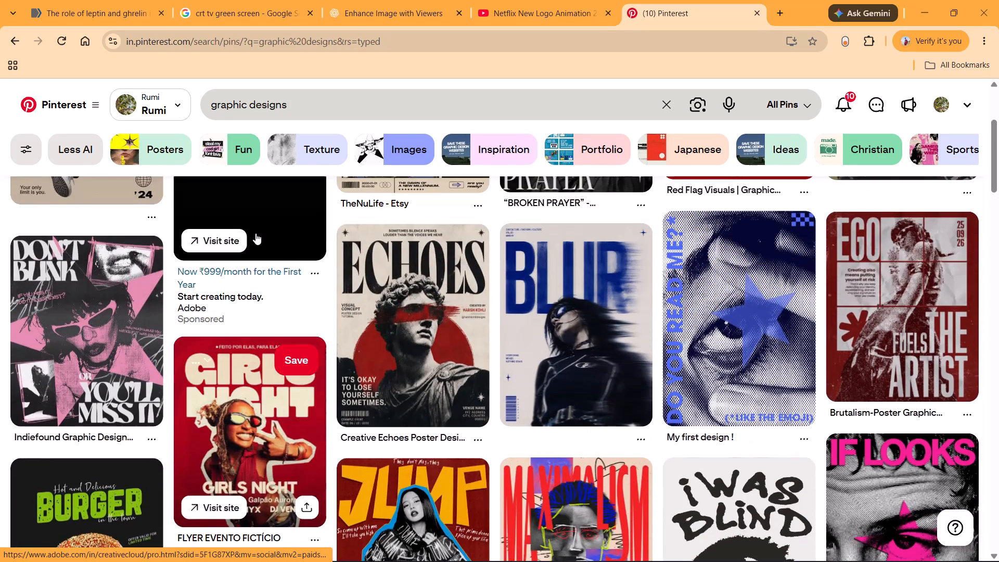
pyautogui.scroll(7, 262, 230)
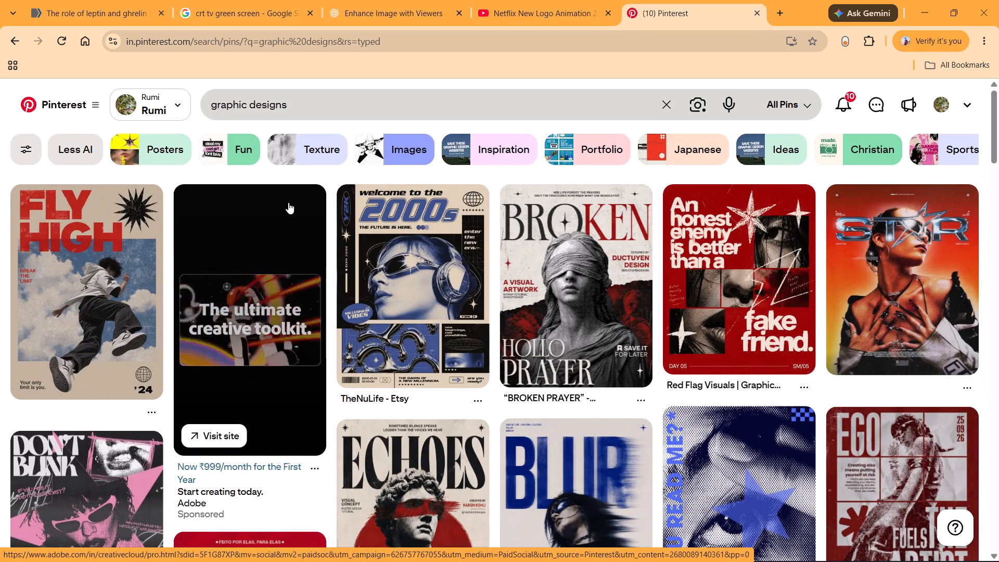
# Search Pinterest for "motion graphic designs".
pyautogui.click(212, 108)
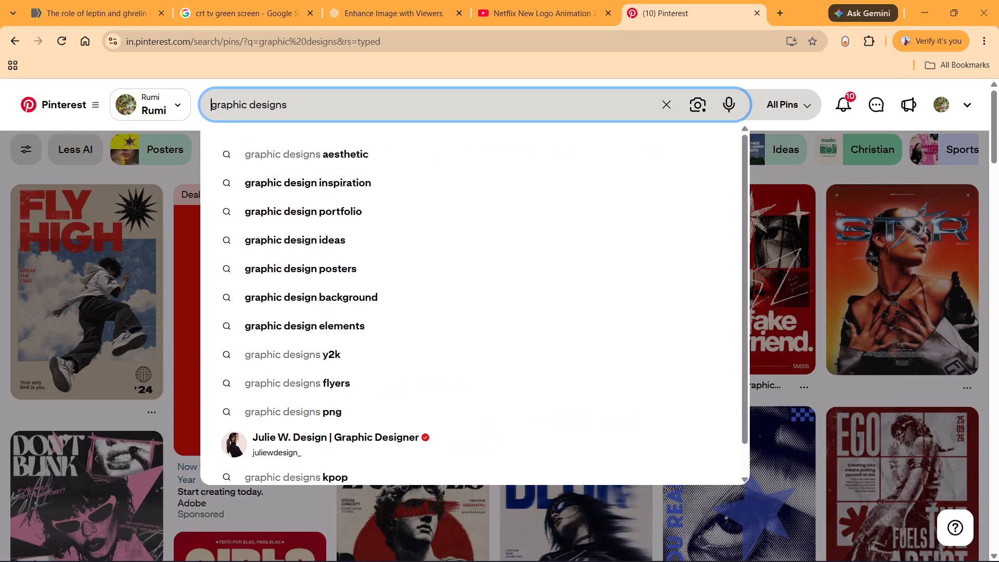
pyautogui.write('moyion')
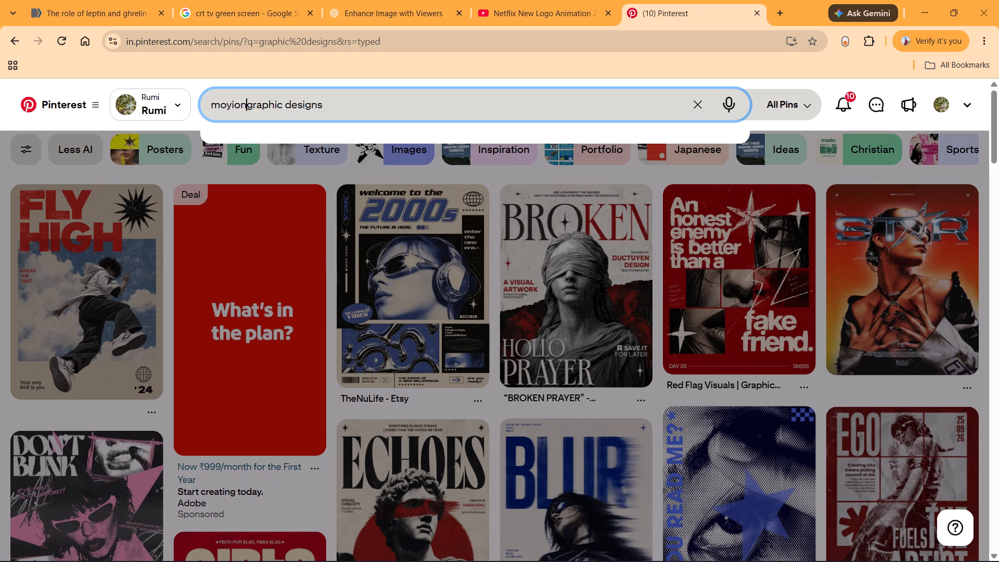
pyautogui.press('space')
pyautogui.press('Left')
pyautogui.press('Left')
pyautogui.press('Left')
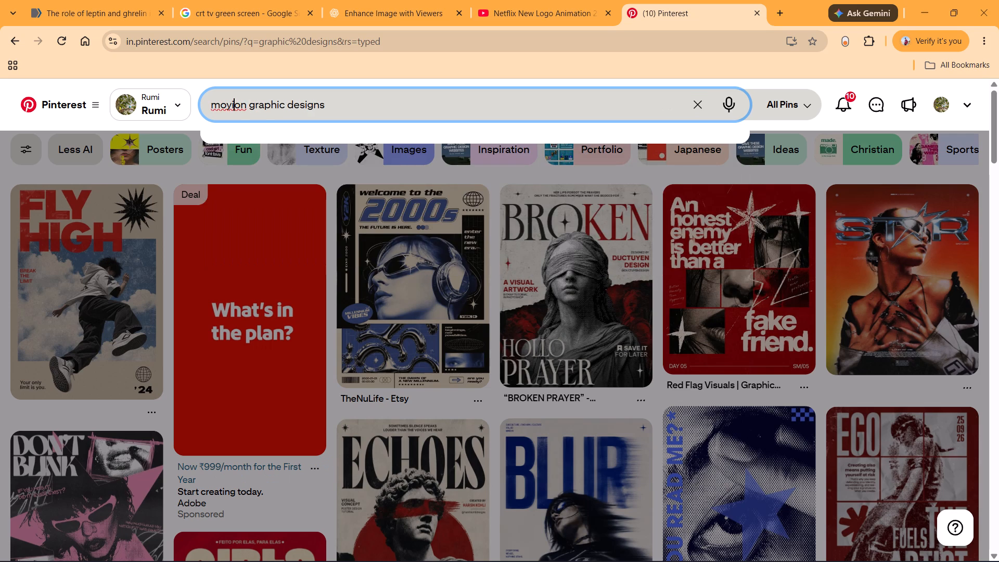
pyautogui.press('Left')
pyautogui.press('BackSpace')
pyautogui.press('t')
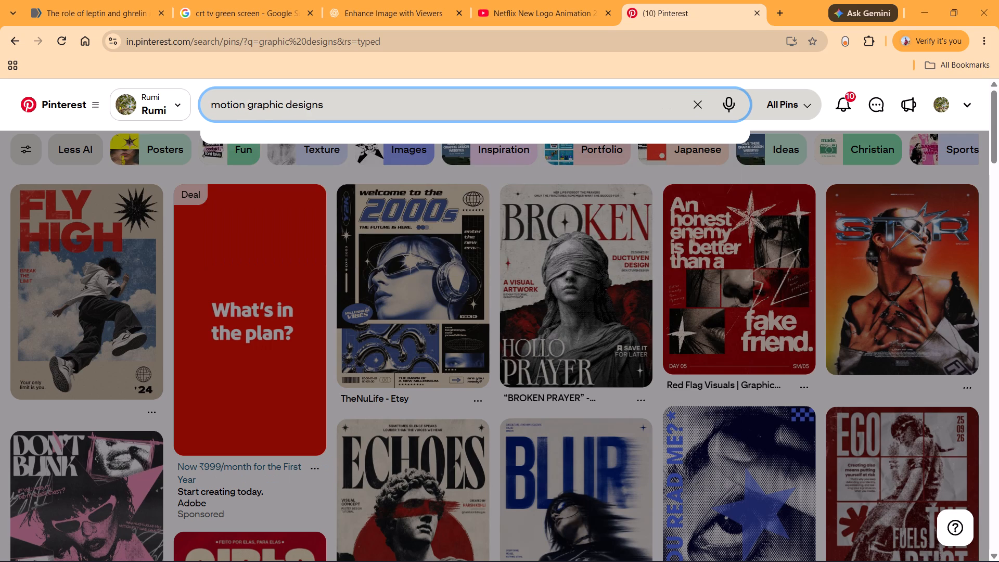
pyautogui.press('Return')
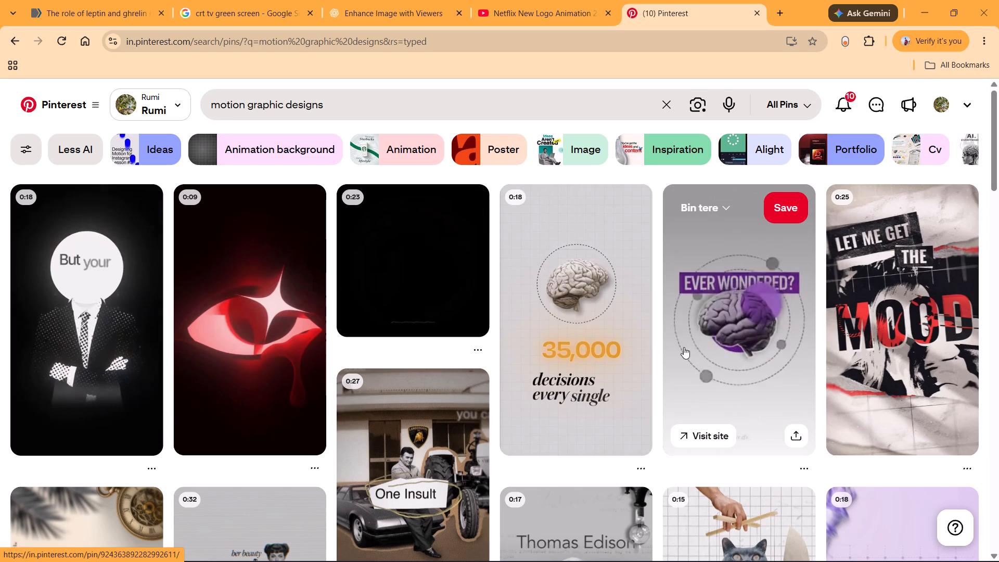
# Browse the motion graphic designs pins for background and layout style references.
pyautogui.scroll(-3, 724, 378)
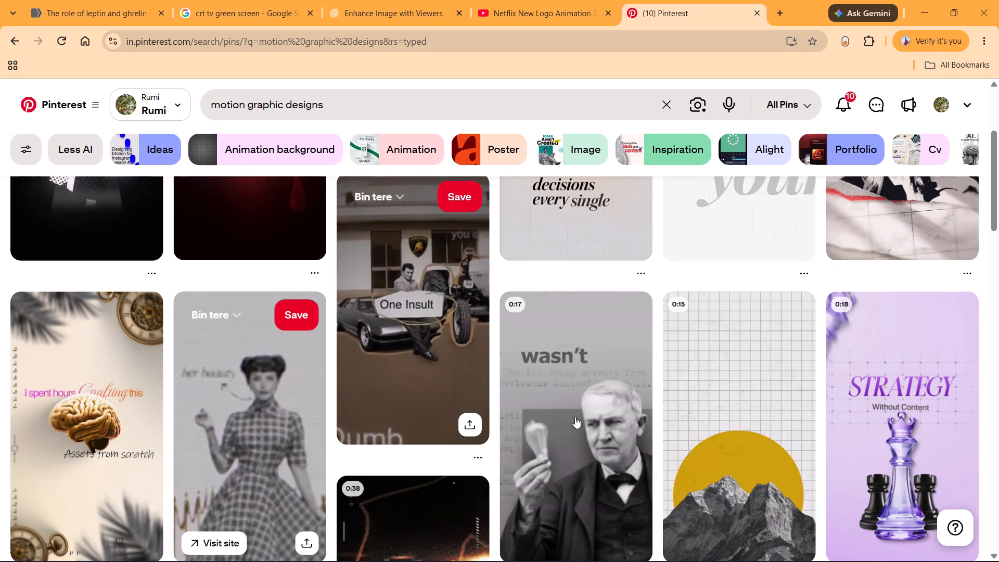
pyautogui.scroll(-1, 884, 380)
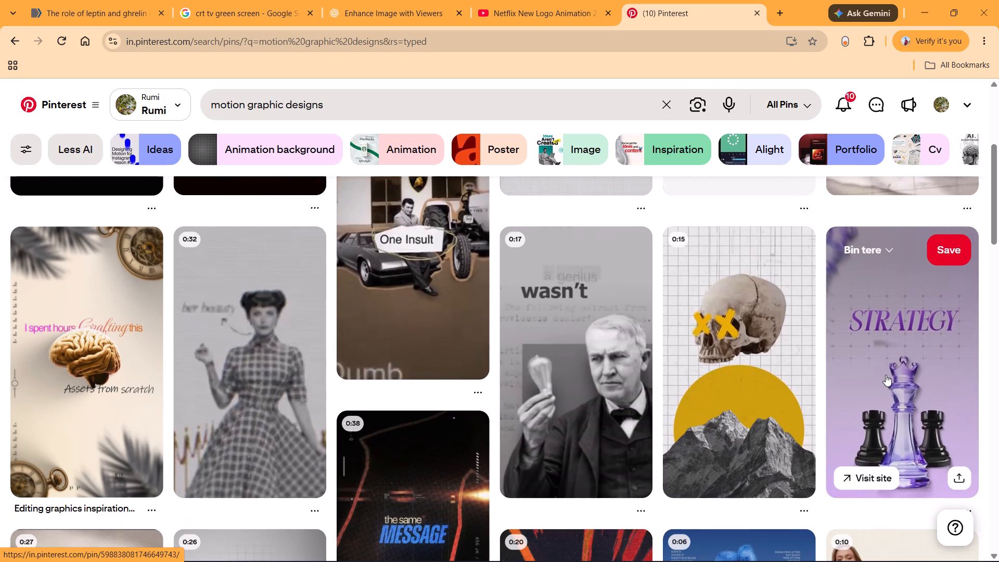
pyautogui.scroll(-3, 777, 393)
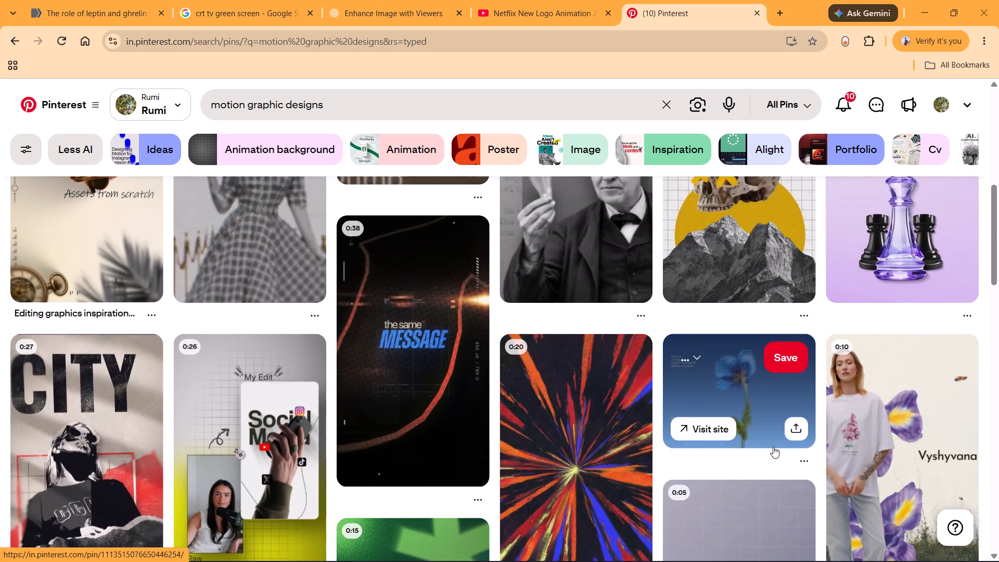
pyautogui.scroll(-2, 773, 446)
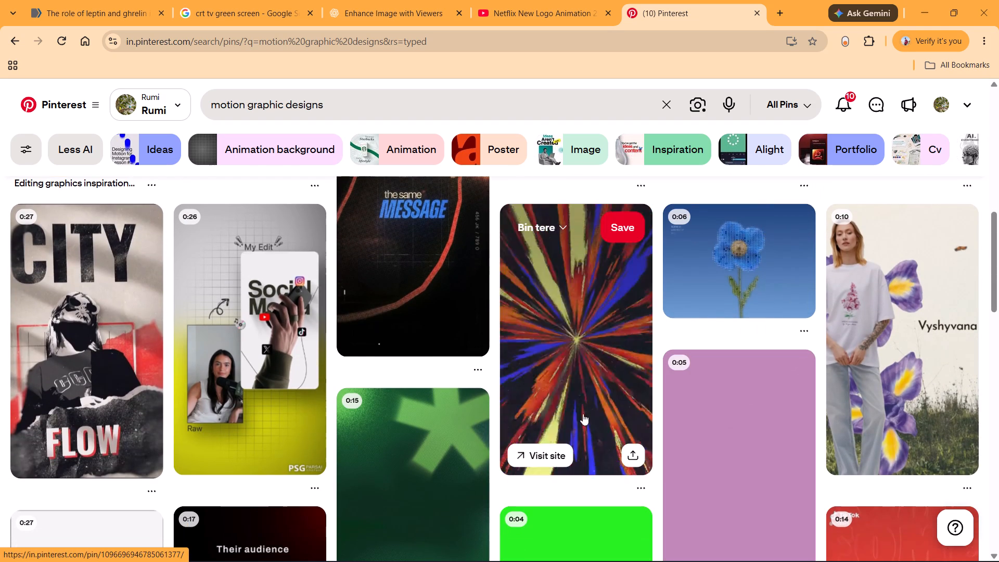
pyautogui.scroll(-2, 671, 408)
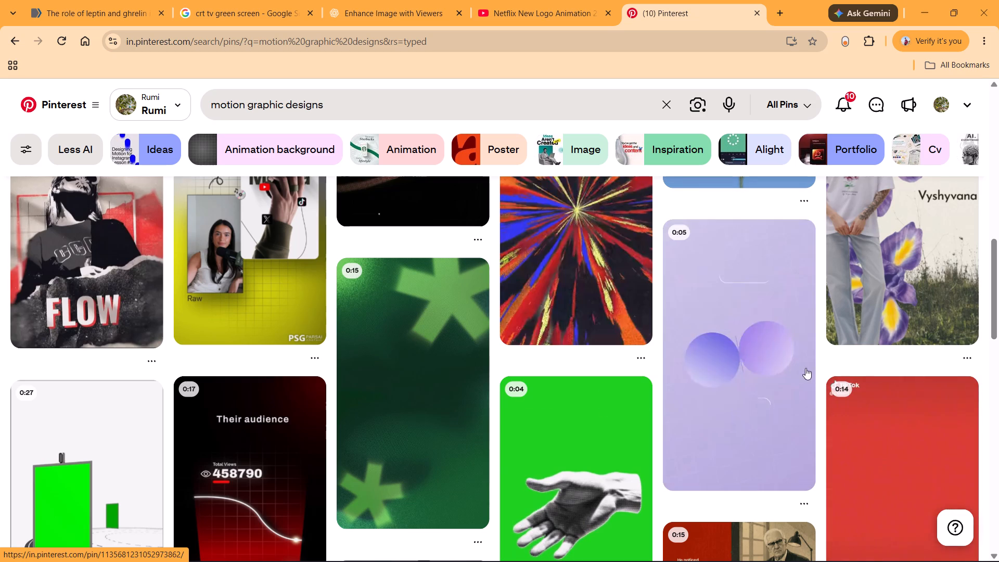
pyautogui.scroll(7, 770, 368)
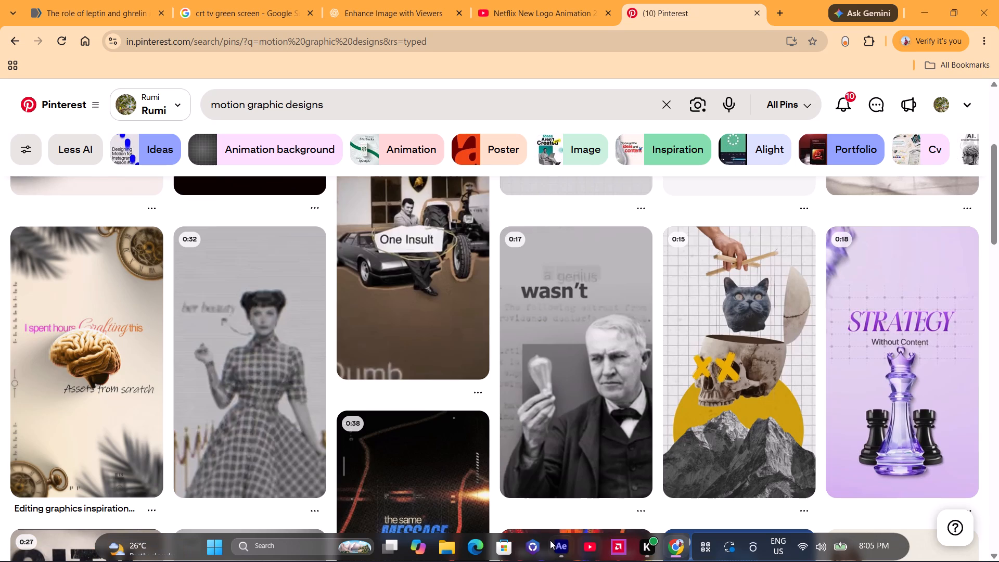
# Switch to After Effects, add a white 1920 x 1080 solid to Comp 1 and trim its start to the beginning of the obesity audio.wav clip.
pyautogui.click(552, 545)
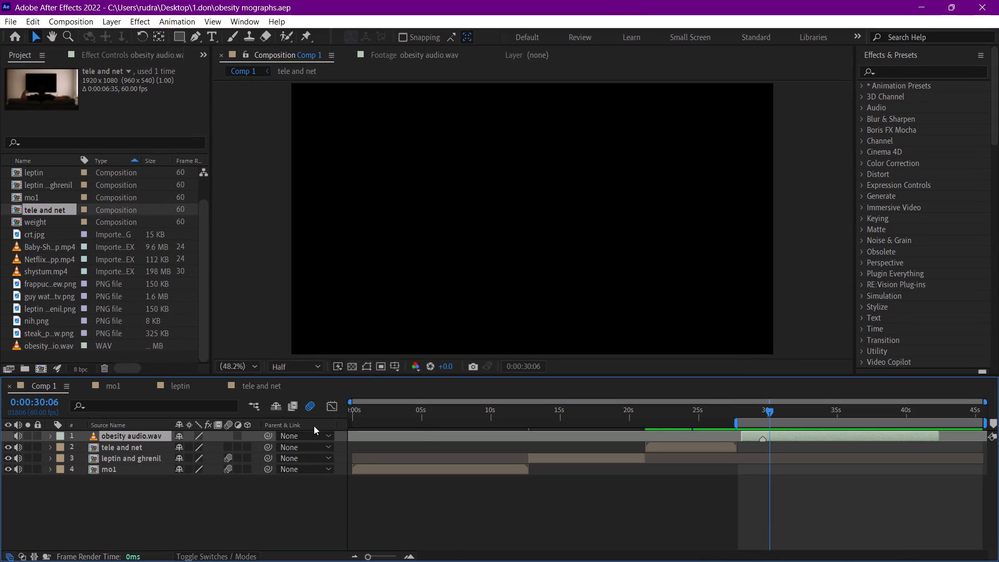
pyautogui.rightClick(265, 499)
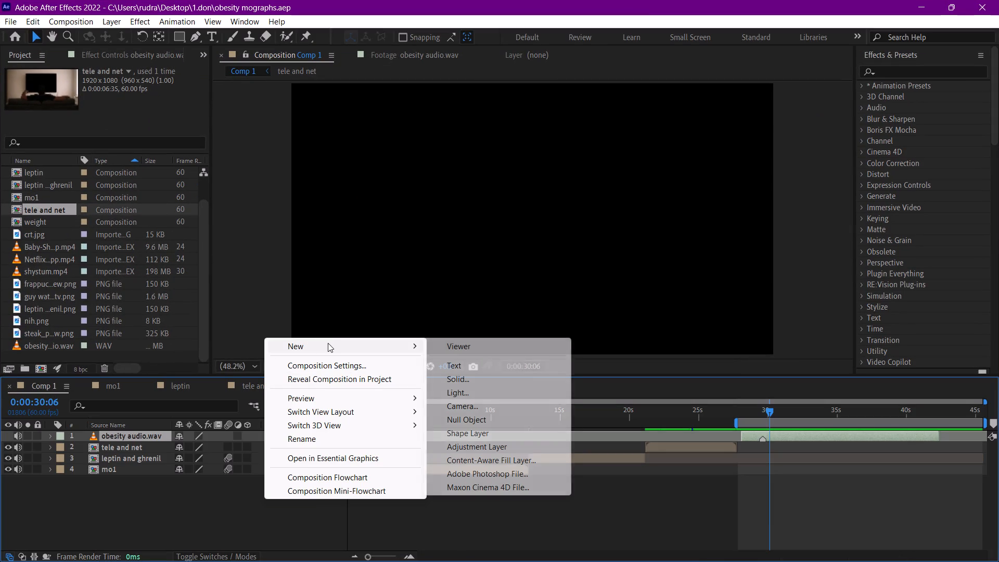
pyautogui.click(463, 382)
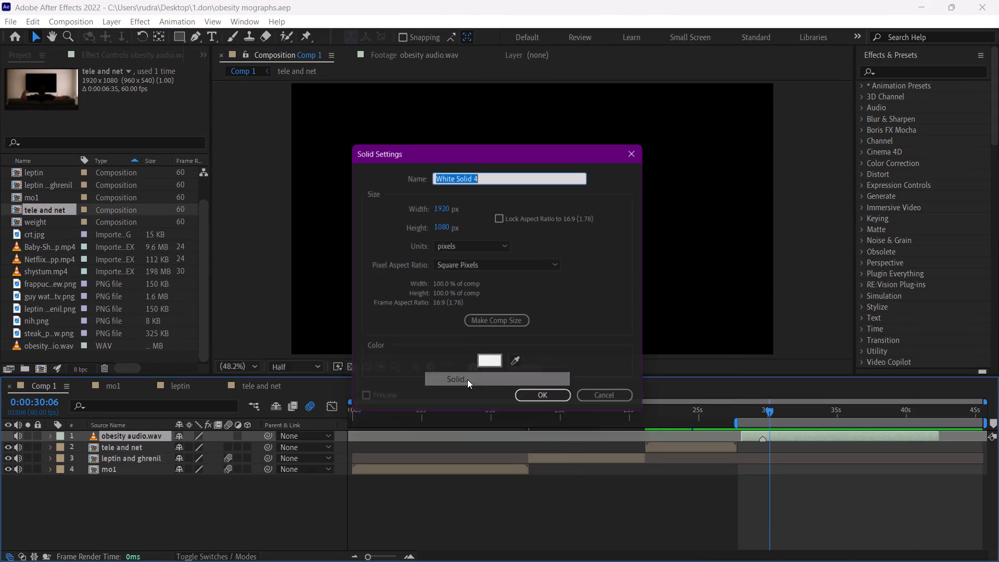
pyautogui.click(545, 405)
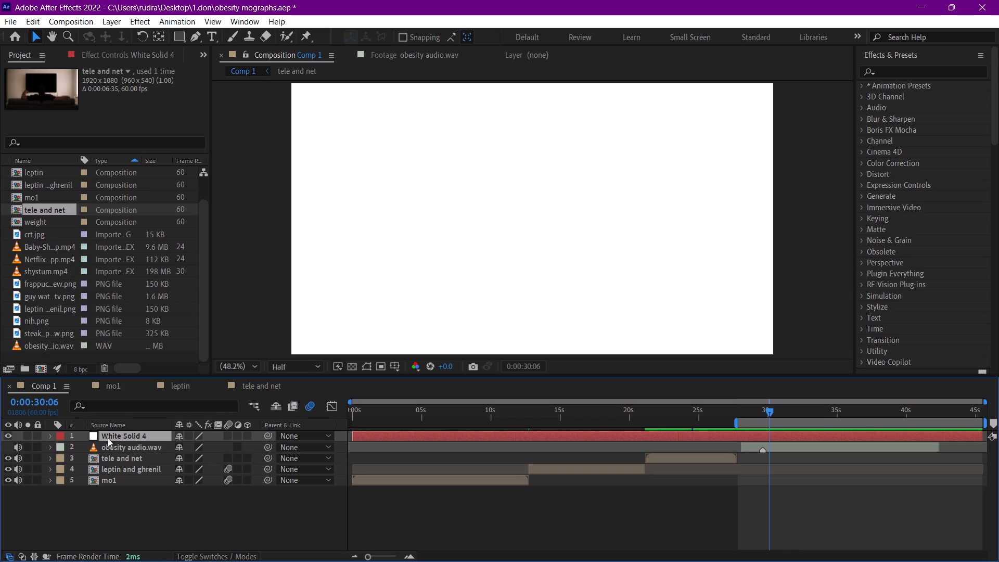
pyautogui.moveTo(354, 438); pyautogui.dragTo(747, 449)
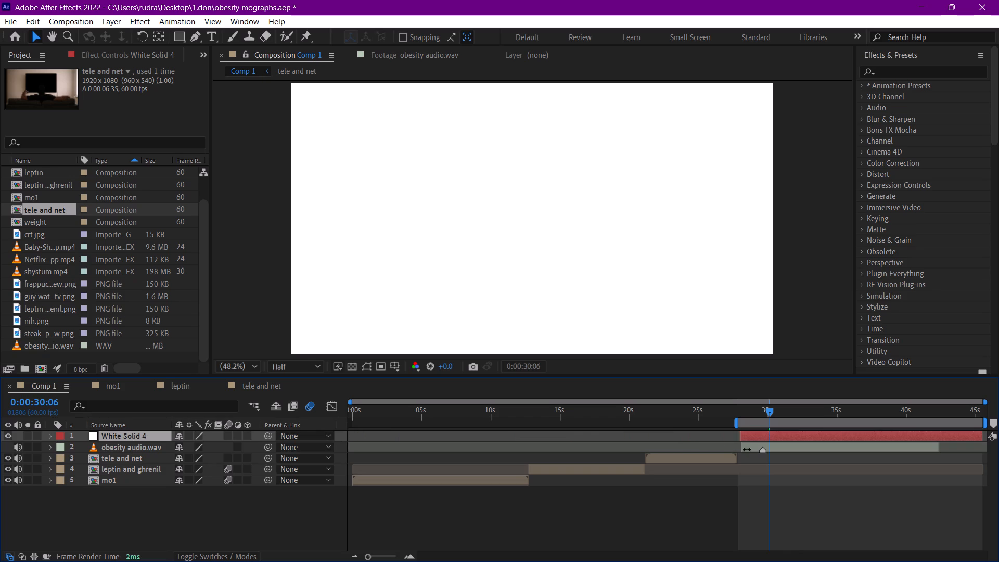
pyautogui.moveTo(747, 449); pyautogui.dragTo(744, 450)
# Apply the Grid effect to the white solid and invert the grid.
pyautogui.click(899, 73)
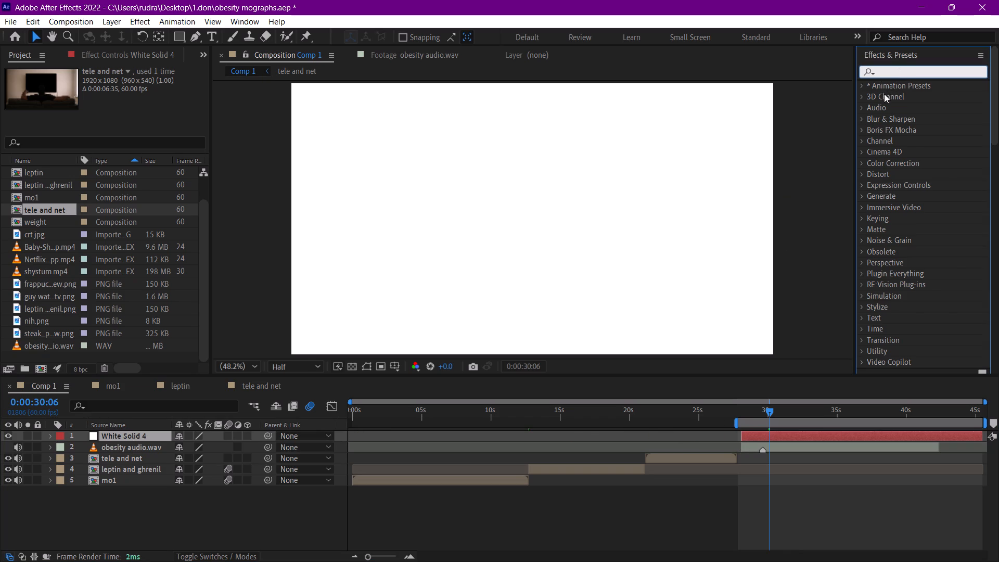
pyautogui.press('g')
pyautogui.write('ri')
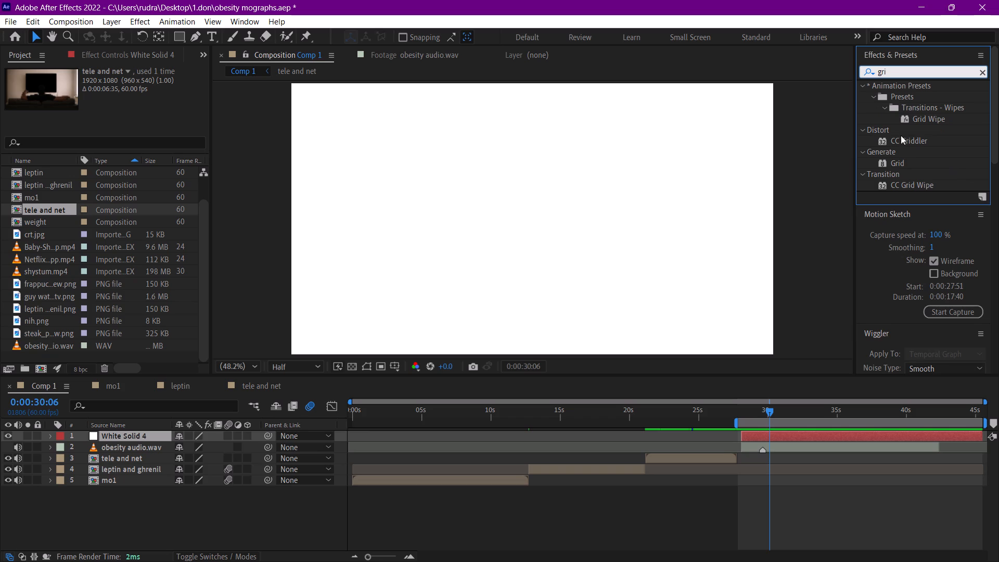
pyautogui.moveTo(908, 159); pyautogui.dragTo(779, 449)
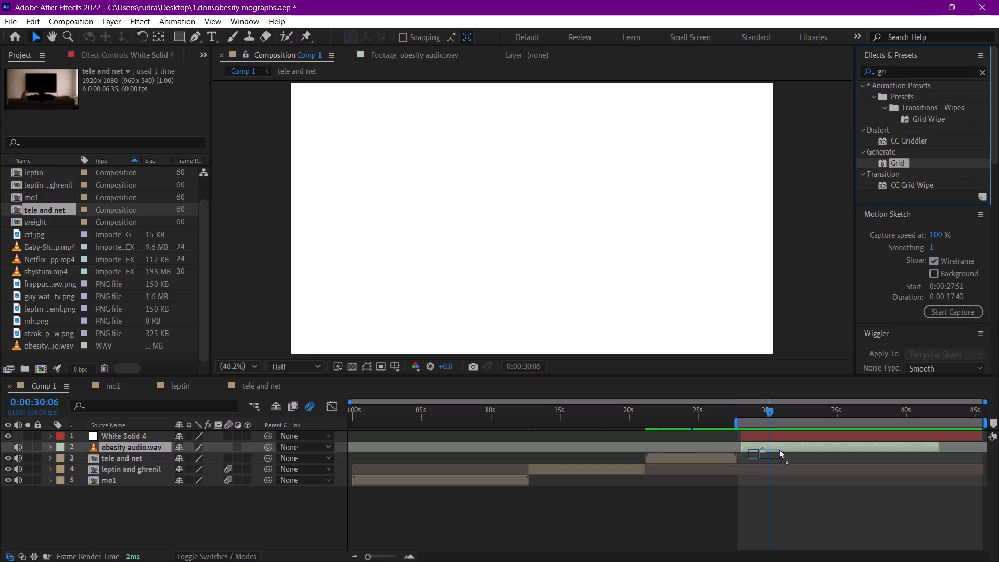
pyautogui.moveTo(779, 449); pyautogui.dragTo(783, 437)
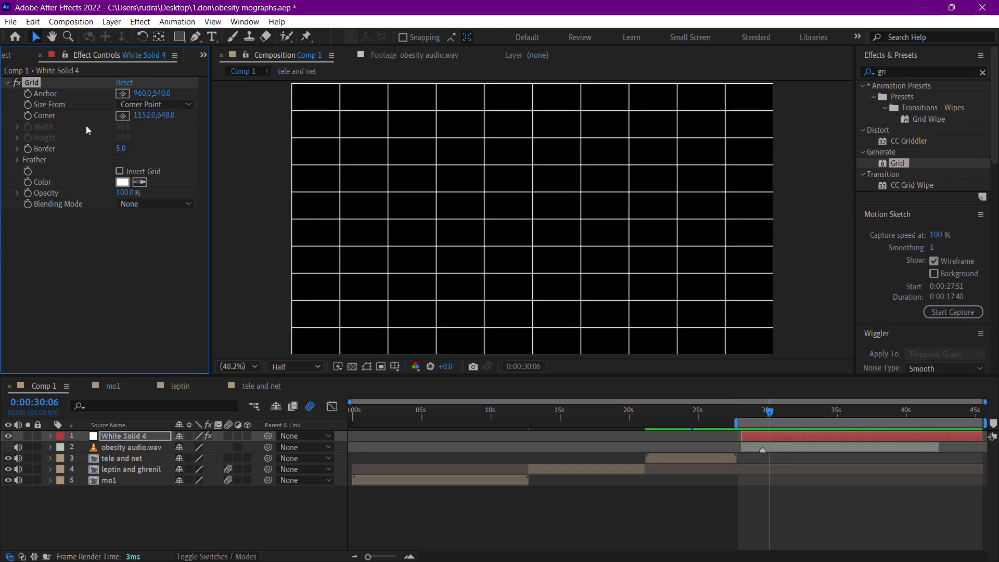
pyautogui.click(121, 173)
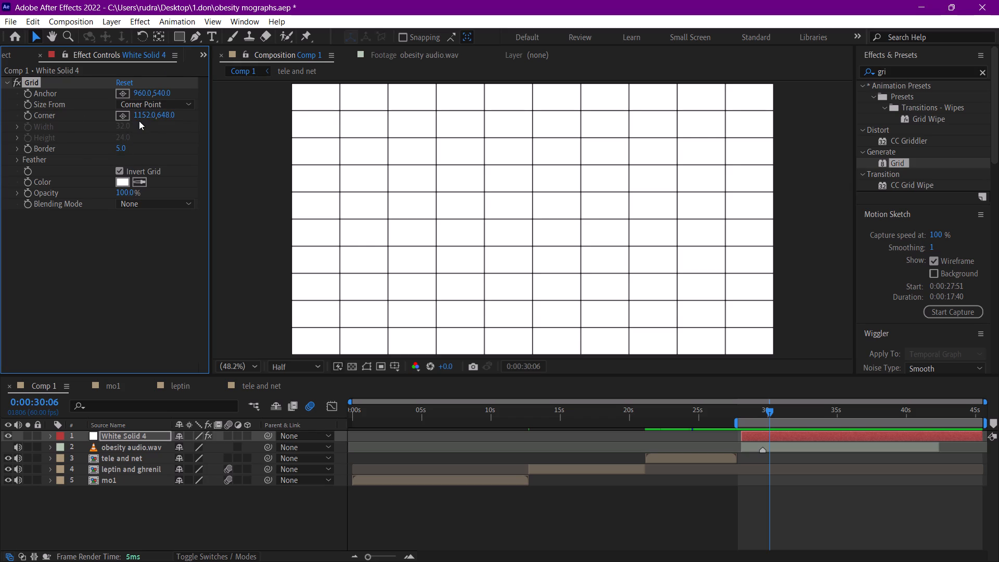
# Size the grid from Width & Height Sliders, with a width of about 139.2 and a height of 139.
pyautogui.click(144, 103)
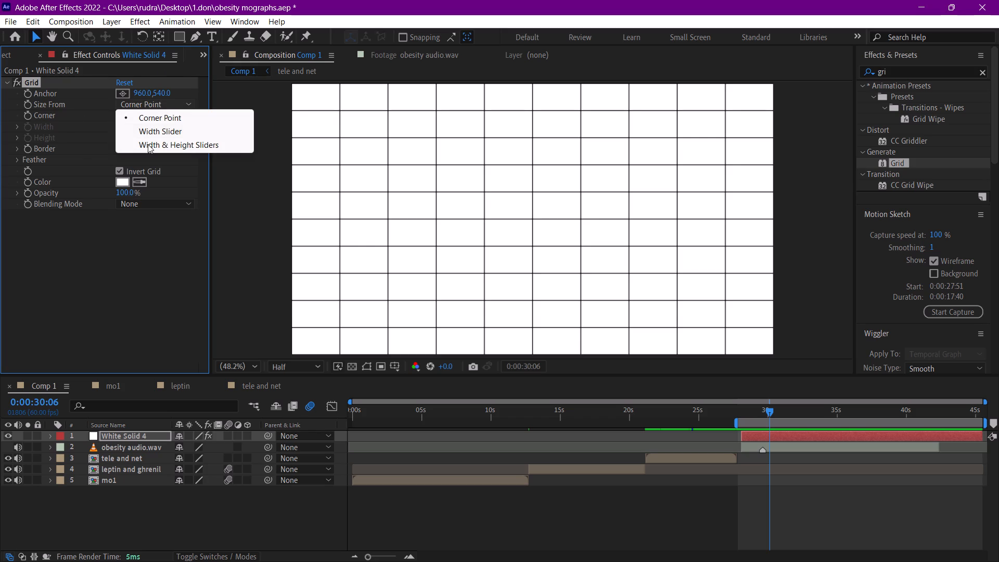
pyautogui.click(148, 145)
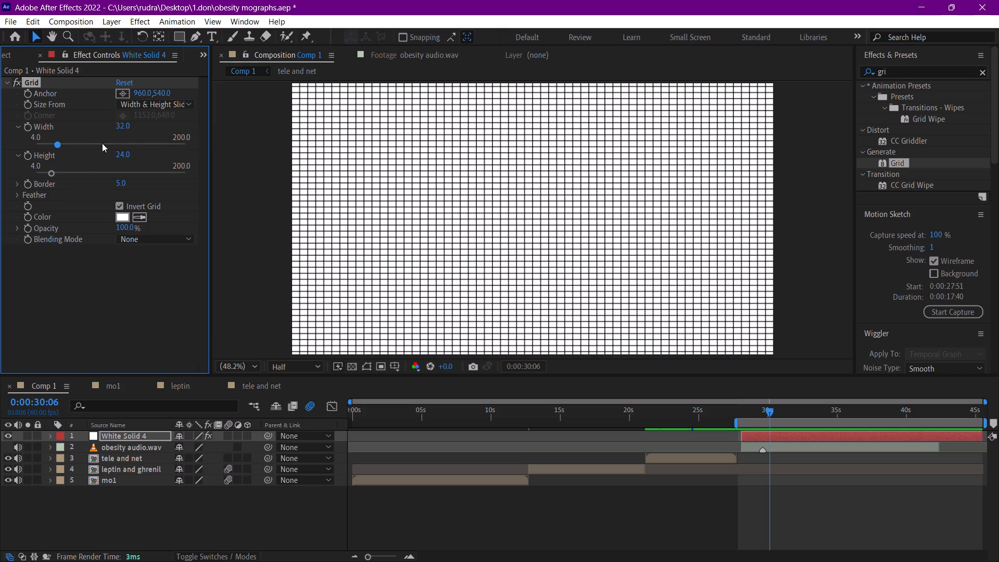
pyautogui.moveTo(93, 141); pyautogui.dragTo(136, 141)
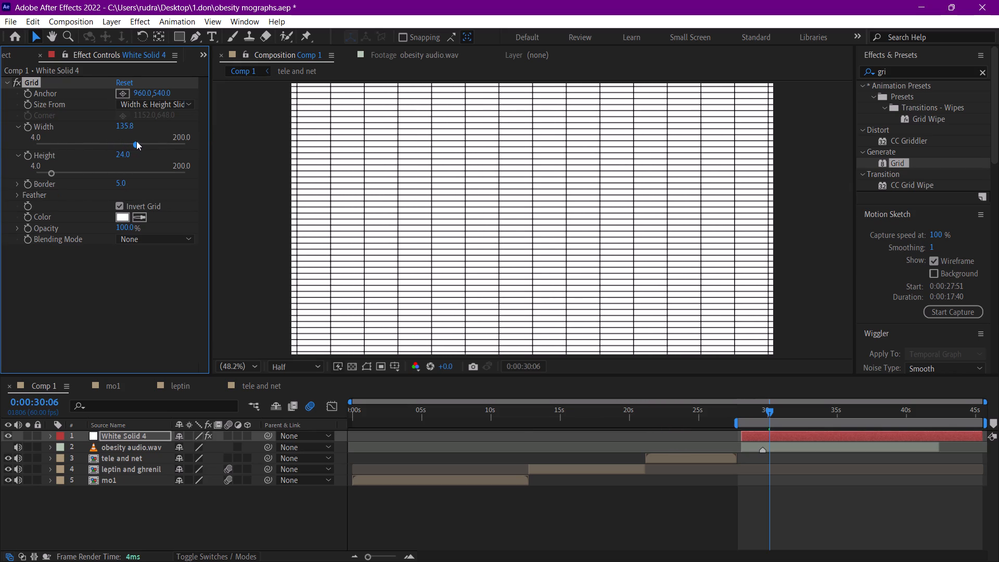
pyautogui.moveTo(136, 141); pyautogui.dragTo(139, 141)
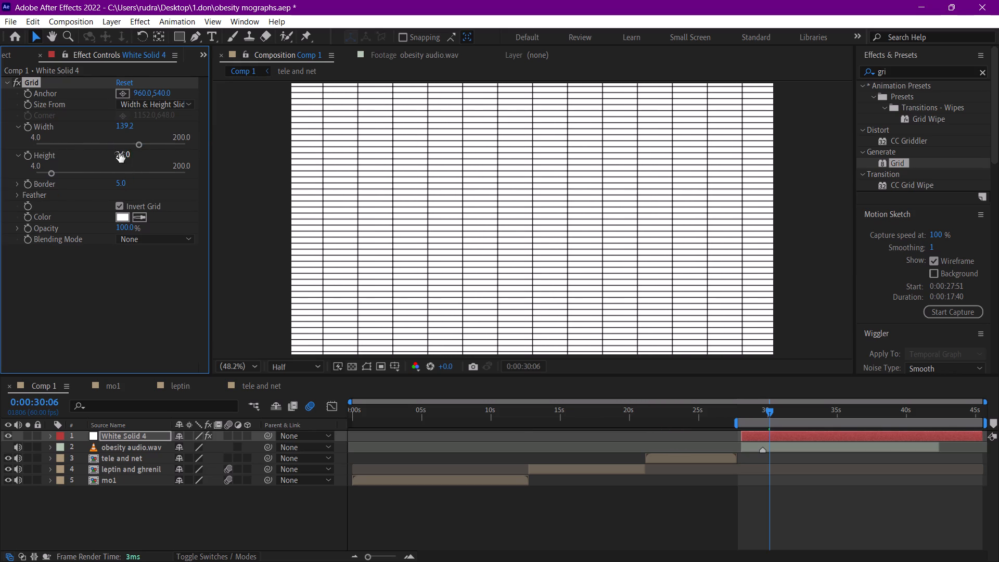
pyautogui.click(119, 153)
pyautogui.write('139')
pyautogui.press('Return')
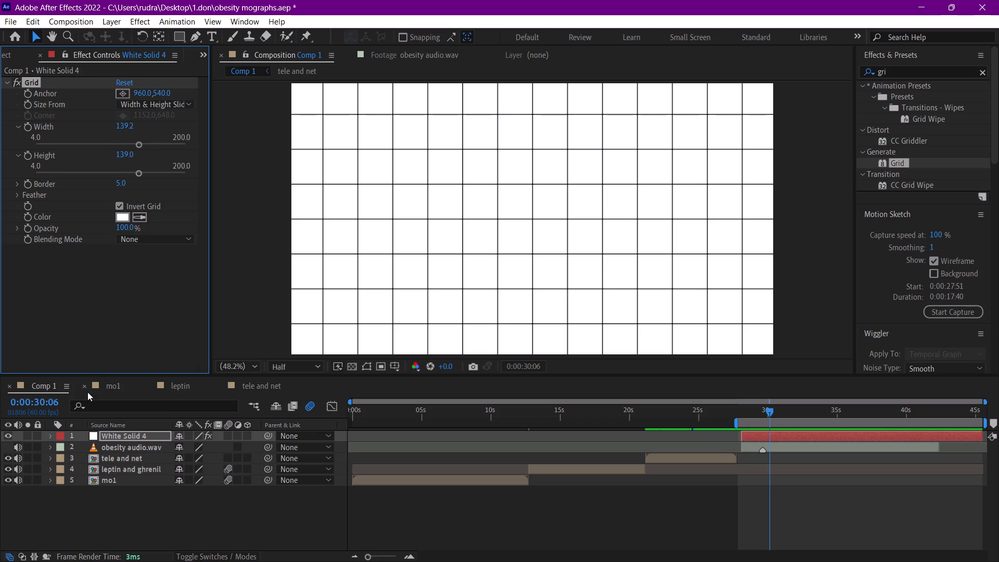
# Add an adjustment layer to Comp 1 and move the Grid effect from the white solid onto it.
pyautogui.rightClick(93, 513)
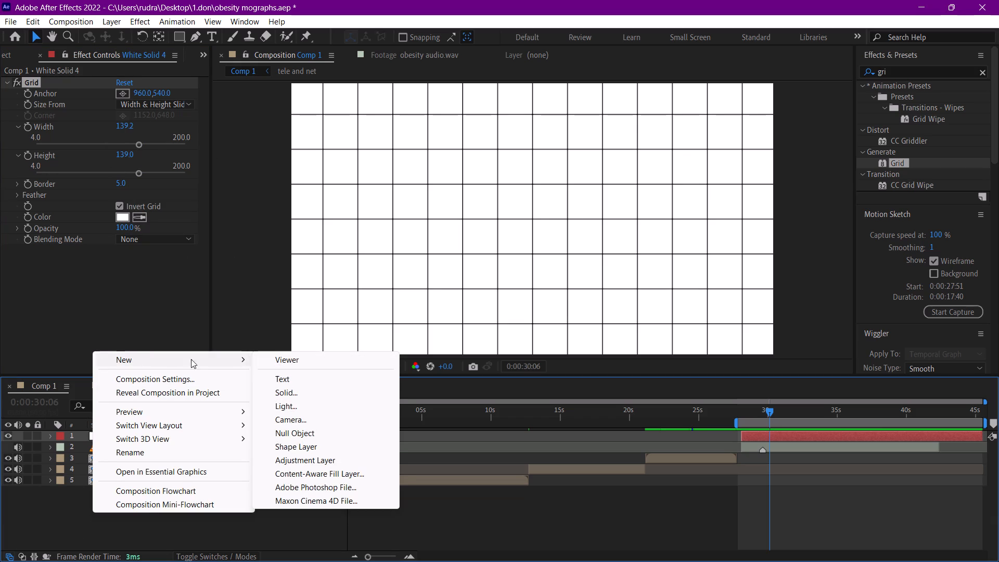
pyautogui.click(305, 458)
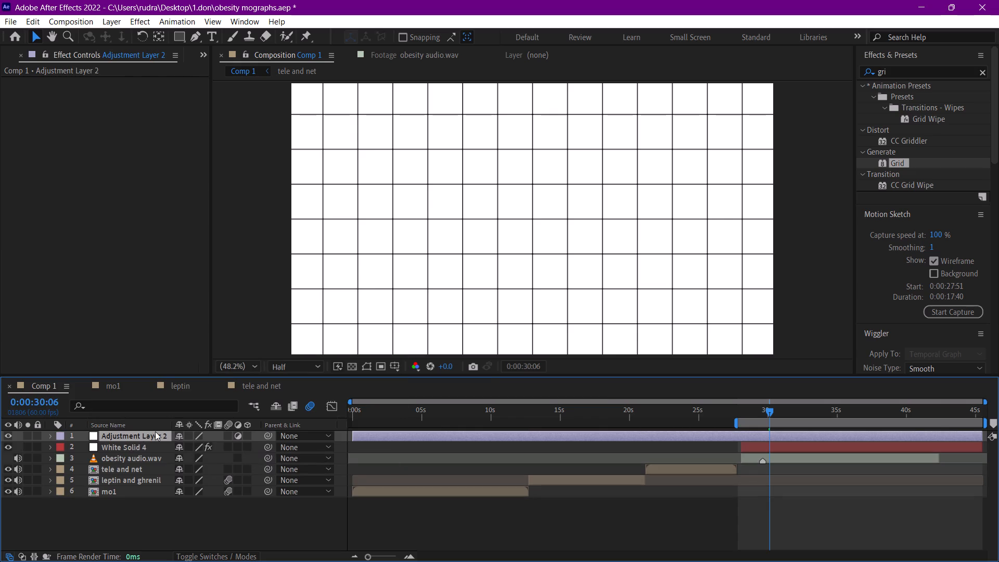
pyautogui.click(134, 447)
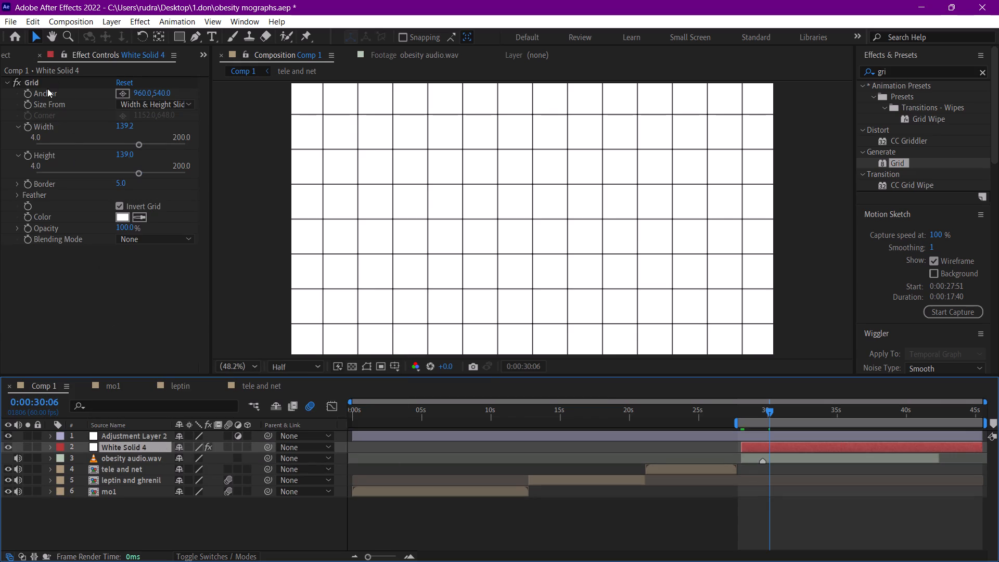
pyautogui.click(47, 88)
pyautogui.click(39, 79)
pyautogui.hotkey('ctrl', 'x')
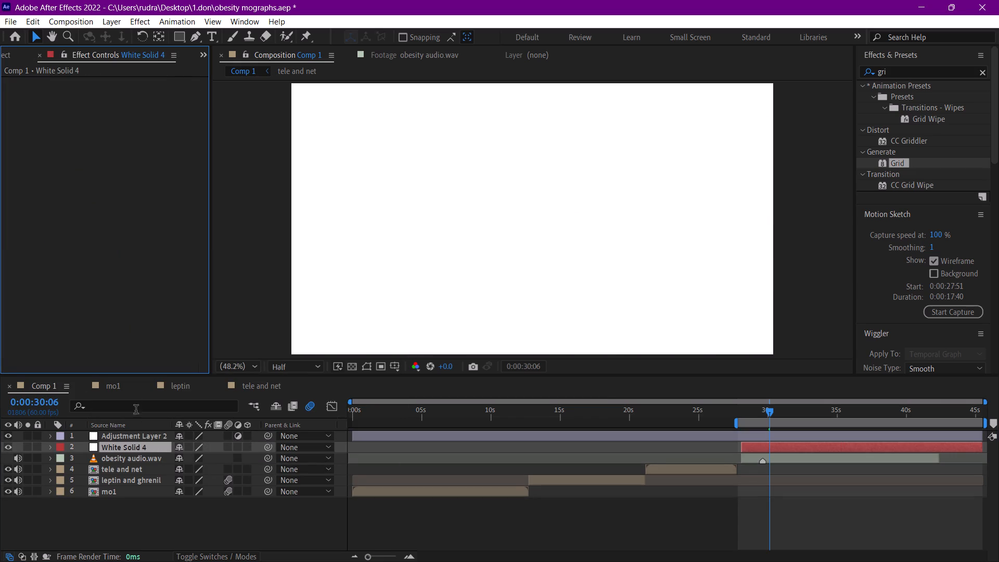
pyautogui.click(132, 439)
pyautogui.hotkey('ctrl', 'v')
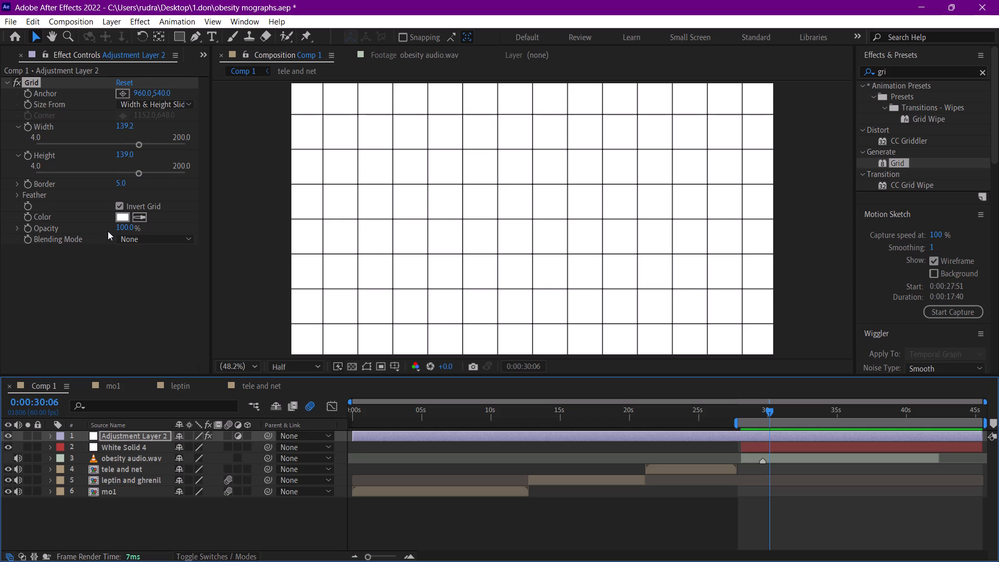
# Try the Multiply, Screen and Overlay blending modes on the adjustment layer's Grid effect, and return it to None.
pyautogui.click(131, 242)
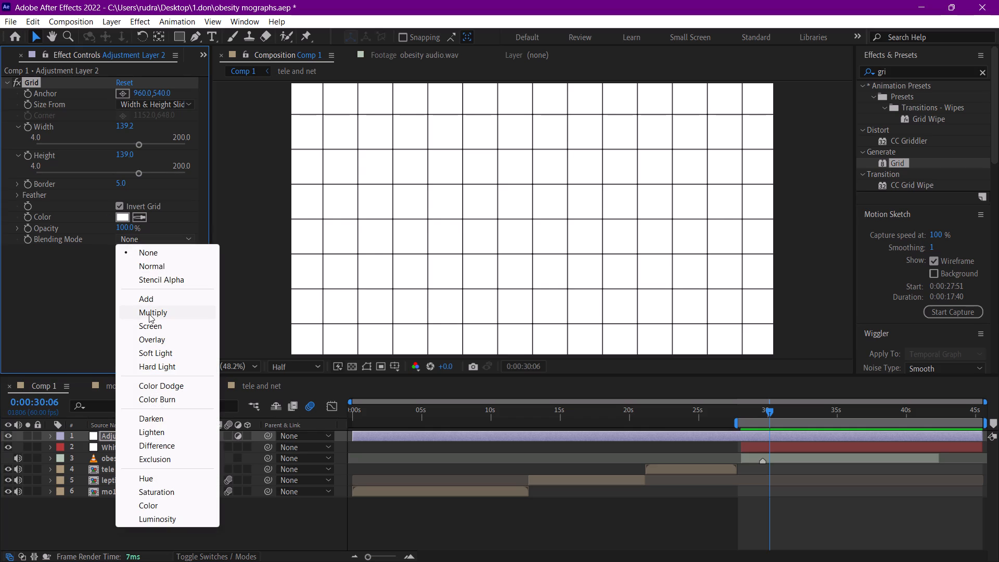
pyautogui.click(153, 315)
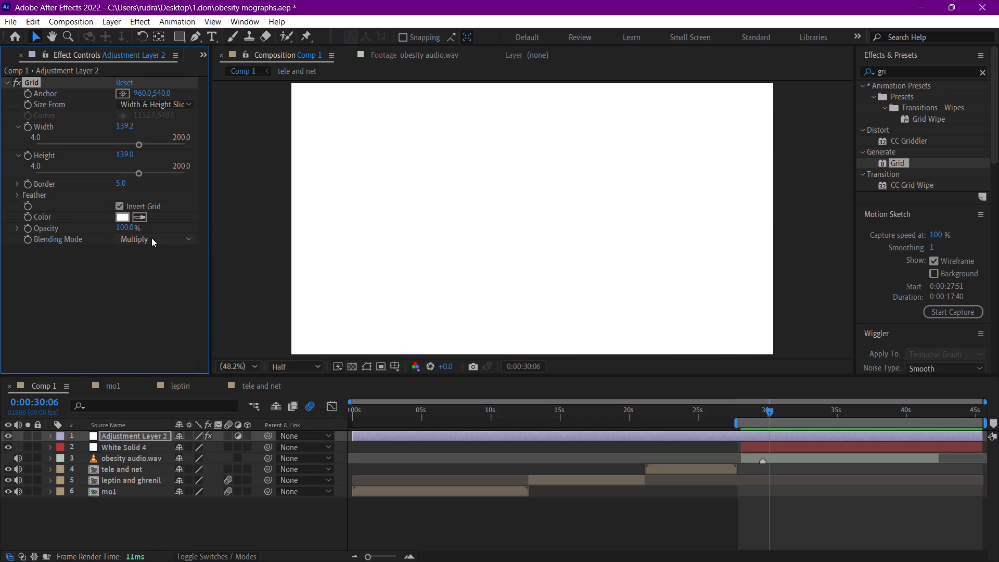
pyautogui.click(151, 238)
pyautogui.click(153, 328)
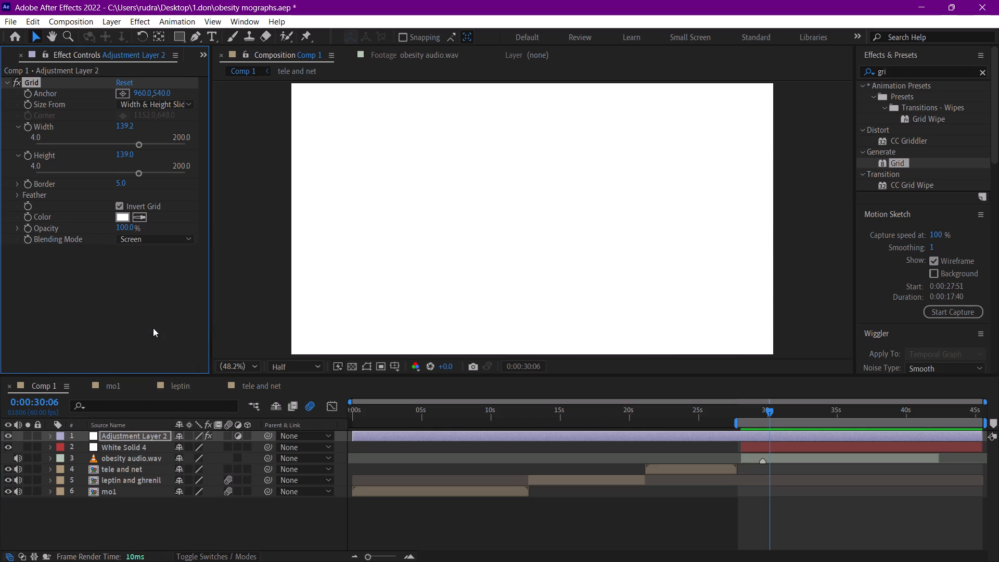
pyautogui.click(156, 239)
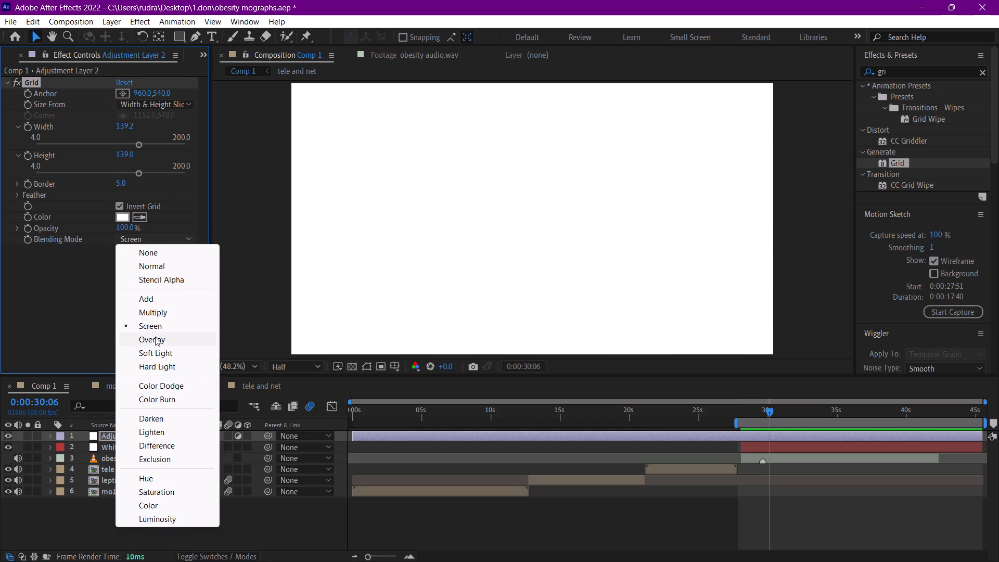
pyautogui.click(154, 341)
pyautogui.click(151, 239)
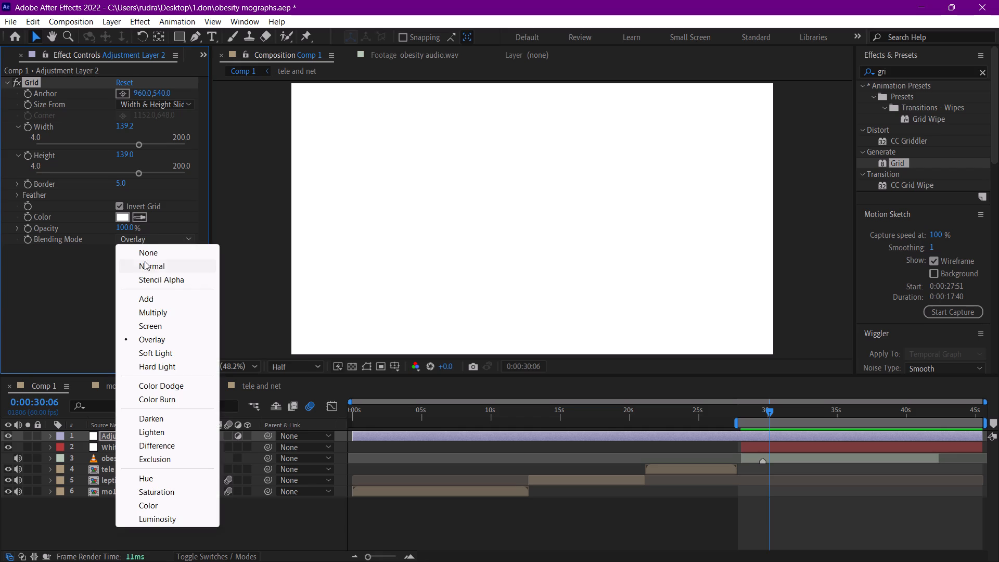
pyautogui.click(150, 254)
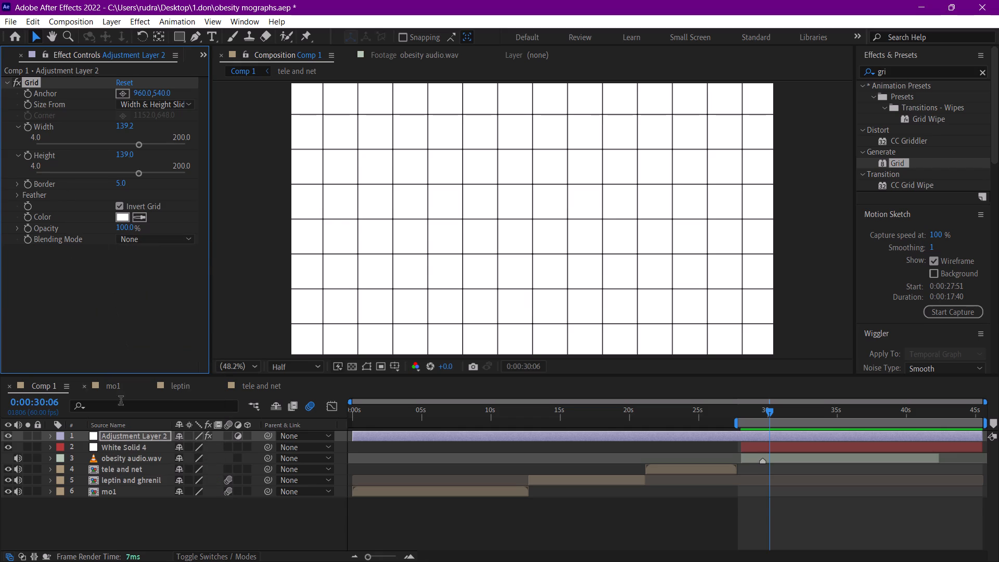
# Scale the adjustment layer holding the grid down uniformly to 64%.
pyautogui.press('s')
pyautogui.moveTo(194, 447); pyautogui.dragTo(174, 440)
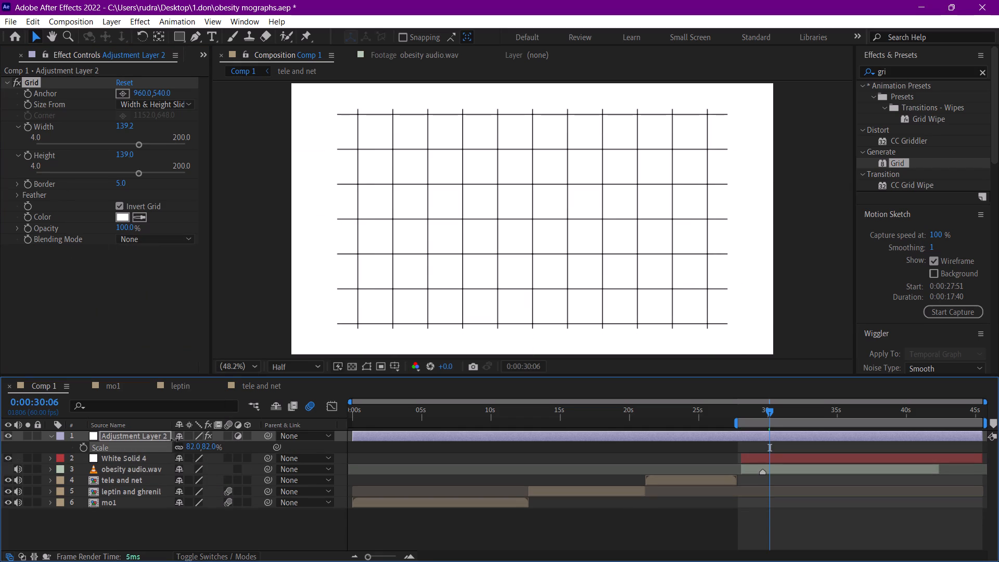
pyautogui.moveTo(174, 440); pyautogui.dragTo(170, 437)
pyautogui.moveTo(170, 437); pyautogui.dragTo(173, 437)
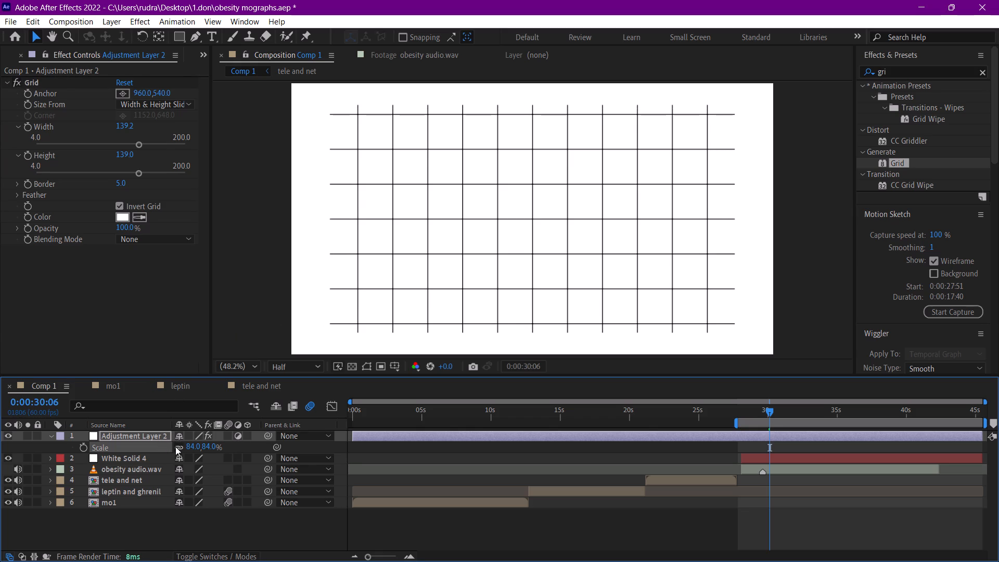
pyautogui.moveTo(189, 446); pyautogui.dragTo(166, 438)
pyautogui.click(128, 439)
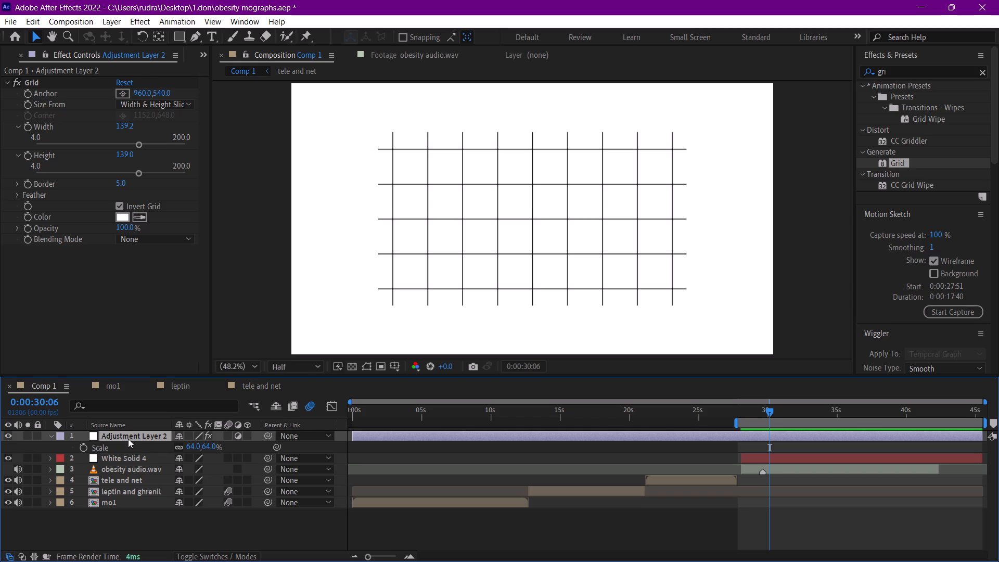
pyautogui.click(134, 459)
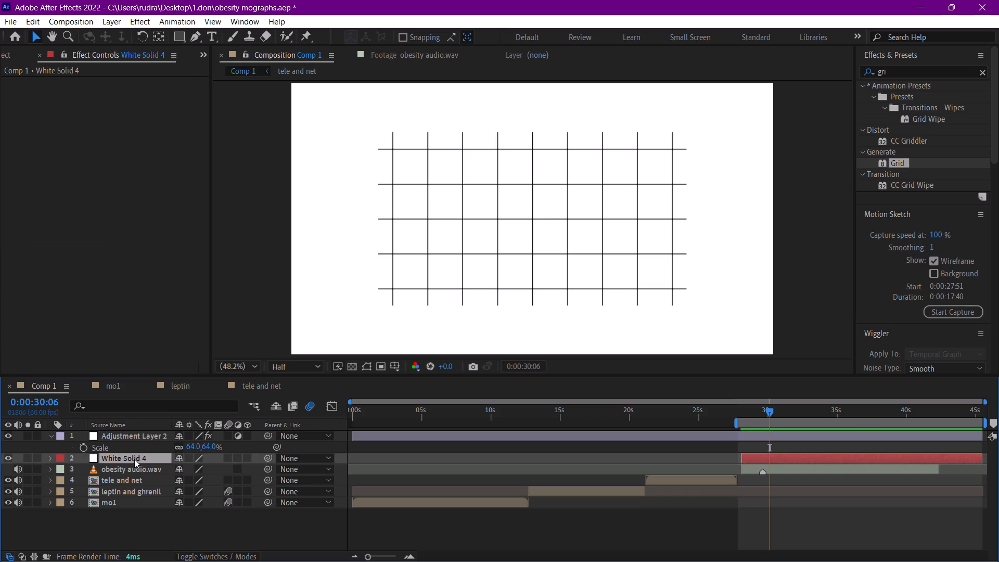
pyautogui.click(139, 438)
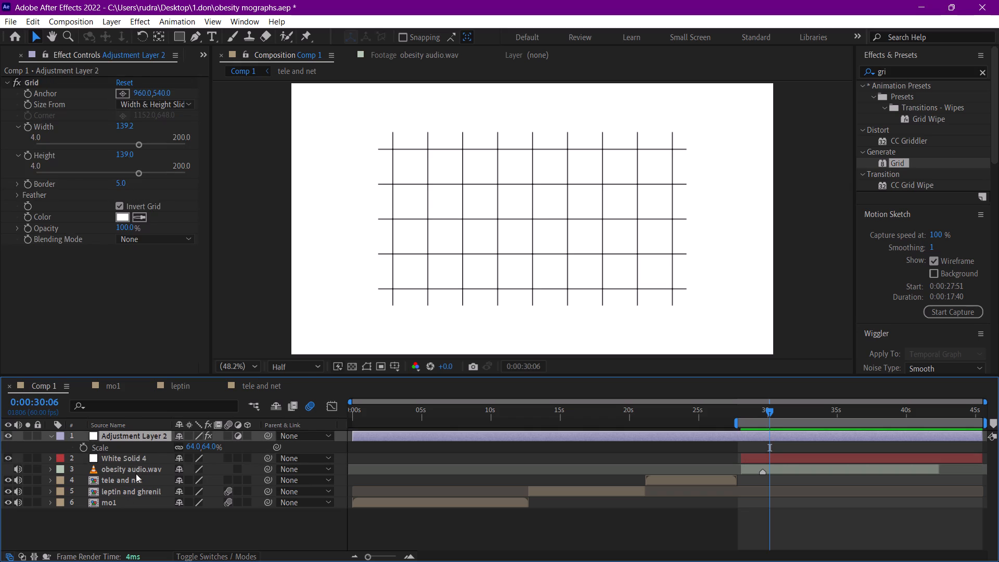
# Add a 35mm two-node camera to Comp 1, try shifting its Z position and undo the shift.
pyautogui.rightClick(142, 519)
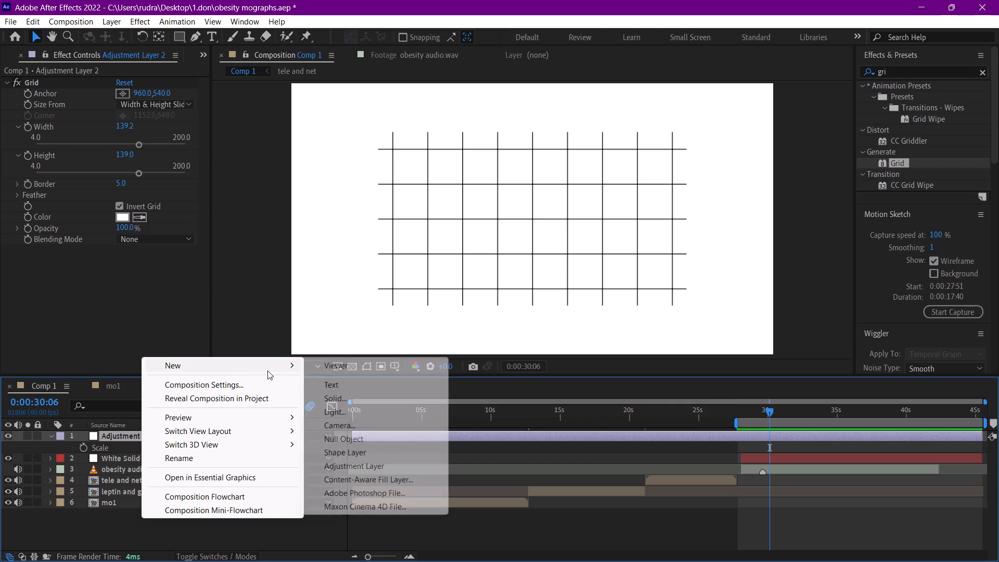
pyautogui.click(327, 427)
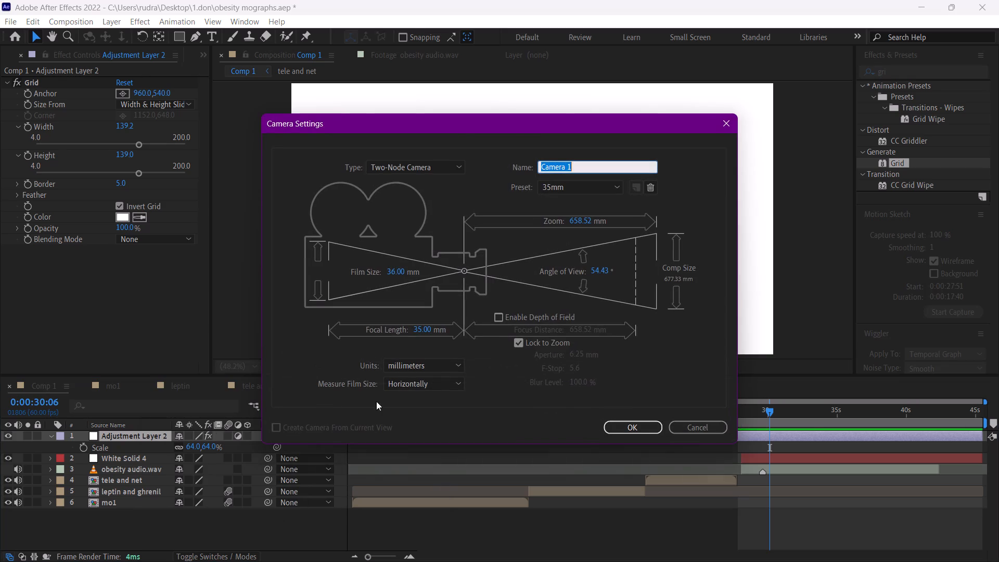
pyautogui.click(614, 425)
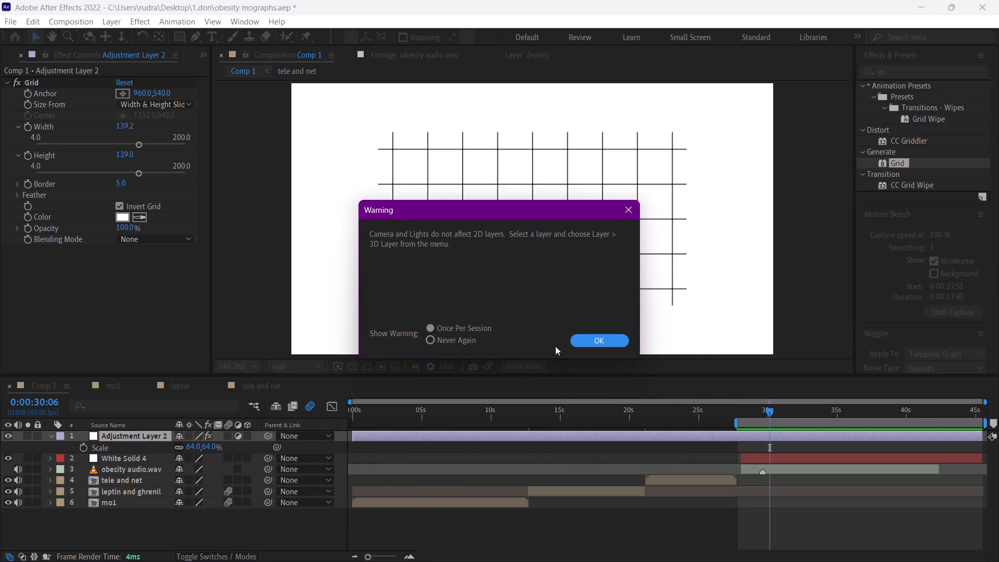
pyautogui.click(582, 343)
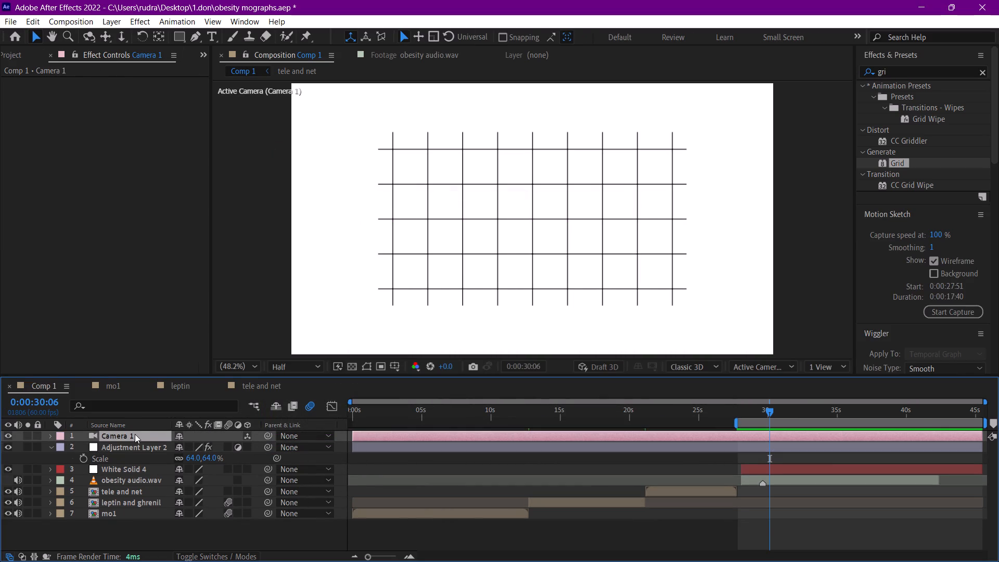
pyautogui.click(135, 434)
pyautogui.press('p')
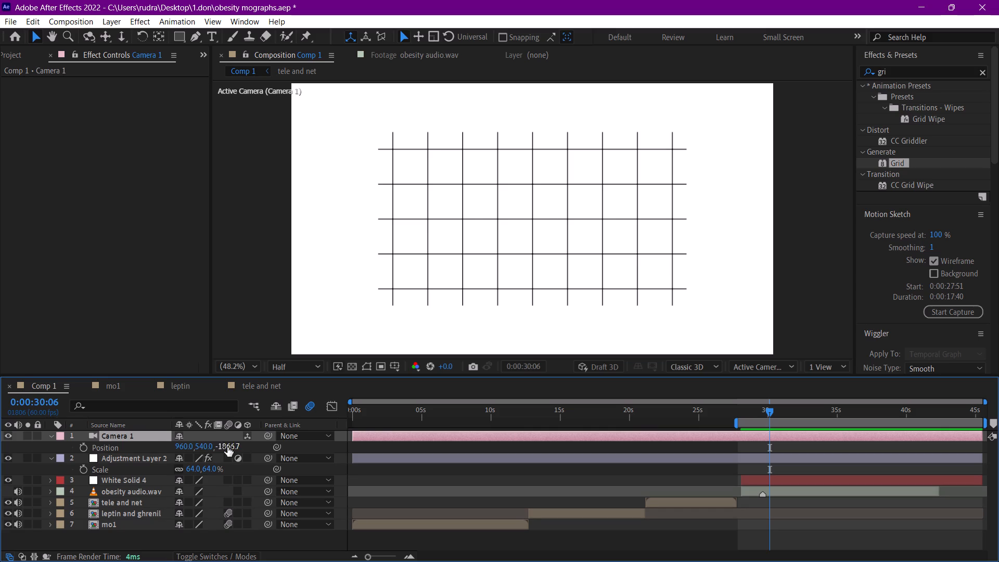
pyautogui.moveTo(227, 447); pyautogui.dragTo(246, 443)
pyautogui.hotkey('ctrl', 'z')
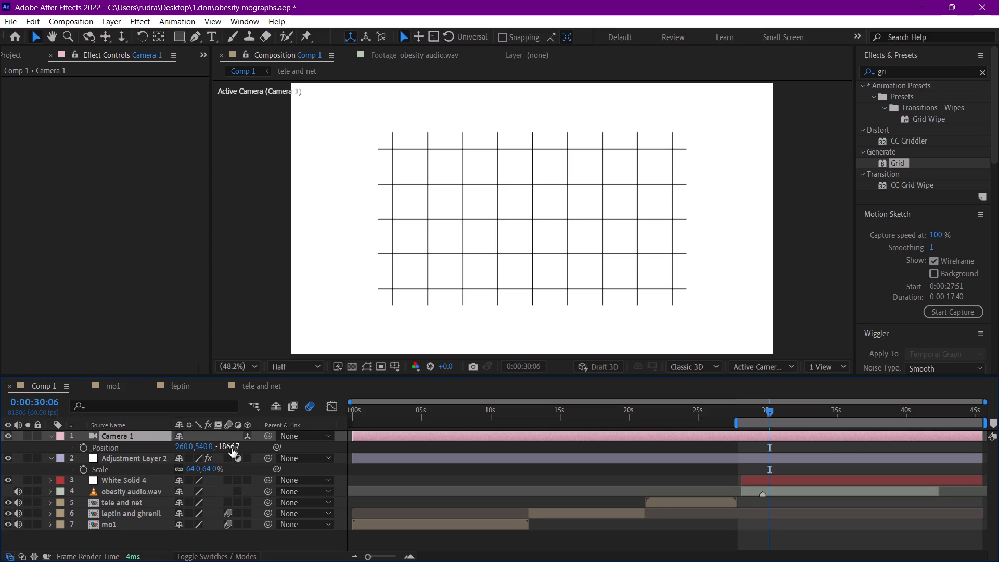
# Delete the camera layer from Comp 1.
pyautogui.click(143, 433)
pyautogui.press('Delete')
# Save the project.
pyautogui.hotkey('ctrl', 's')
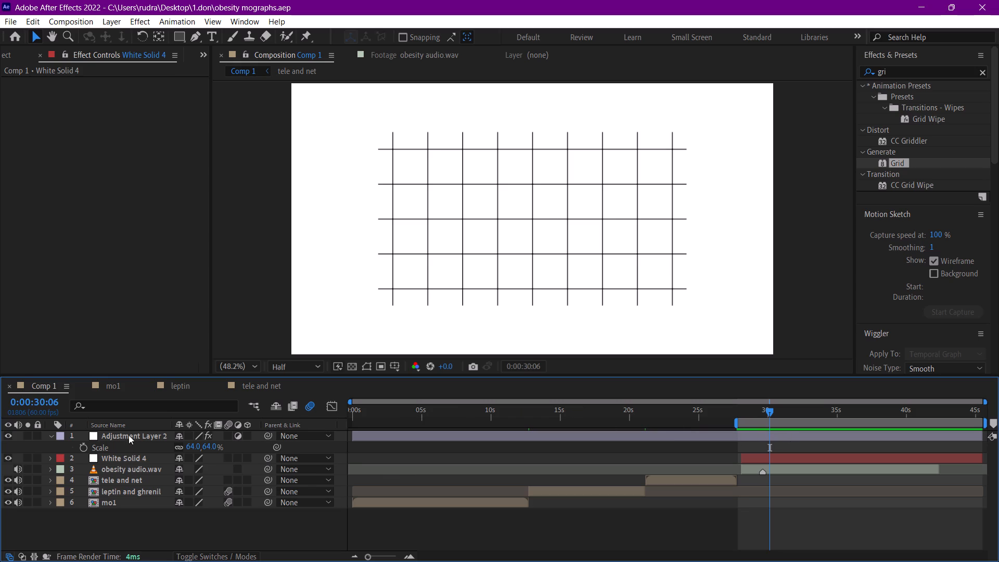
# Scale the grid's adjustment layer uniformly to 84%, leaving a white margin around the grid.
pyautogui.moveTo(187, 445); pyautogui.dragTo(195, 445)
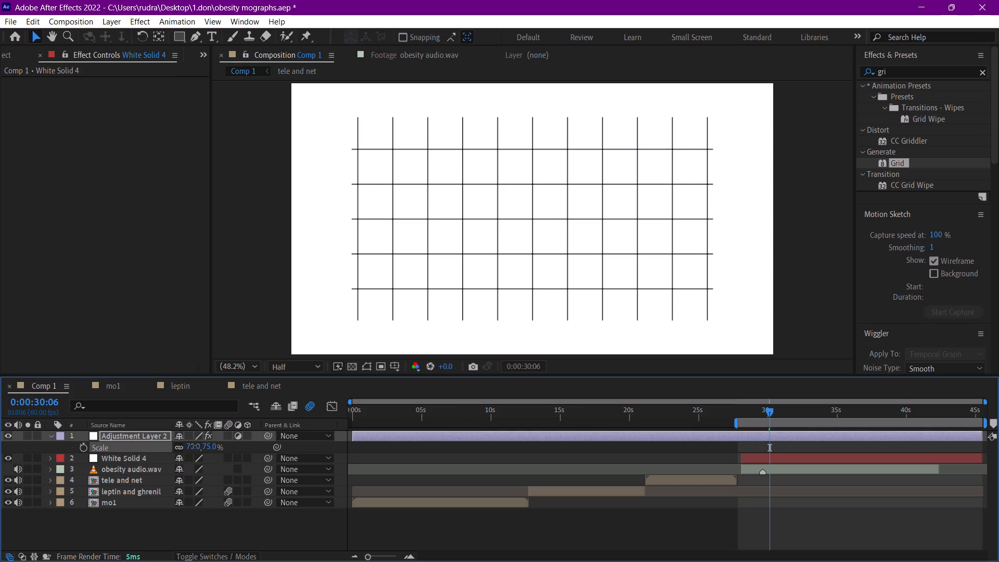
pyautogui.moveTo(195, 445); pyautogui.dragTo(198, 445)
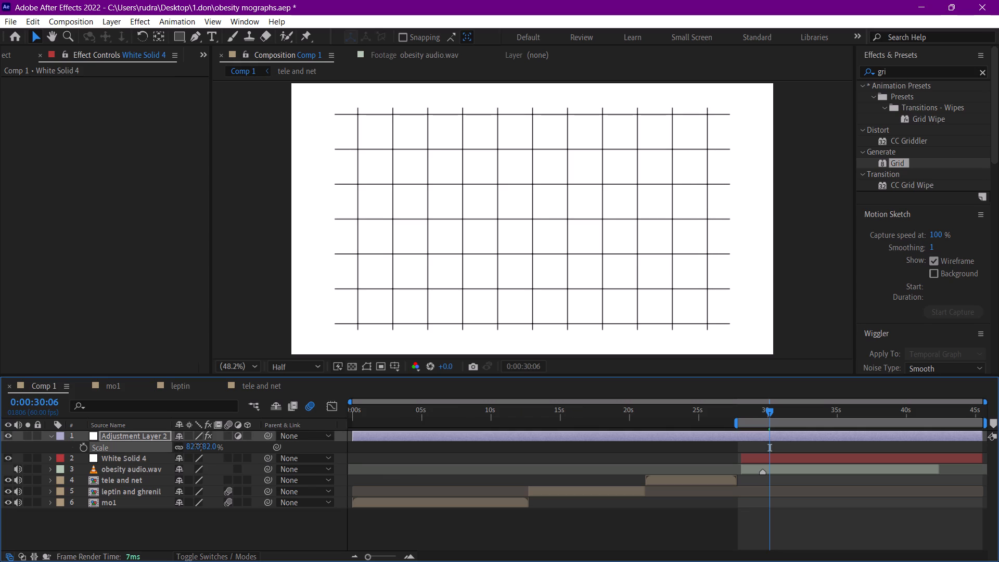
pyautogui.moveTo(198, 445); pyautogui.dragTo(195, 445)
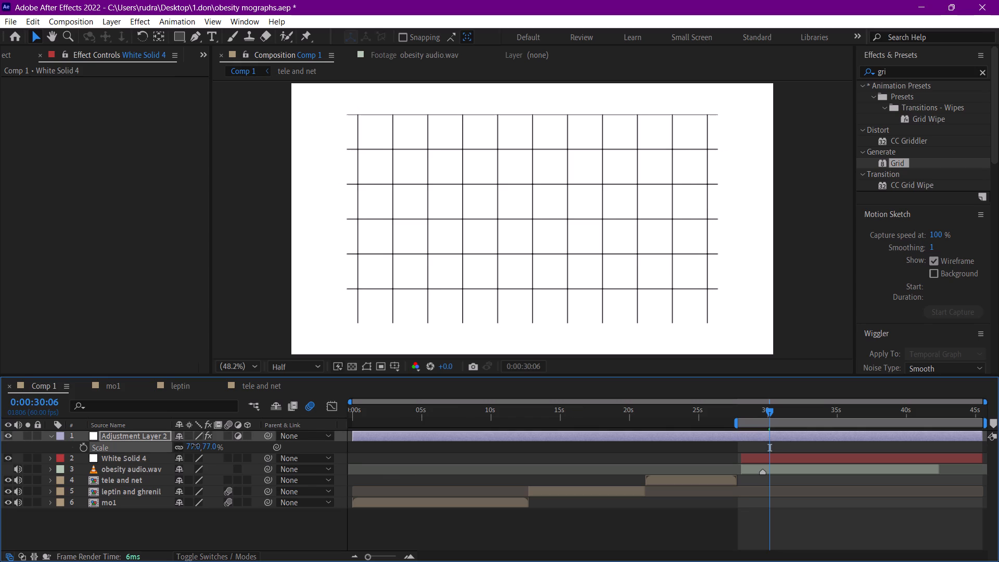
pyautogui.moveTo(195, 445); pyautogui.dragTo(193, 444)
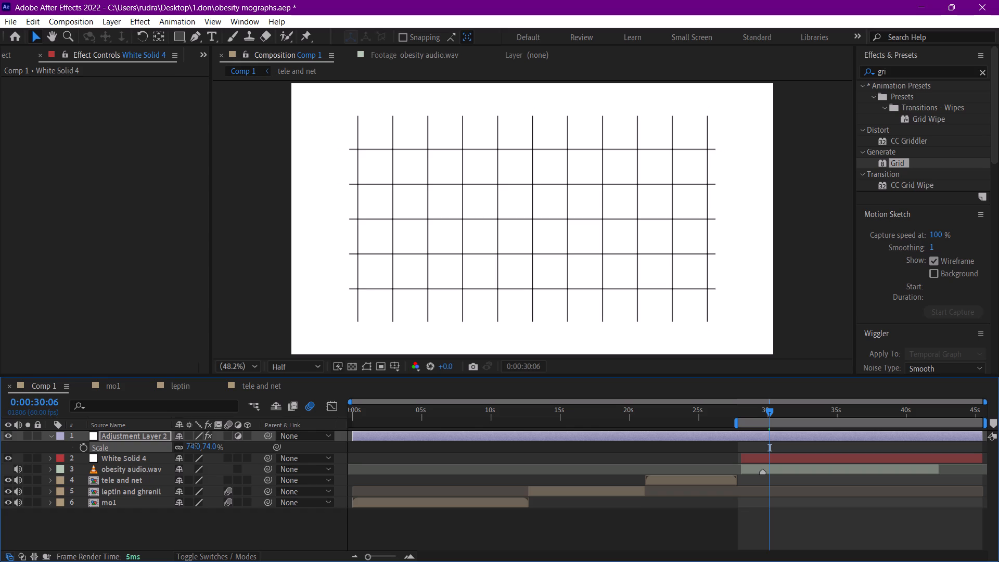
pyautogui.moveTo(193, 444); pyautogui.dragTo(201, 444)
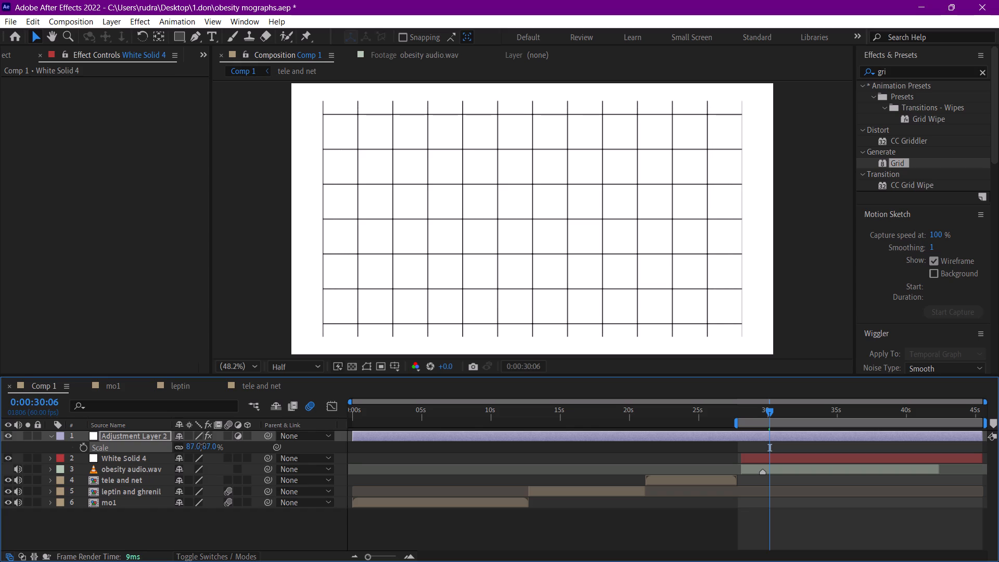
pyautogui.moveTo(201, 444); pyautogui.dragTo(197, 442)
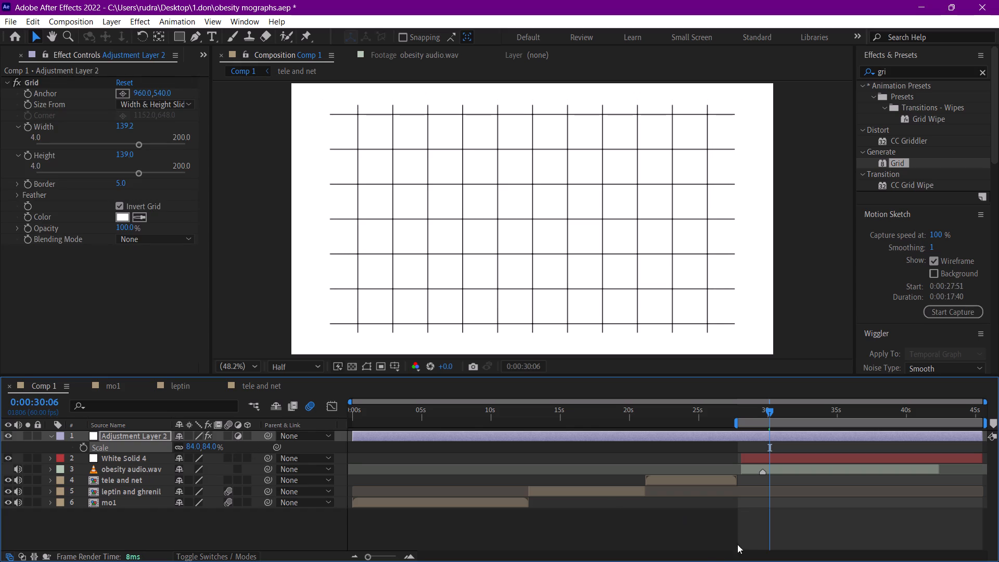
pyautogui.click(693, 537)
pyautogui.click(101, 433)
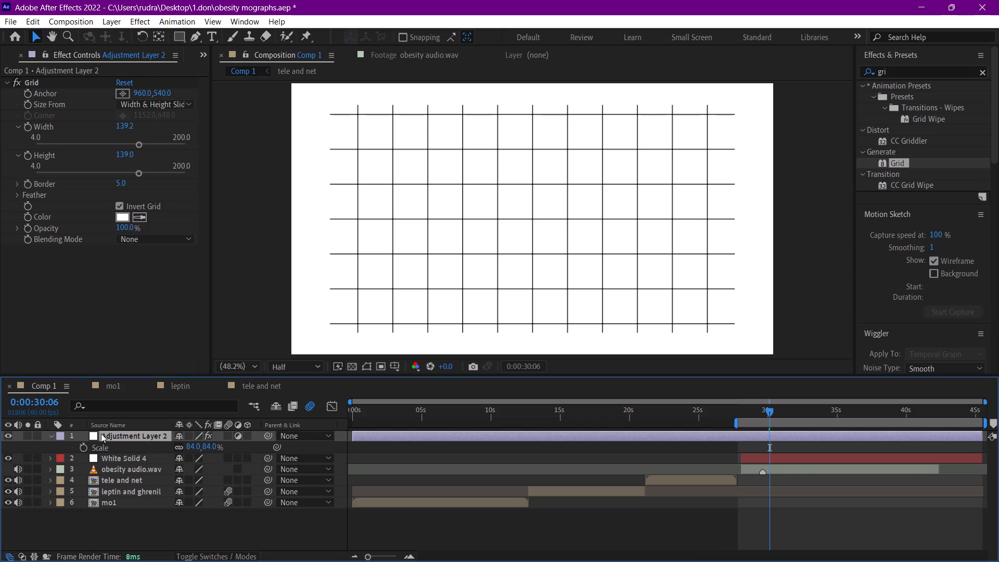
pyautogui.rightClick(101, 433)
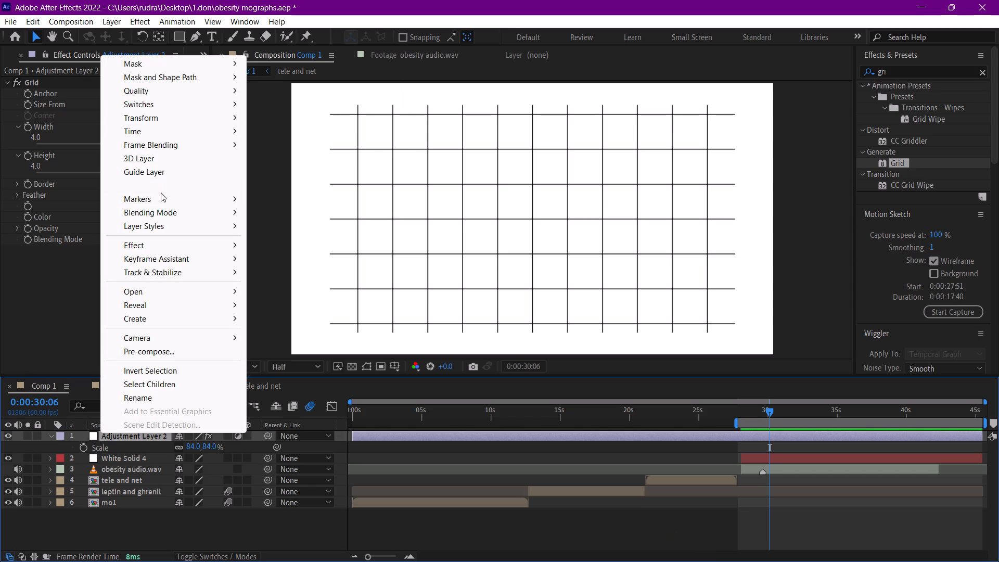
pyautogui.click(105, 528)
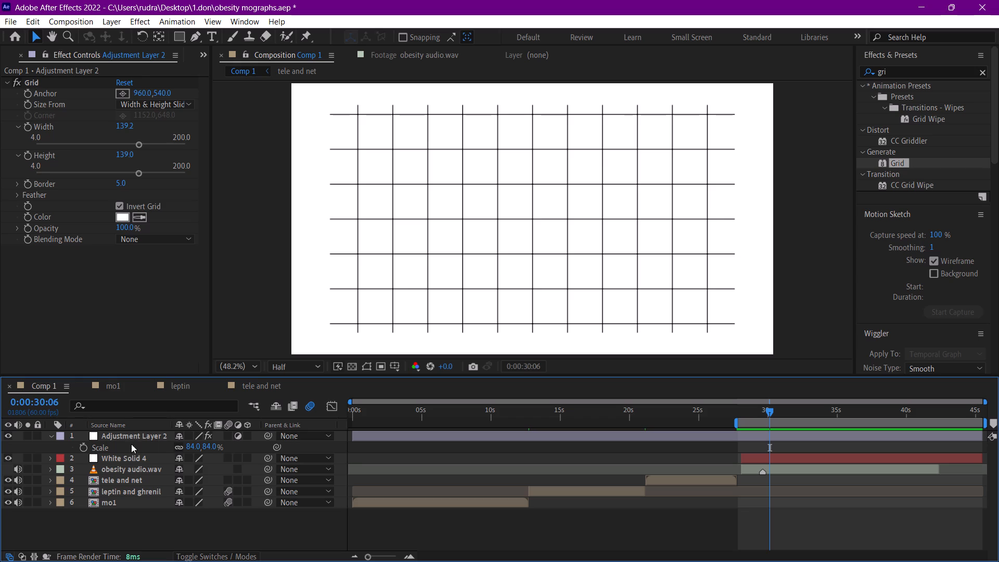
# Unlink the adjustment layer's scale proportions and set its scale to 78% wide by 86% high.
pyautogui.click(179, 448)
pyautogui.moveTo(191, 447); pyautogui.dragTo(198, 447)
pyautogui.click(210, 446)
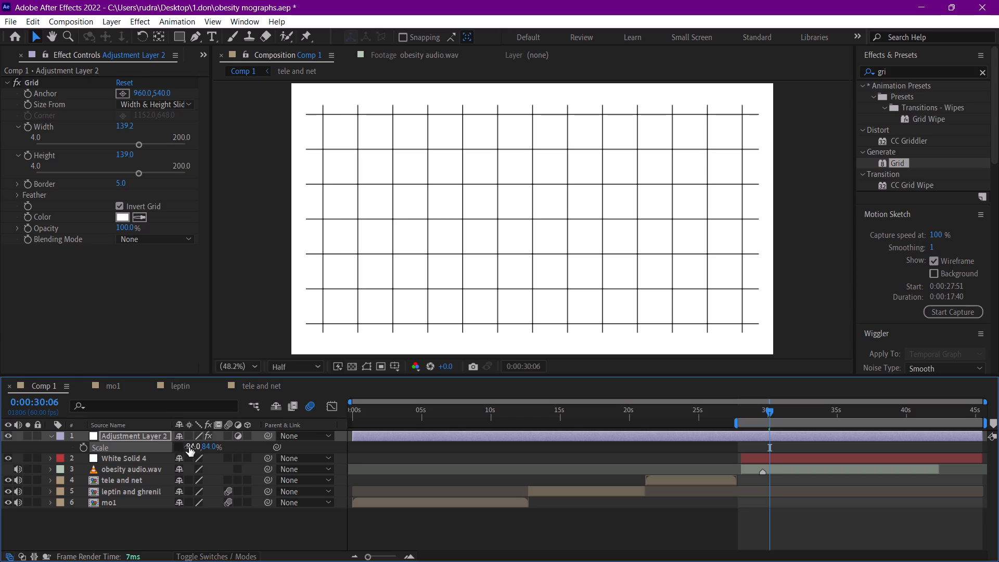
pyautogui.moveTo(189, 447); pyautogui.dragTo(176, 445)
pyautogui.click(208, 446)
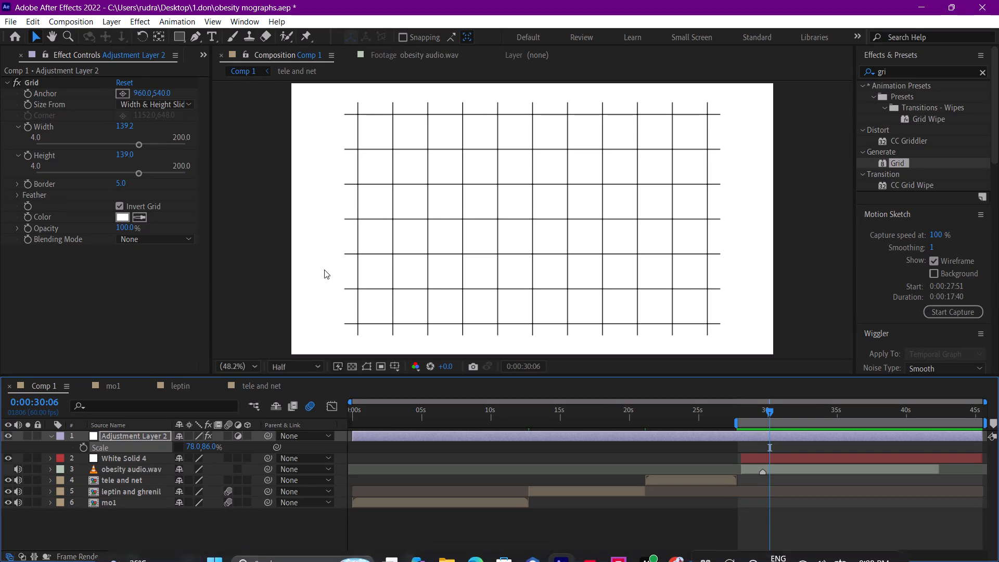
# Draw a black-filled circle with the Ellipse tool on a new shape layer, roughly centred over the grid.
pyautogui.click(180, 32)
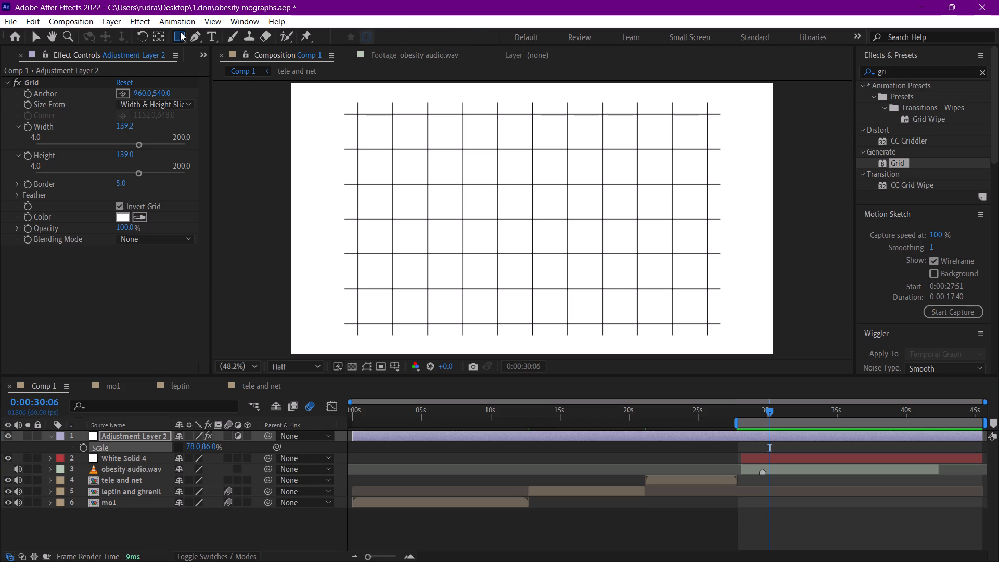
pyautogui.keyDown('alt'); pyautogui.click(180, 32); pyautogui.keyUp('alt')
pyautogui.keyDown('alt'); pyautogui.click(180, 32); pyautogui.keyUp('alt')
pyautogui.click(556, 519)
pyautogui.moveTo(470, 149); pyautogui.dragTo(603, 278)
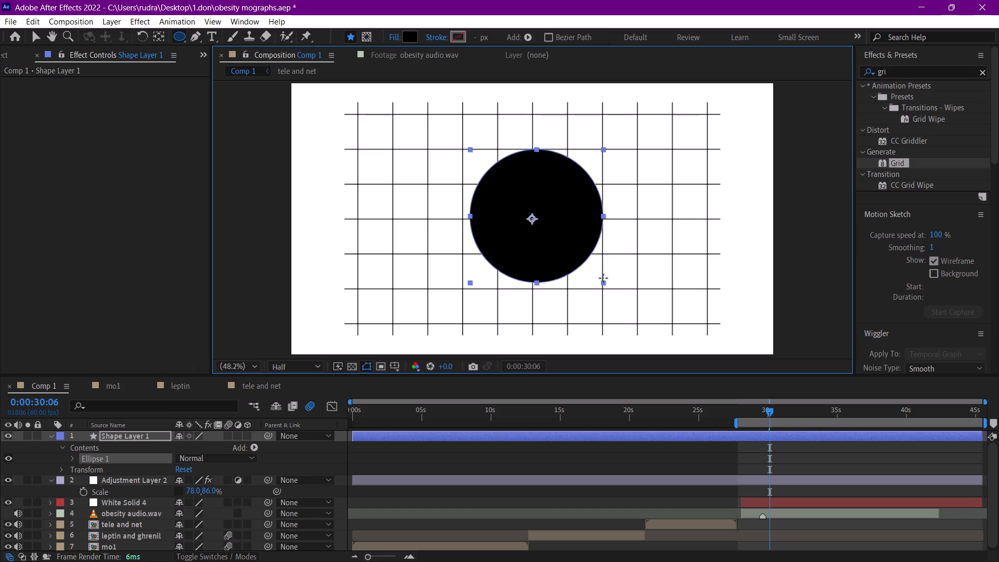
# Enlarge the black circle while drawing it and centre its shape layer in the composition.
pyautogui.moveTo(603, 278); pyautogui.dragTo(639, 294)
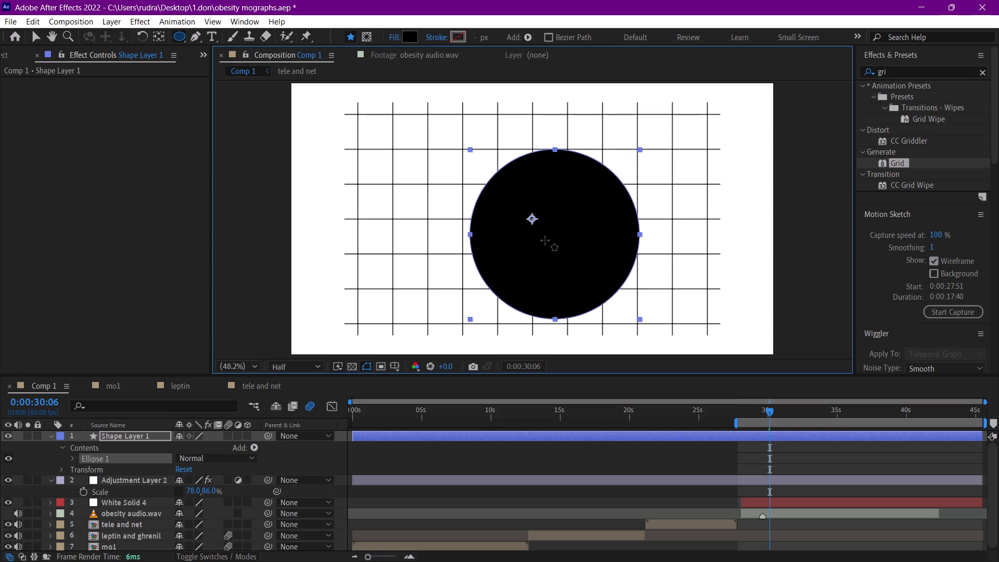
pyautogui.click(33, 35)
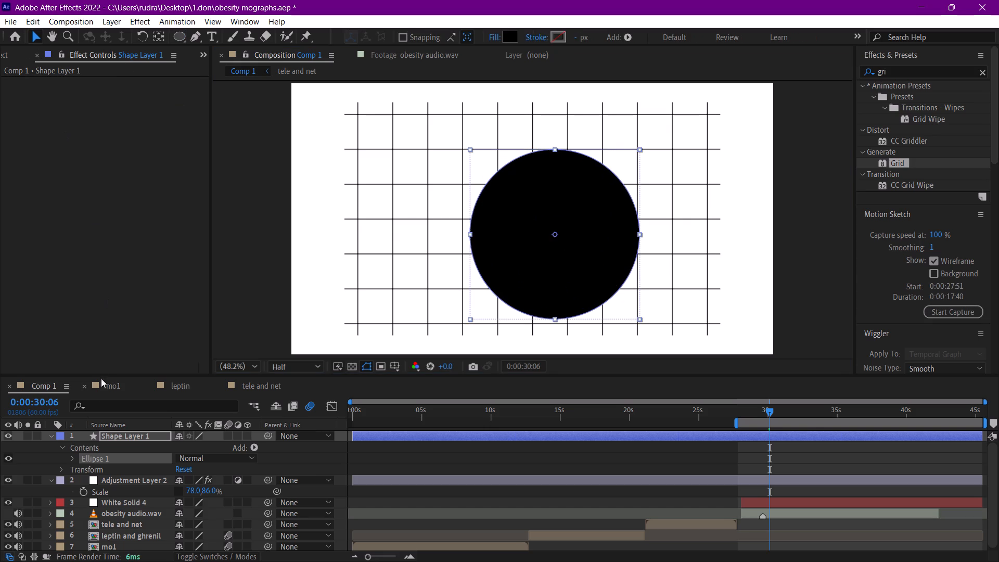
pyautogui.click(142, 434)
pyautogui.write('78')
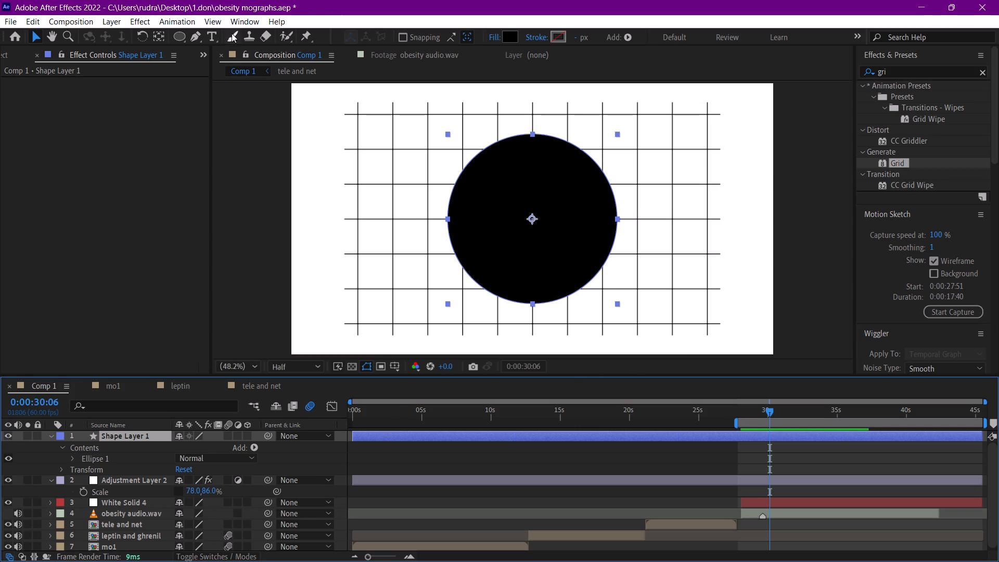
# Change the circle's fill colour to orange-yellow FFB300.
pyautogui.click(513, 41)
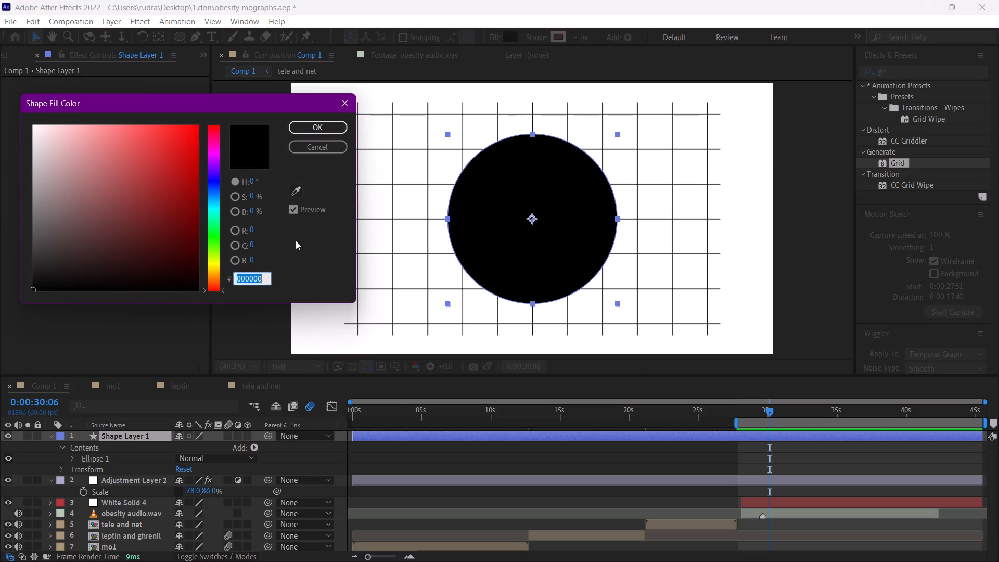
pyautogui.click(214, 263)
pyautogui.moveTo(170, 146); pyautogui.dragTo(184, 103)
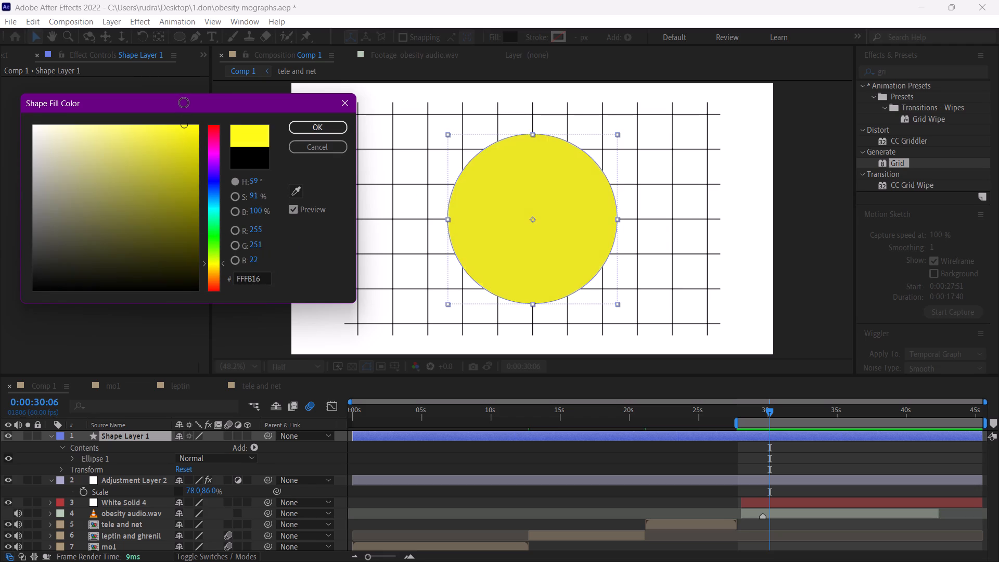
pyautogui.moveTo(184, 103); pyautogui.dragTo(199, 96)
pyautogui.moveTo(208, 266); pyautogui.dragTo(214, 270)
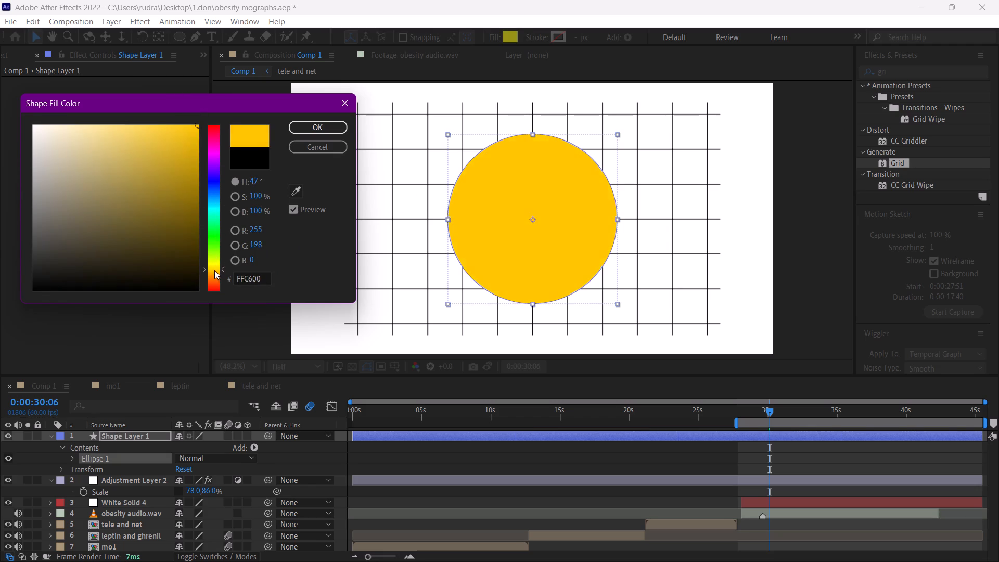
pyautogui.moveTo(214, 270); pyautogui.dragTo(216, 271)
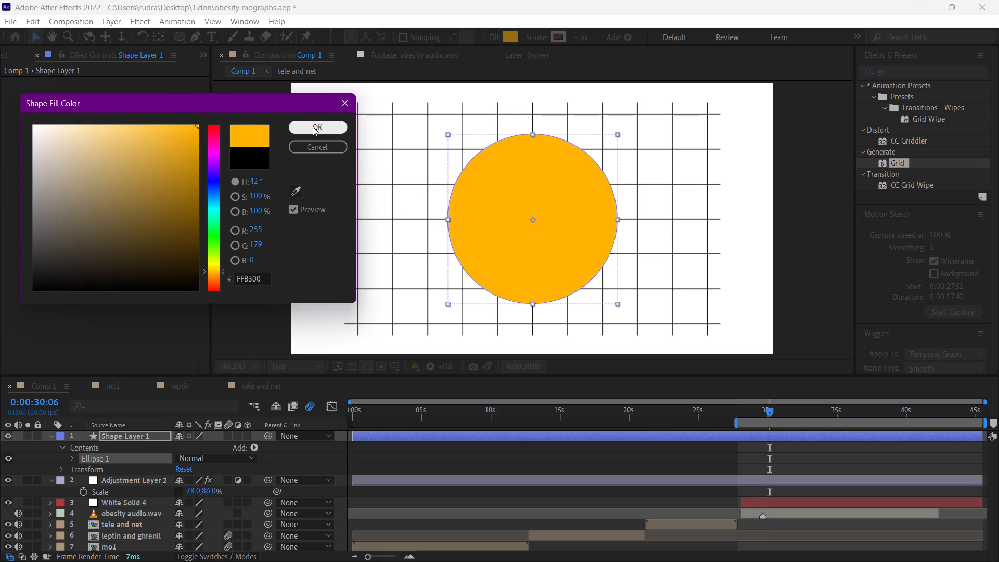
pyautogui.click(313, 126)
pyautogui.click(781, 457)
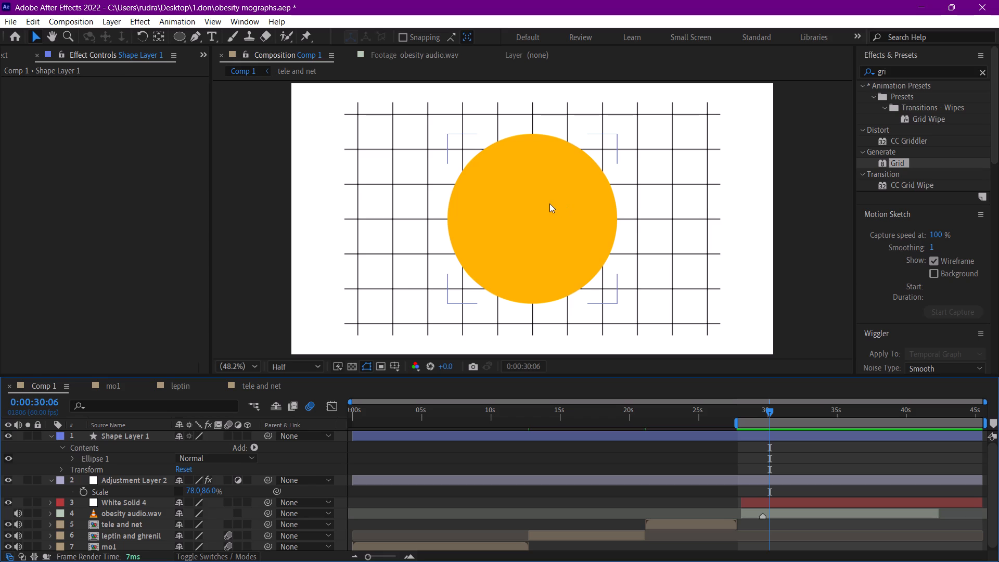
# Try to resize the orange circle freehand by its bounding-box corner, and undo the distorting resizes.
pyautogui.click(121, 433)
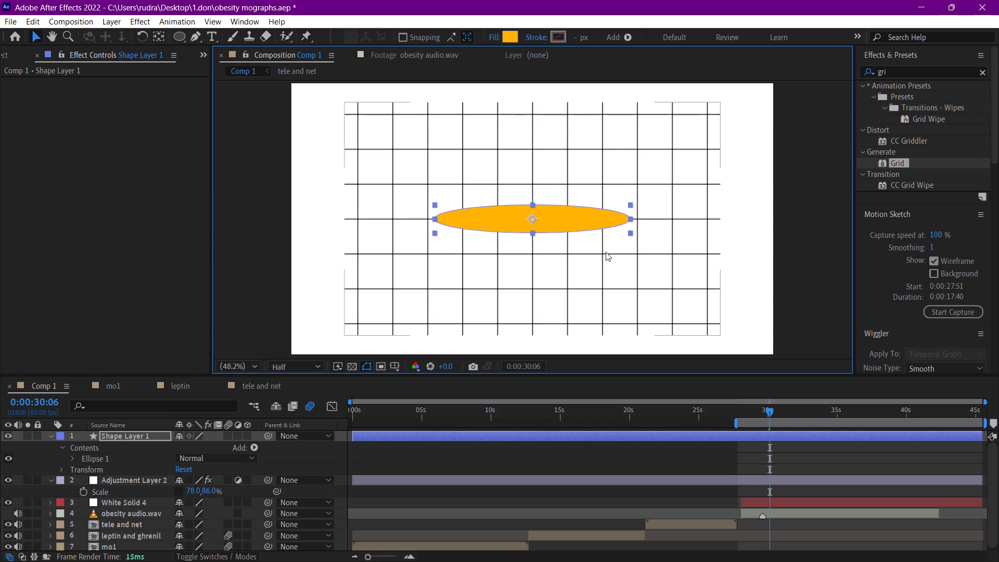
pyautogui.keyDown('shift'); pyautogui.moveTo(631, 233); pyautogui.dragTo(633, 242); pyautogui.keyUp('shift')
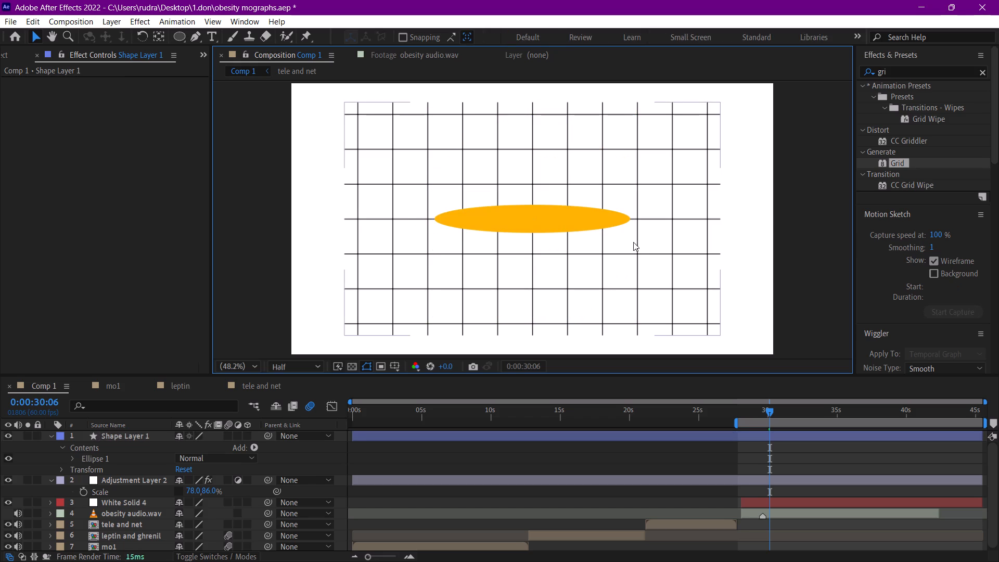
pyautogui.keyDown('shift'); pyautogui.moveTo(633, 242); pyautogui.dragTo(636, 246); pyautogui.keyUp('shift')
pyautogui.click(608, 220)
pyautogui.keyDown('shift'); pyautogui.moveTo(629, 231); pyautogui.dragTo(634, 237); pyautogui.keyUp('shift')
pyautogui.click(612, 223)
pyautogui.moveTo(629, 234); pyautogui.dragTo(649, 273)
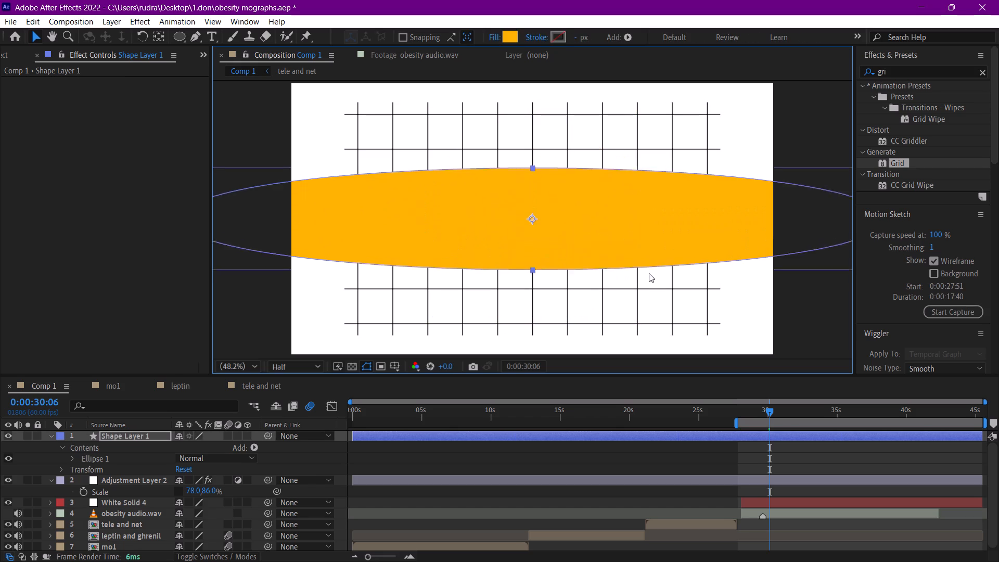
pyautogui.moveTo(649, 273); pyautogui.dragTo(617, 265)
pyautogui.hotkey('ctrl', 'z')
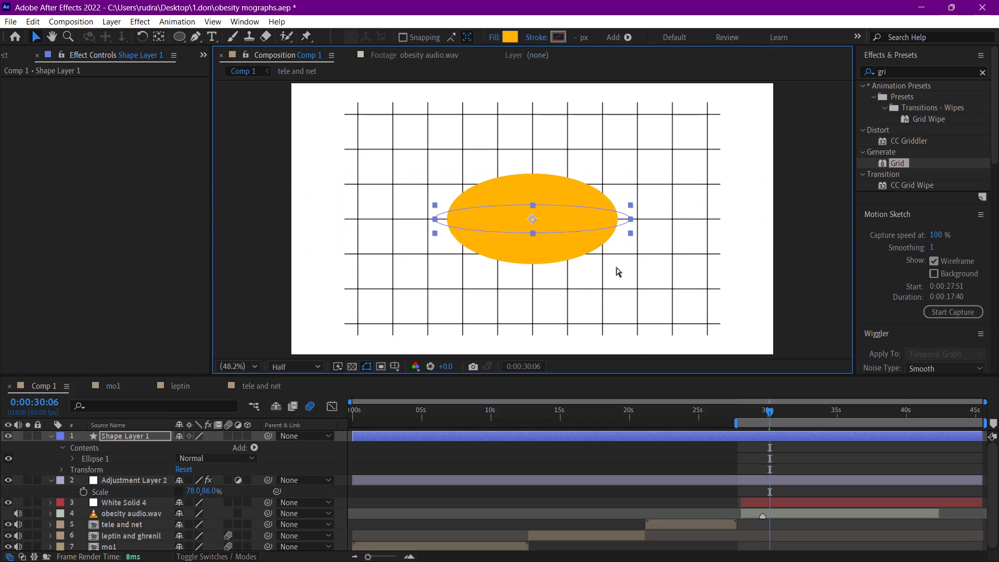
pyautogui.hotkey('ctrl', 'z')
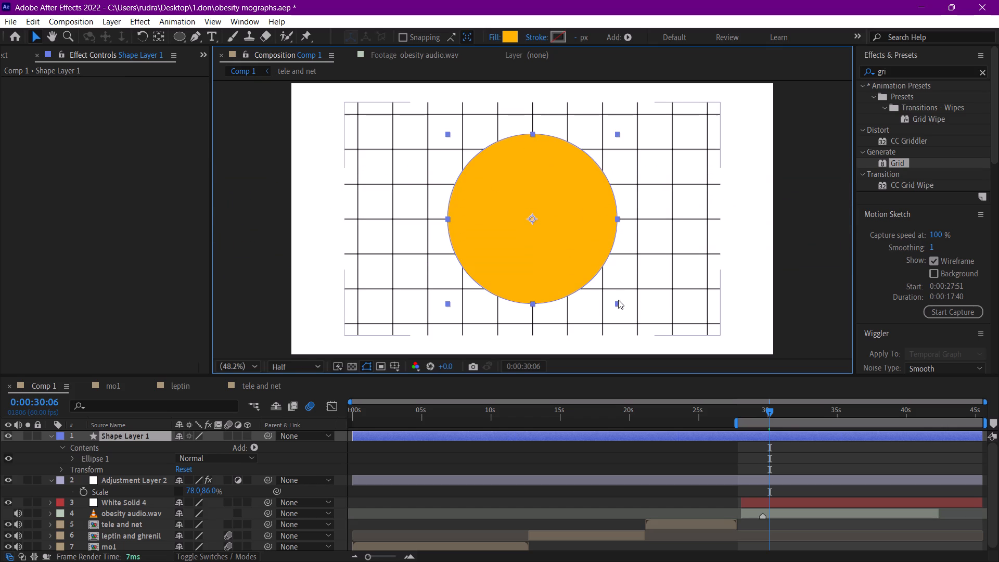
# Scale the orange circle up slightly freehand, keeping it centred and within the grid's height.
pyautogui.keyDown('shift'); pyautogui.click(618, 302); pyautogui.keyUp('shift')
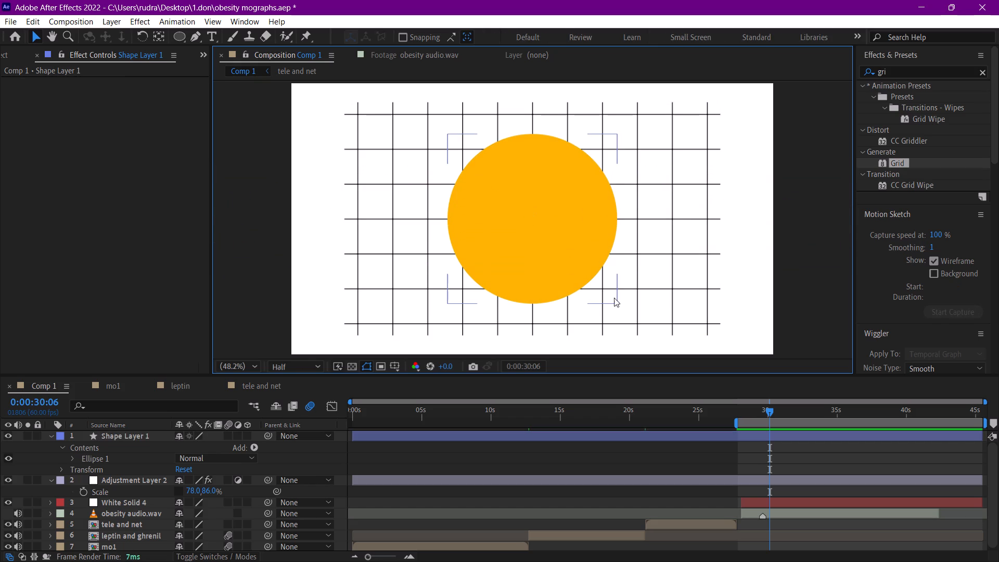
pyautogui.click(582, 243)
pyautogui.moveTo(619, 300); pyautogui.dragTo(625, 306)
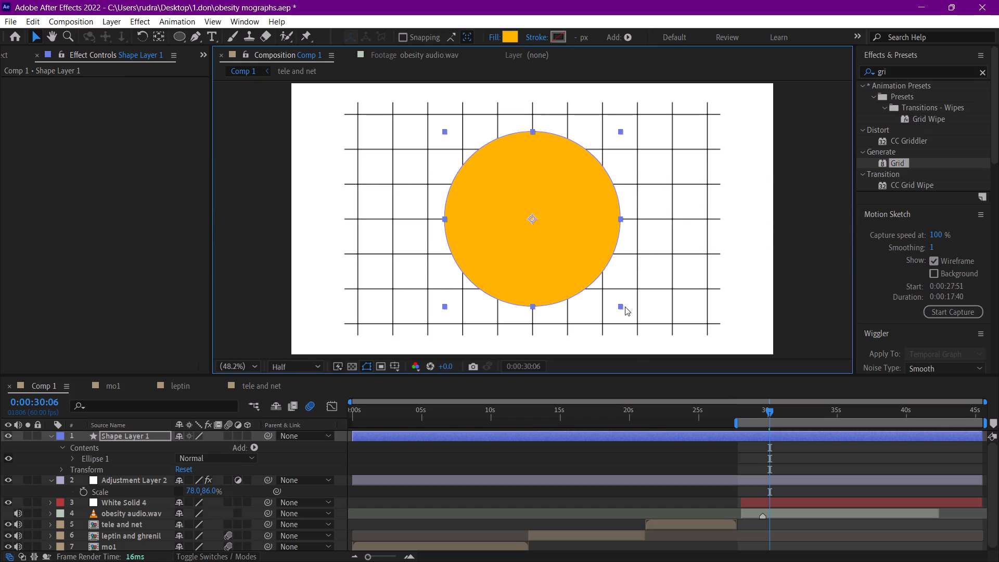
pyautogui.moveTo(625, 306); pyautogui.dragTo(629, 313)
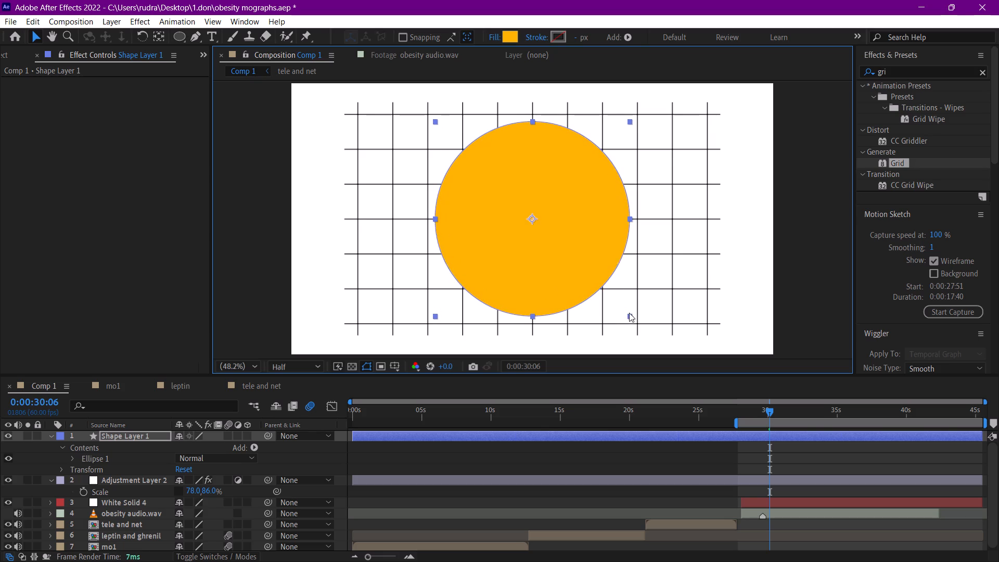
pyautogui.moveTo(629, 313); pyautogui.dragTo(627, 311)
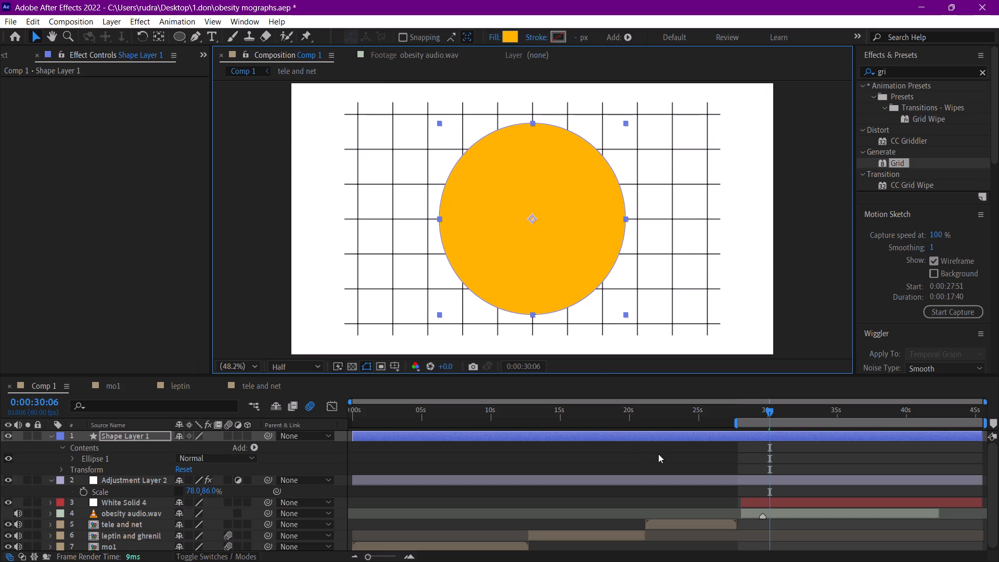
pyautogui.click(659, 455)
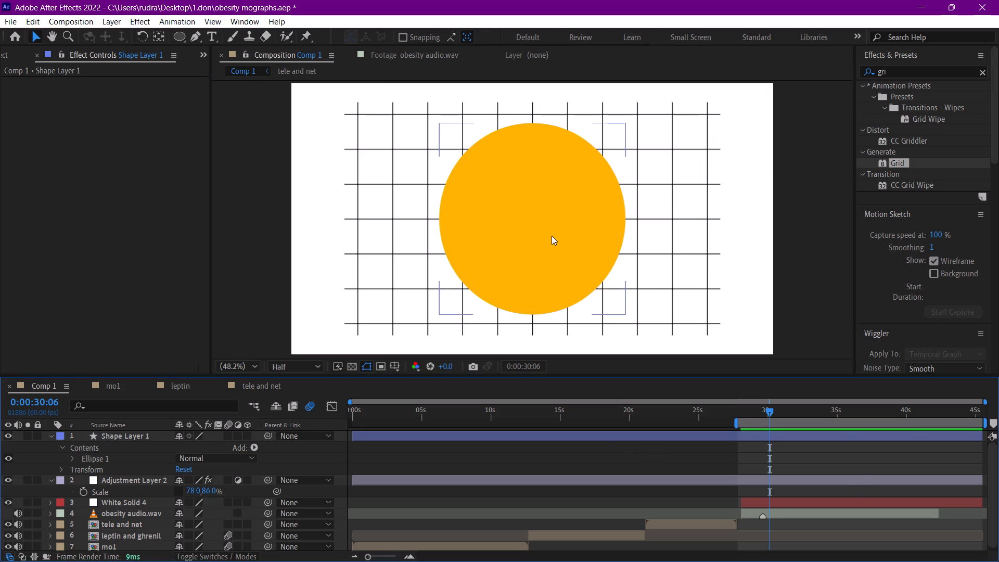
# Examine the circle's Ellipse Path size and position properties in the shape layer's contents.
pyautogui.click(552, 236)
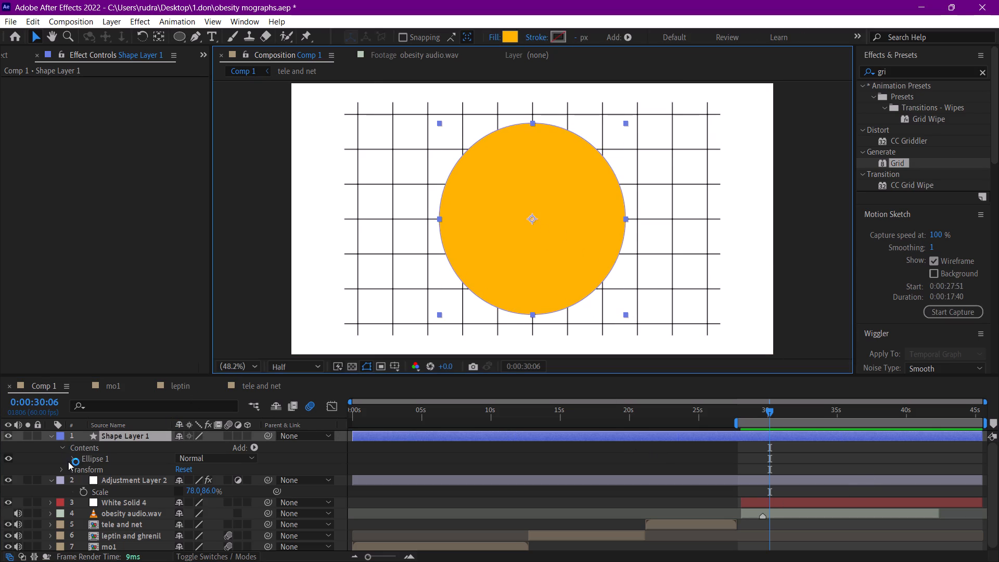
pyautogui.click(68, 462)
pyautogui.click(85, 468)
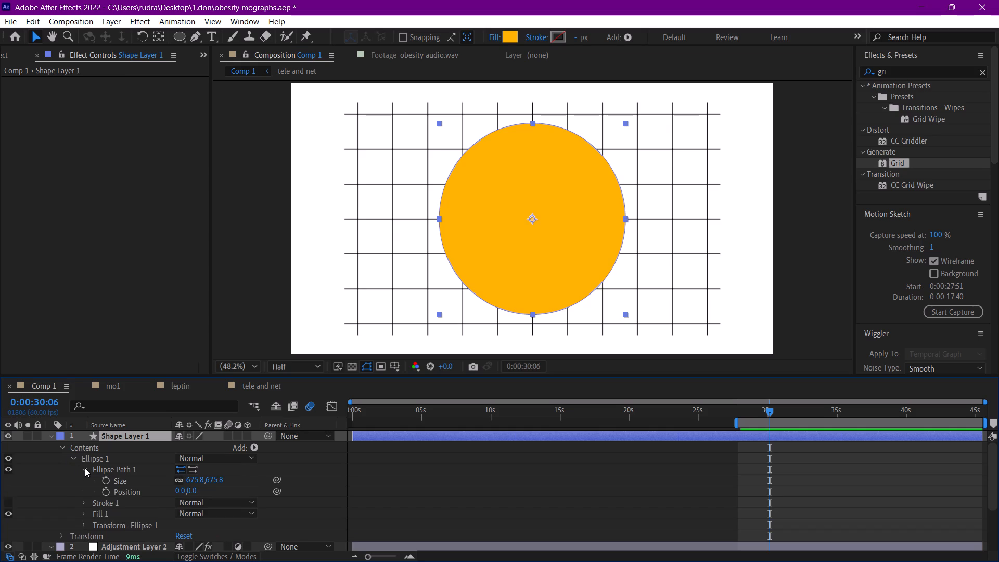
pyautogui.click(82, 469)
pyautogui.click(70, 459)
pyautogui.click(63, 444)
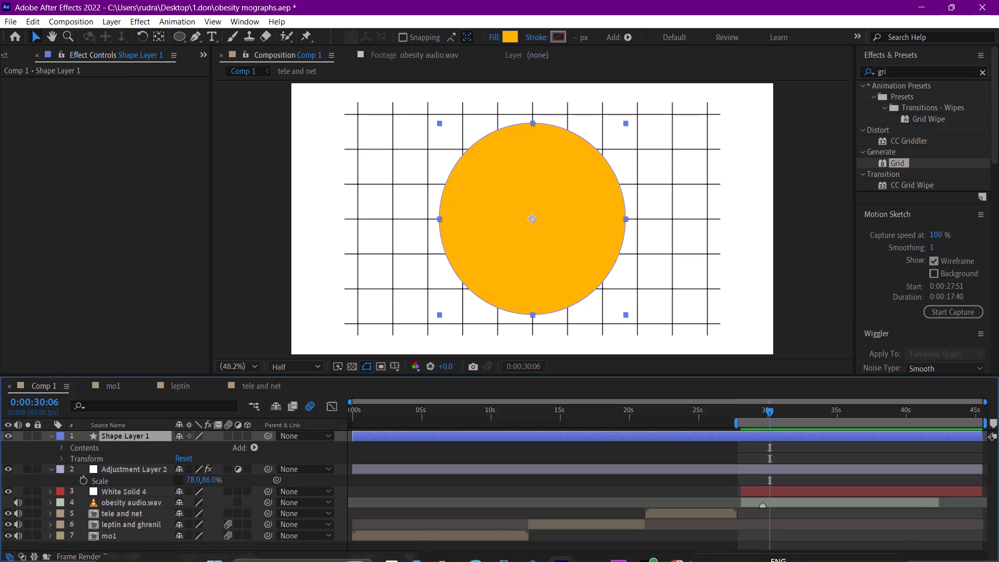
pyautogui.click(773, 531)
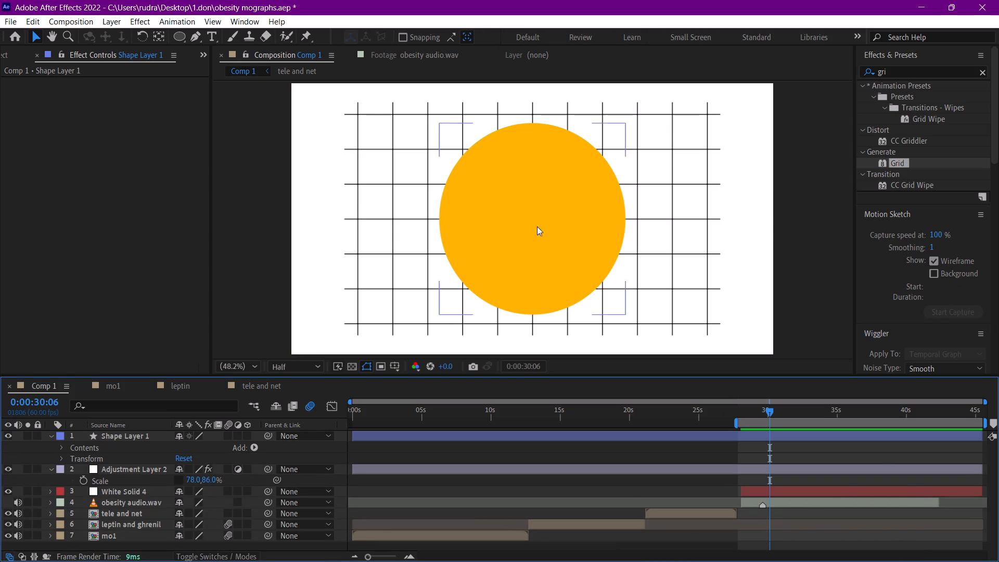
# Save the project.
pyautogui.hotkey('ctrl', 's')
# Switch to Chrome and search Pinterest for "beer bottle images".
pyautogui.click(906, 0)
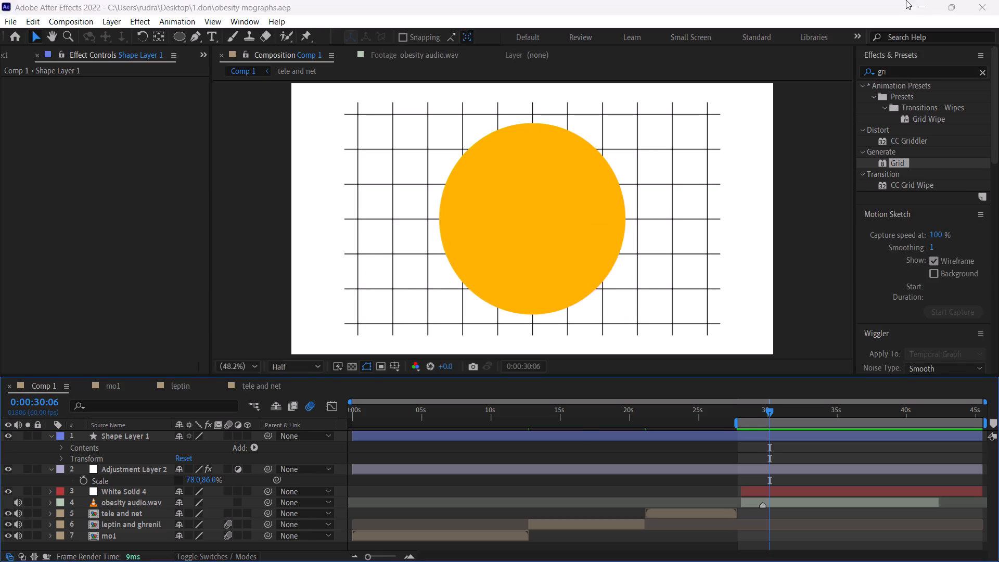
pyautogui.moveTo(348, 106); pyautogui.dragTo(339, 106)
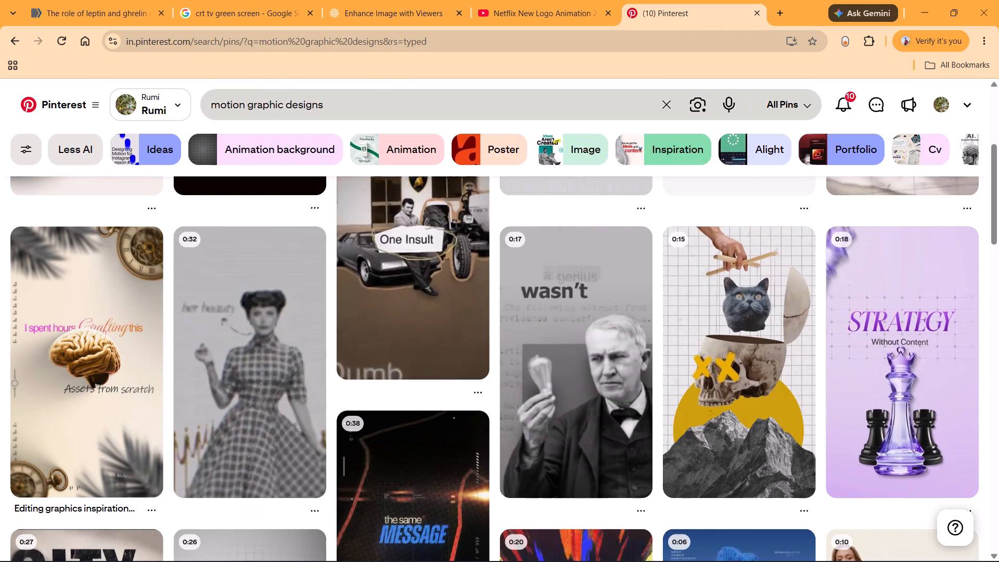
pyautogui.moveTo(339, 106); pyautogui.dragTo(333, 102)
pyautogui.moveTo(348, 103); pyautogui.dragTo(208, 108)
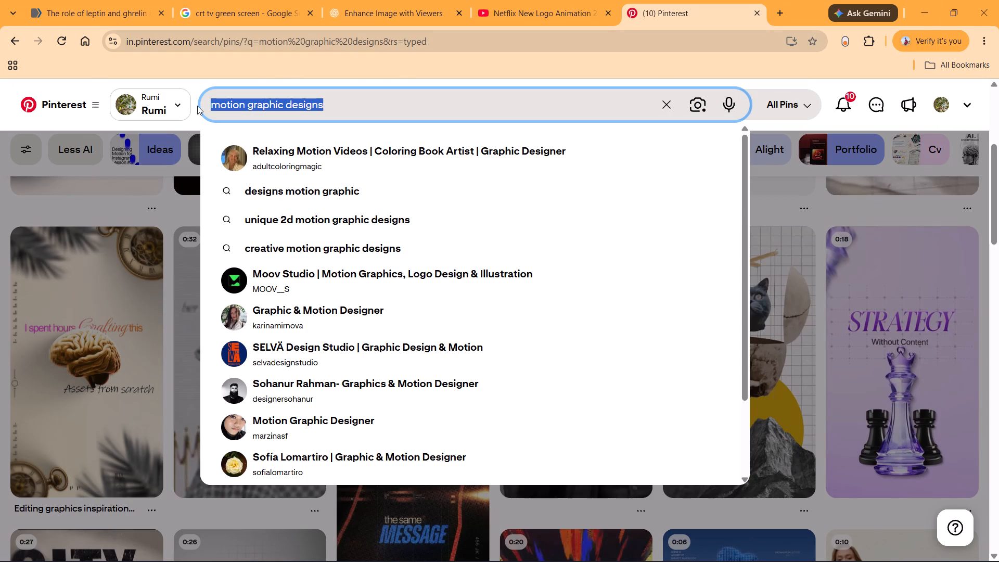
pyautogui.write('beer')
pyautogui.press('space')
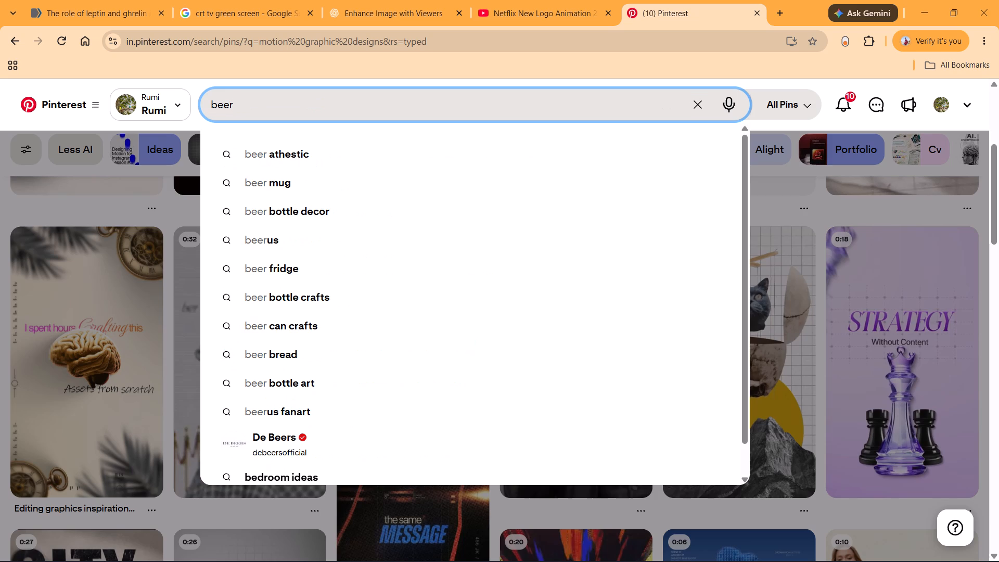
pyautogui.write('bottle ia')
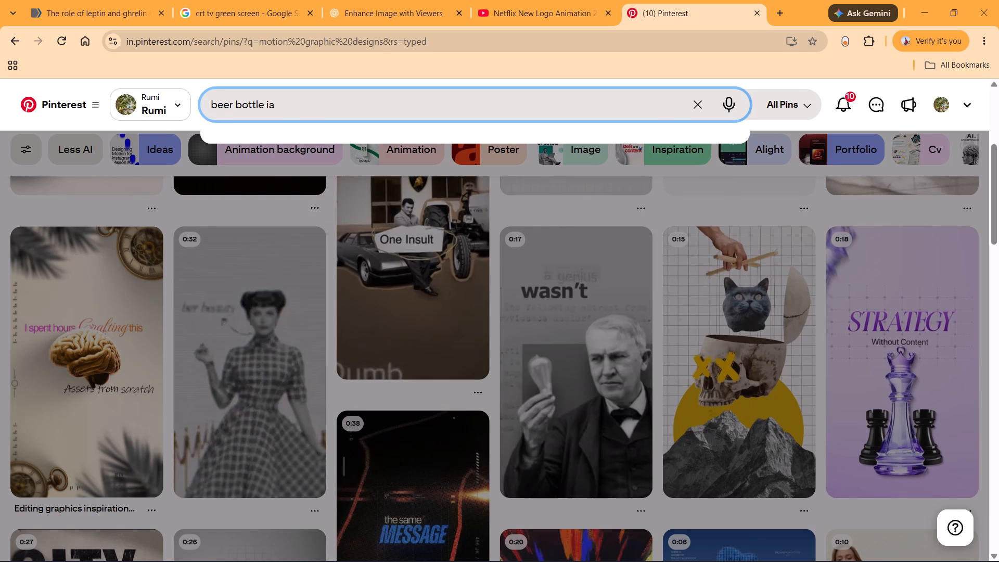
pyautogui.press('BackSpace')
pyautogui.write('mages')
pyautogui.press('Return')
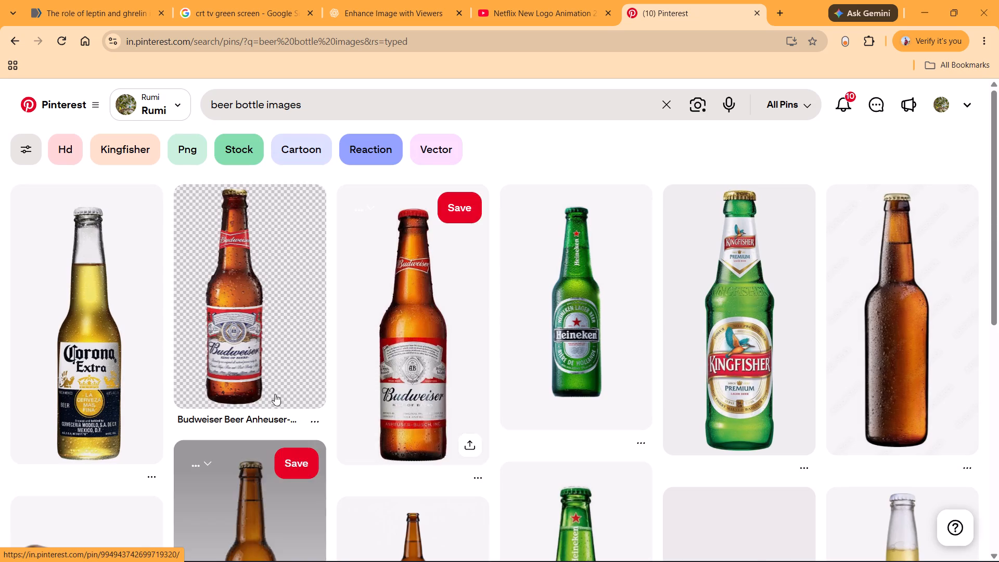
# Refine the Pinterest search to "beer bottles images".
pyautogui.click(263, 107)
pyautogui.press('s')
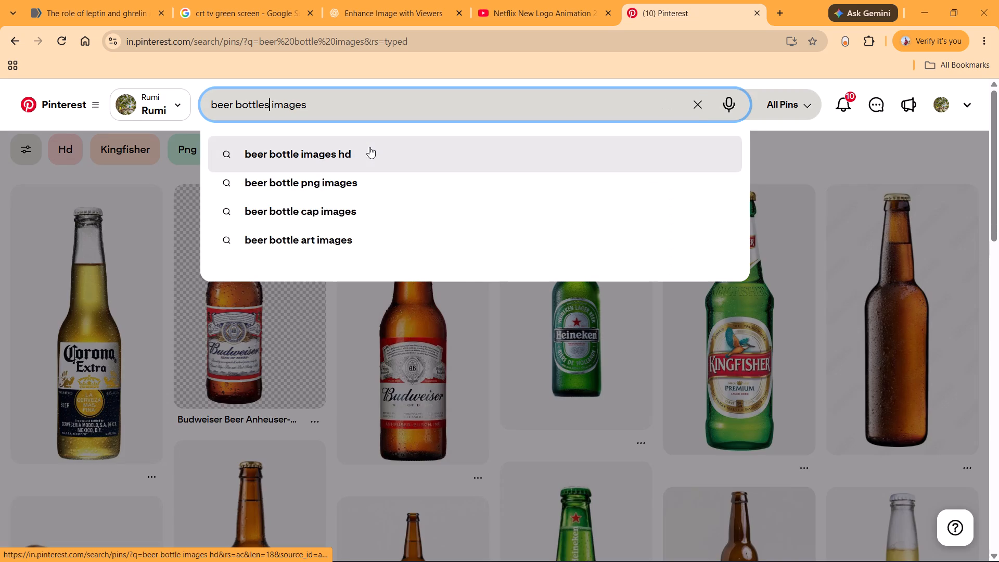
pyautogui.press('Return')
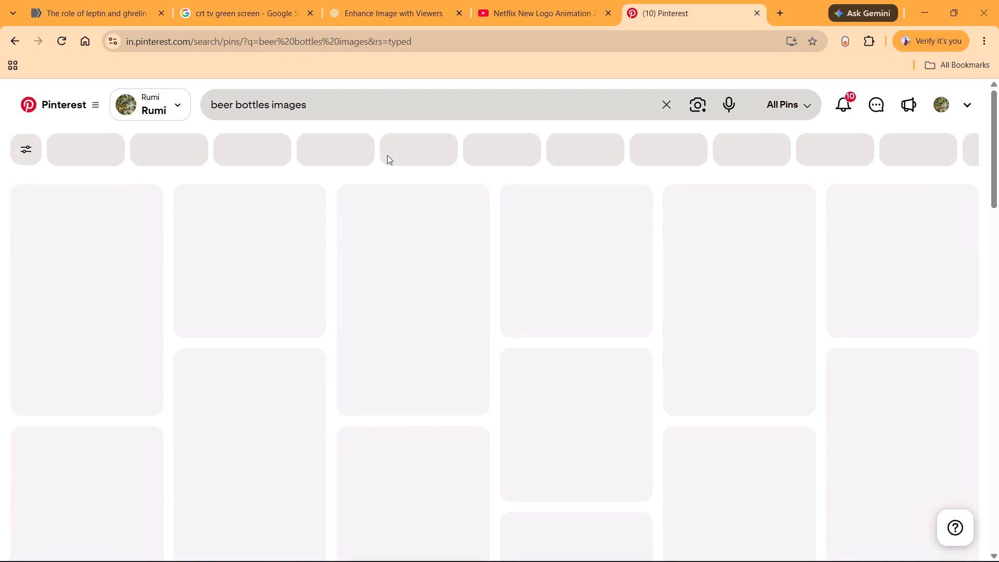
# Download the pin of assorted beer bottles with Heineken in the middle and save it as "beer" in the img folder.
pyautogui.scroll(-8, 529, 306)
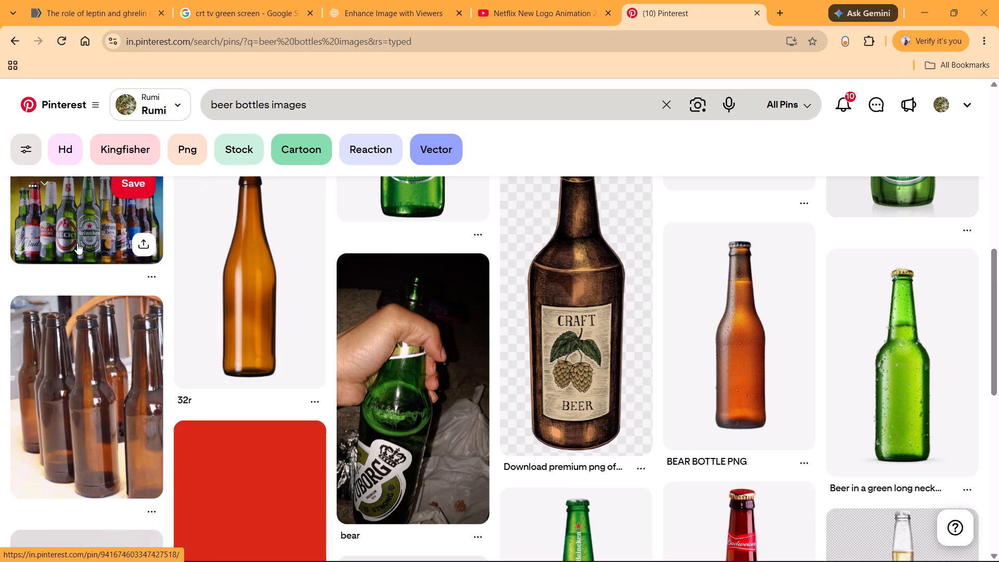
pyautogui.click(77, 243)
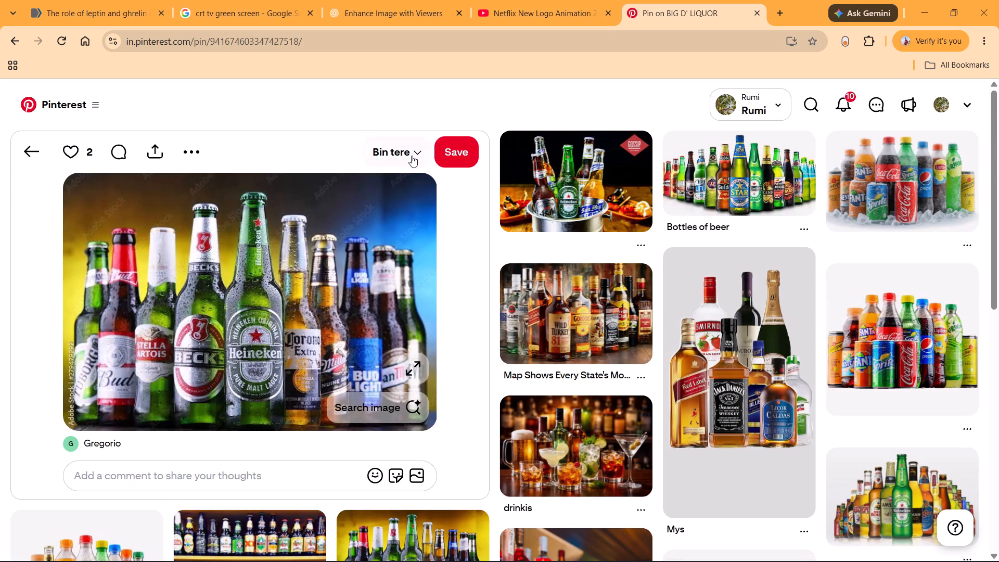
pyautogui.click(192, 157)
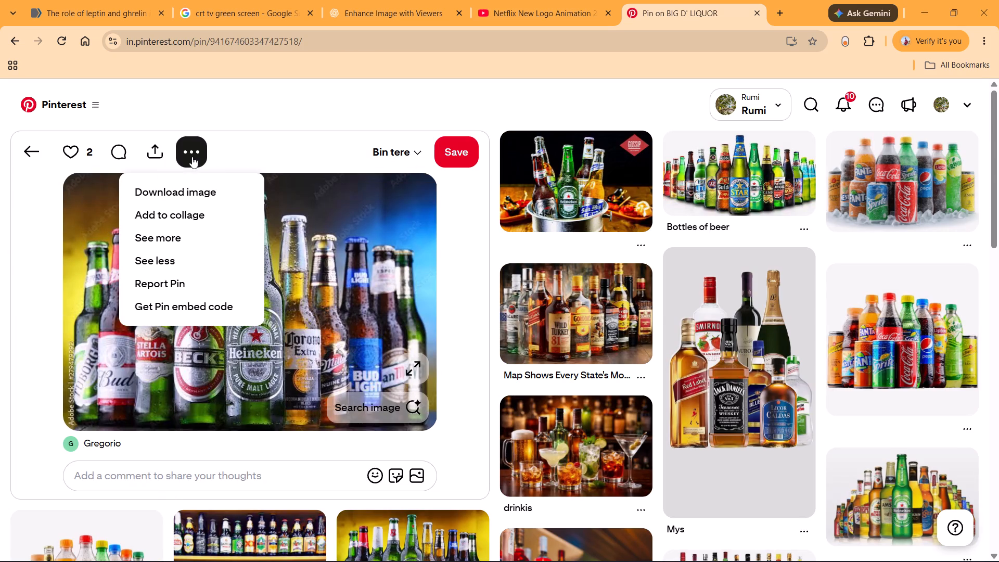
pyautogui.click(207, 189)
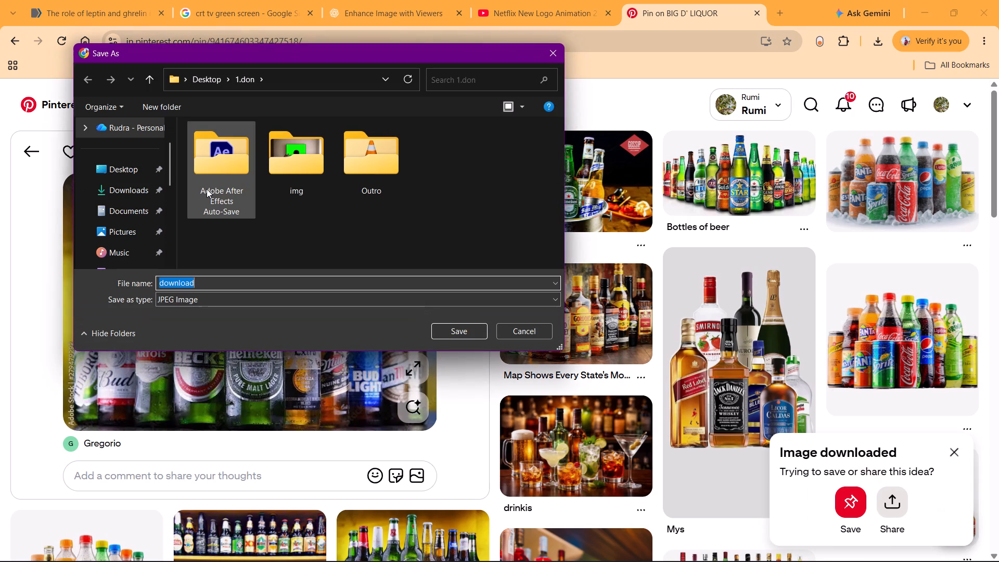
pyautogui.write('beer')
pyautogui.doubleClick(278, 159)
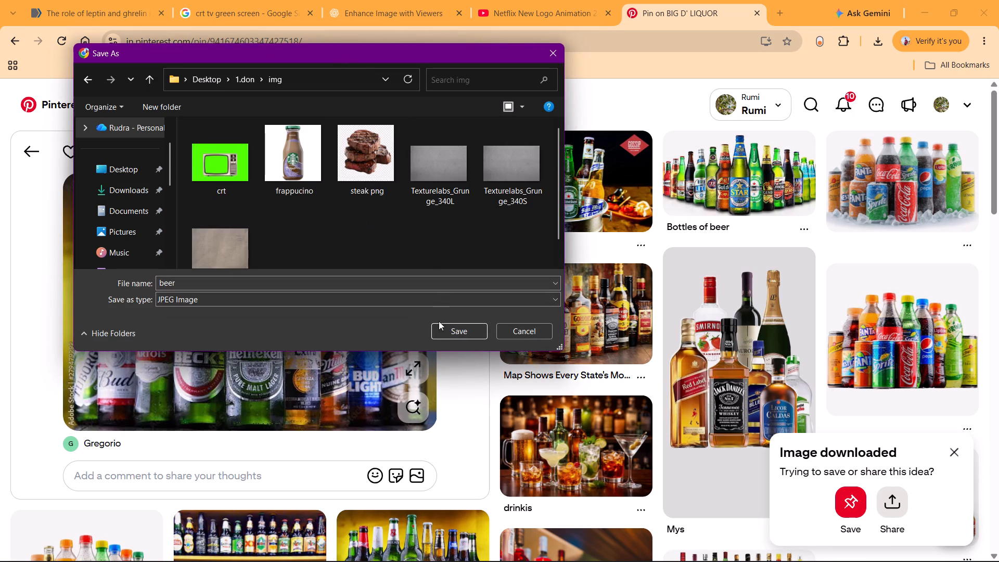
pyautogui.click(447, 336)
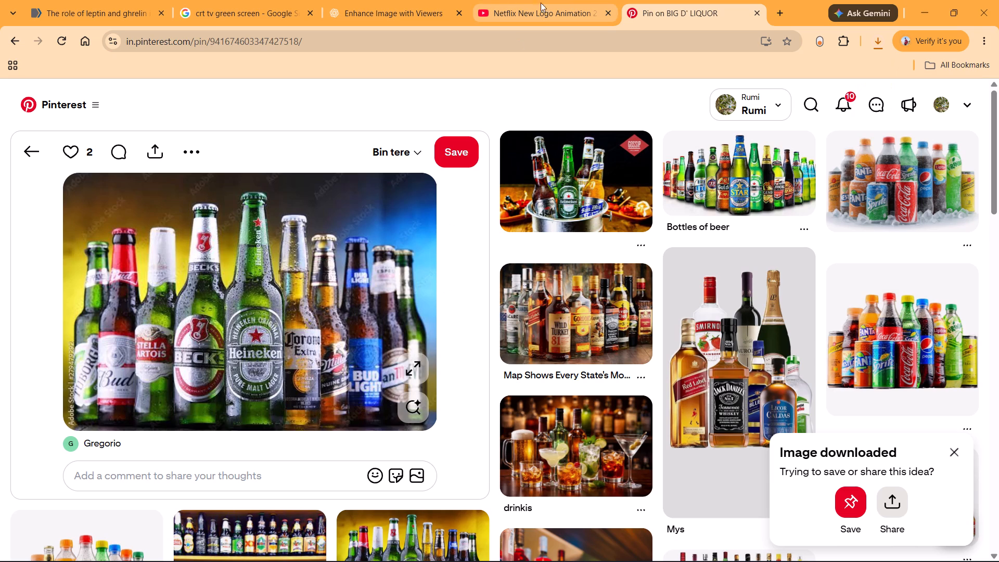
# Replace the Netflix logo video page with the remove.bg background removal site.
pyautogui.click(515, 0)
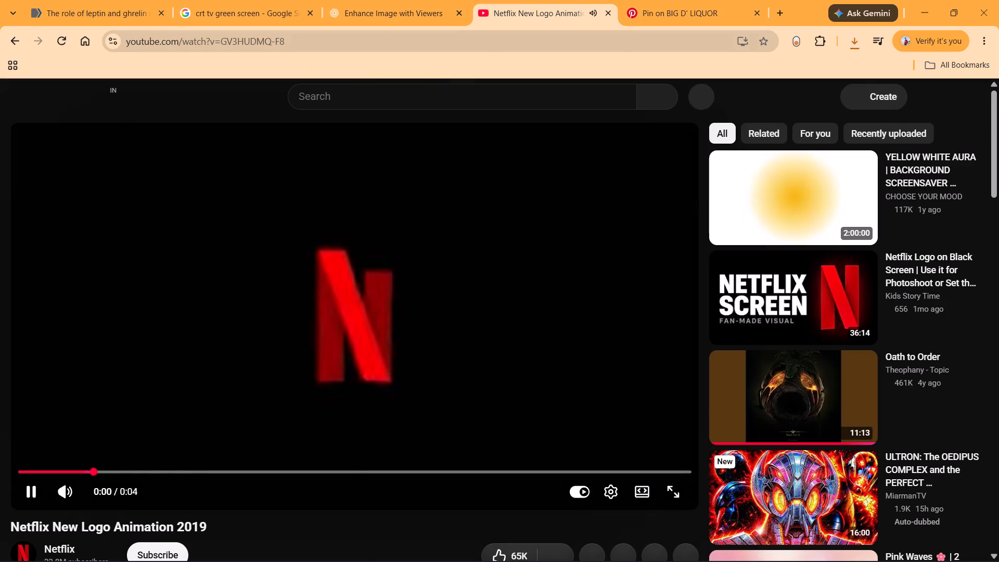
pyautogui.moveTo(277, 313); pyautogui.dragTo(277, 308)
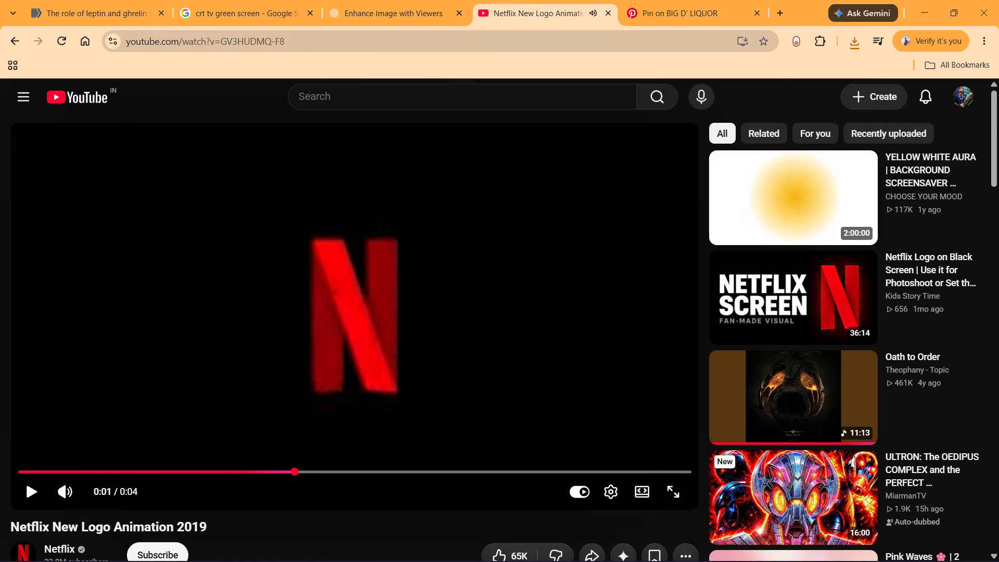
pyautogui.click(304, 39)
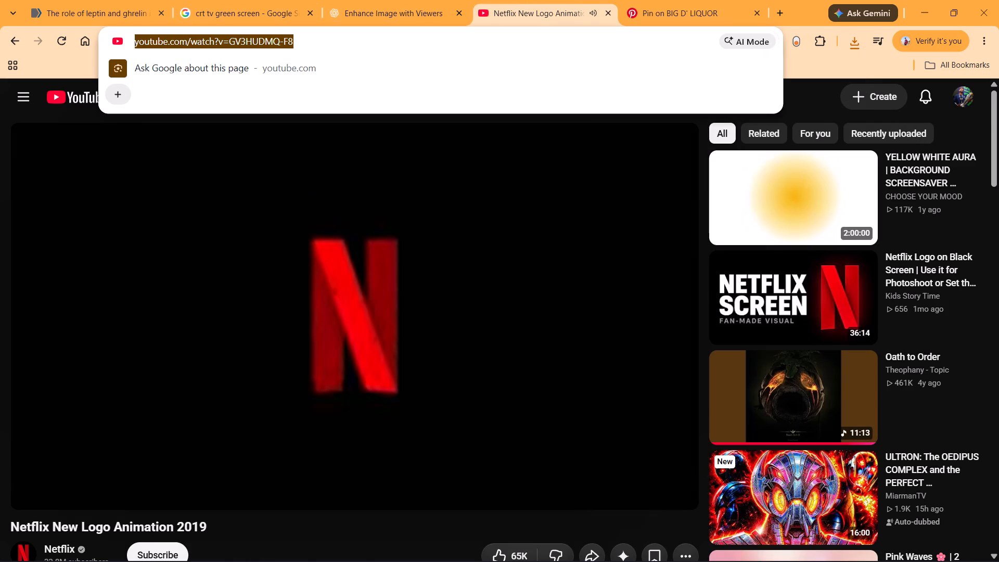
pyautogui.write('re')
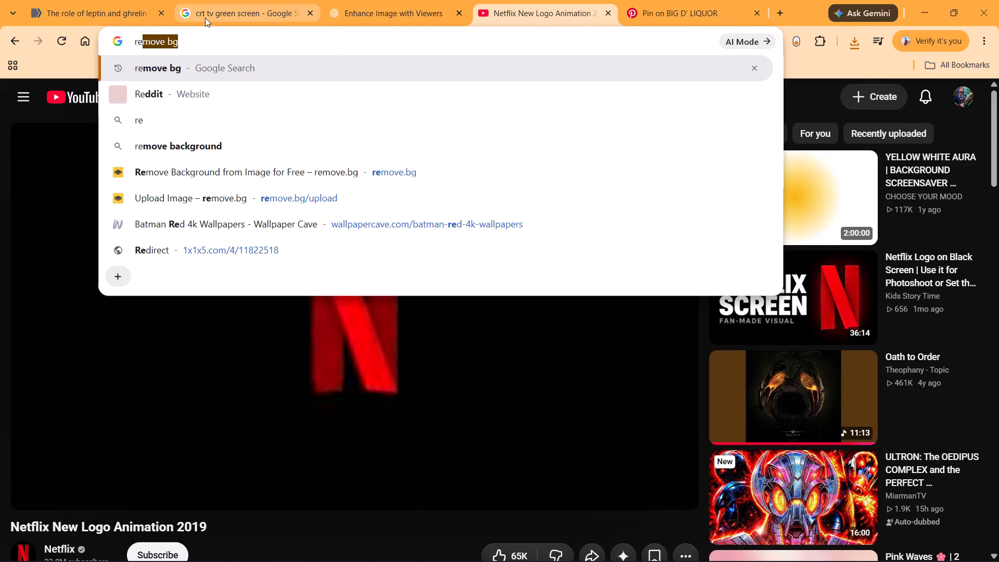
pyautogui.press('Down')
pyautogui.press('Down')
pyautogui.press('Down')
pyautogui.press('Down')
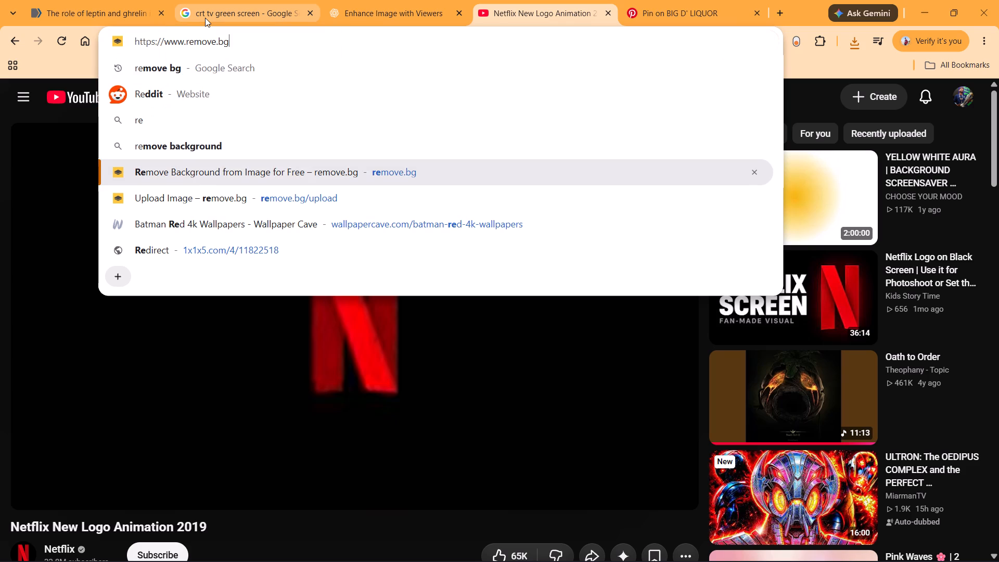
pyautogui.press('Return')
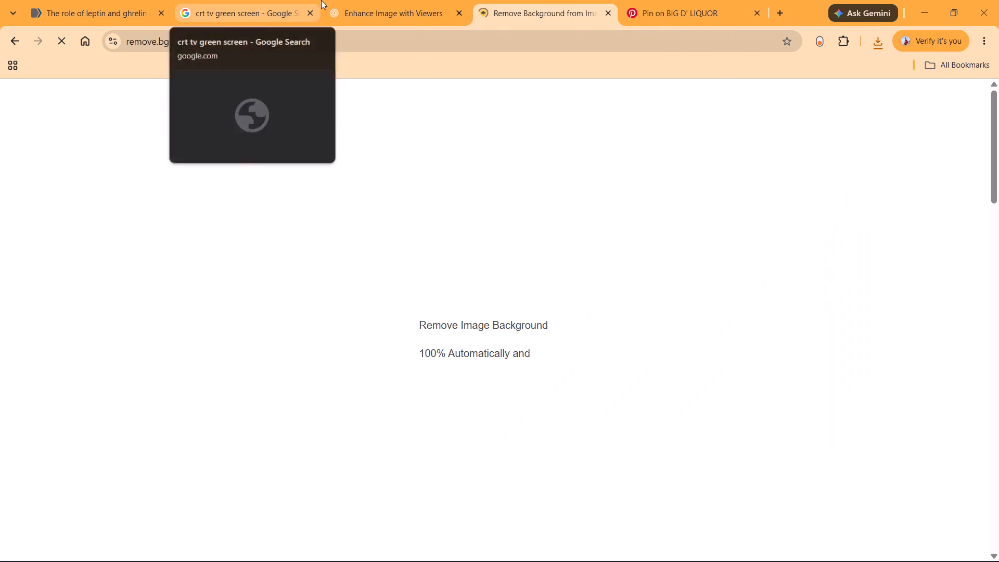
# Look through the related Pinterest pins below the beer bottles image for other bottle pictures.
pyautogui.click(686, 0)
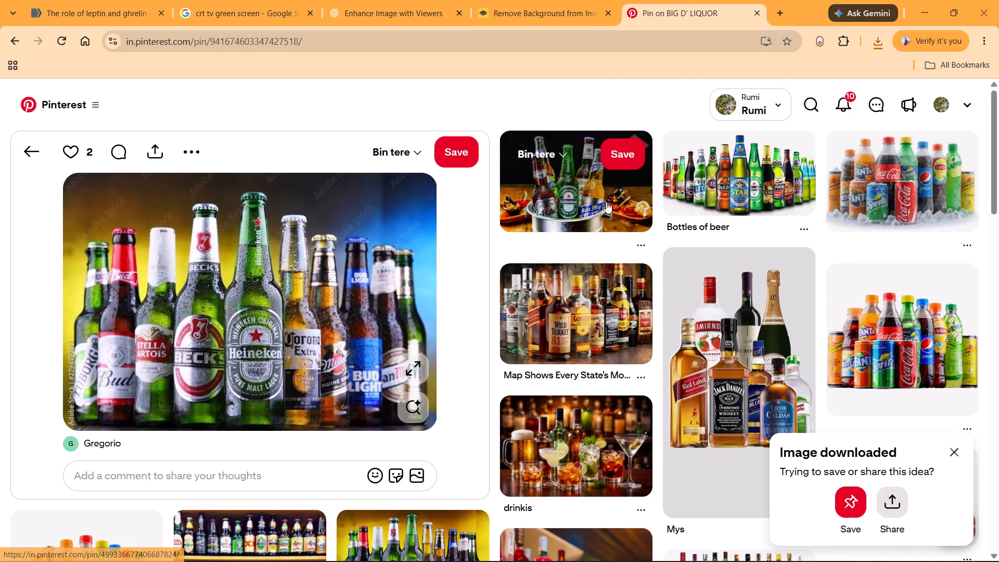
pyautogui.scroll(-4, 732, 316)
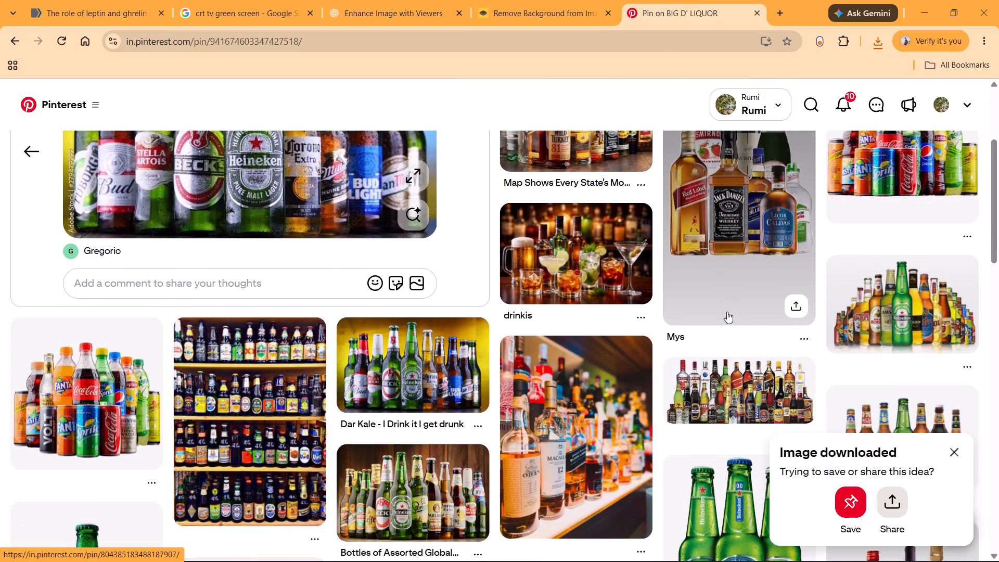
pyautogui.scroll(-4, 728, 281)
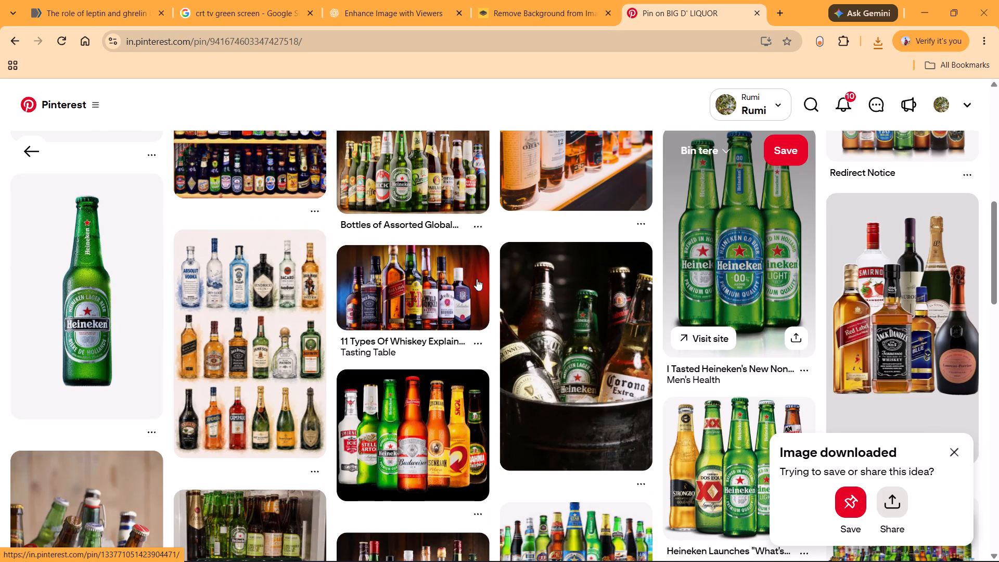
pyautogui.scroll(2, 256, 225)
pyautogui.scroll(-5, 256, 225)
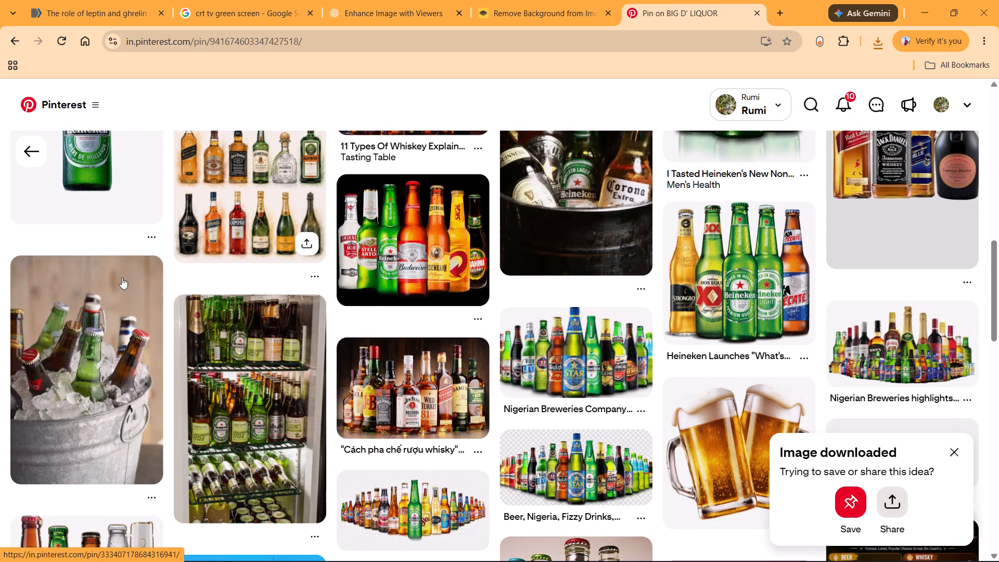
# Upload the "beer" image from the img folder to remove.bg to cut out its background.
pyautogui.click(548, 0)
pyautogui.click(659, 404)
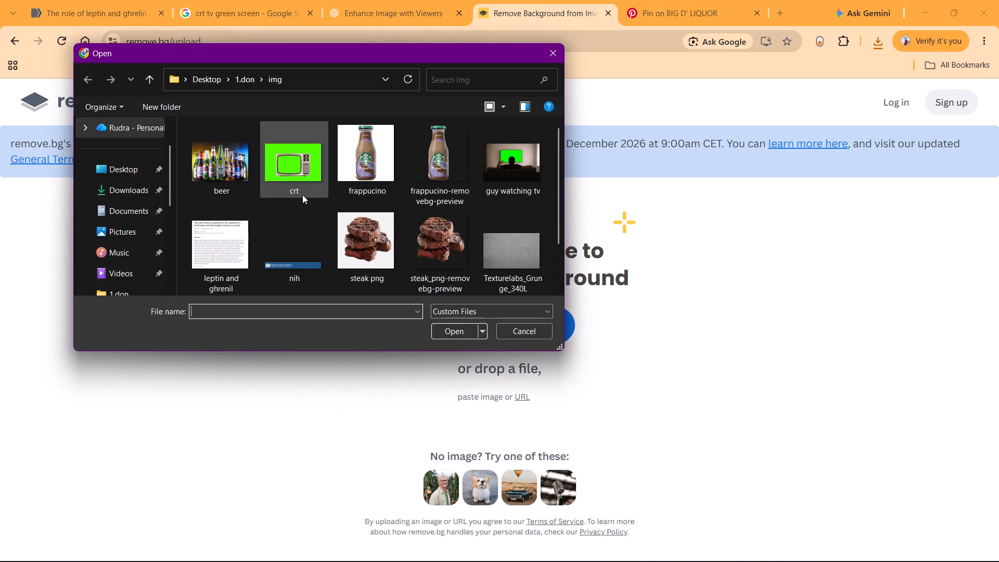
pyautogui.click(222, 150)
pyautogui.click(447, 330)
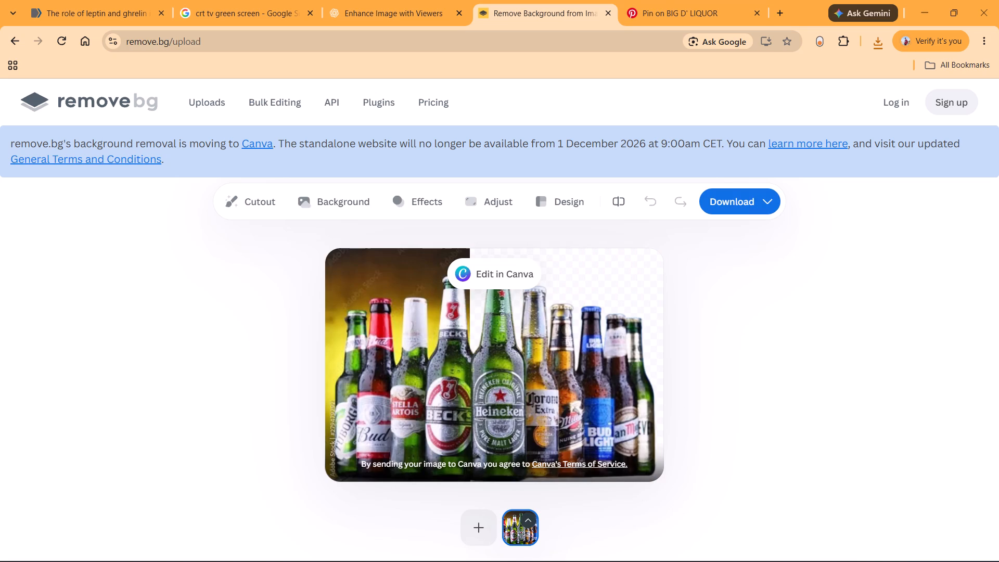
# Download the free 602 x 415 preview cutout and save it as the PNG "beer-removebg-preview" in the img folder.
pyautogui.click(714, 206)
pyautogui.click(729, 232)
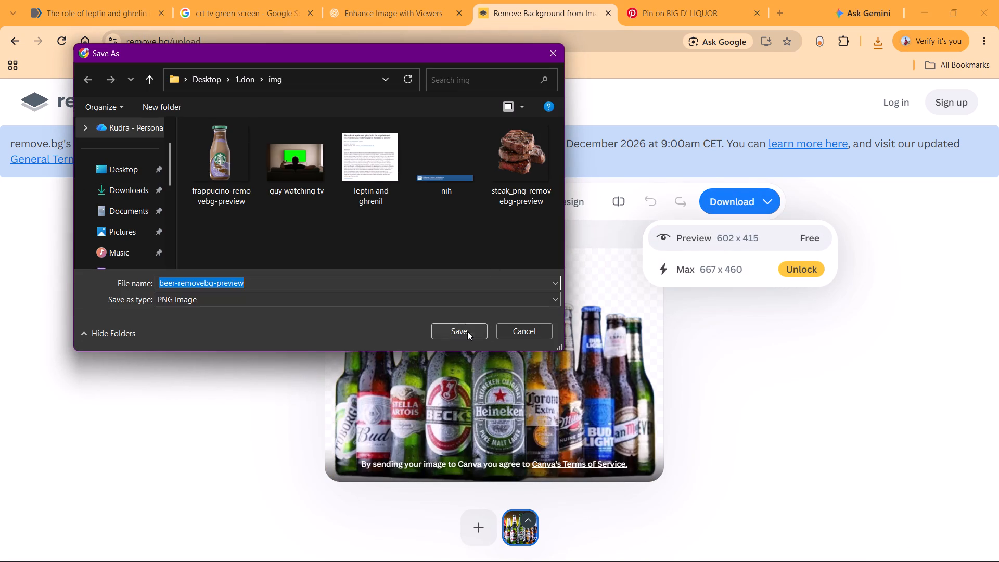
pyautogui.click(467, 331)
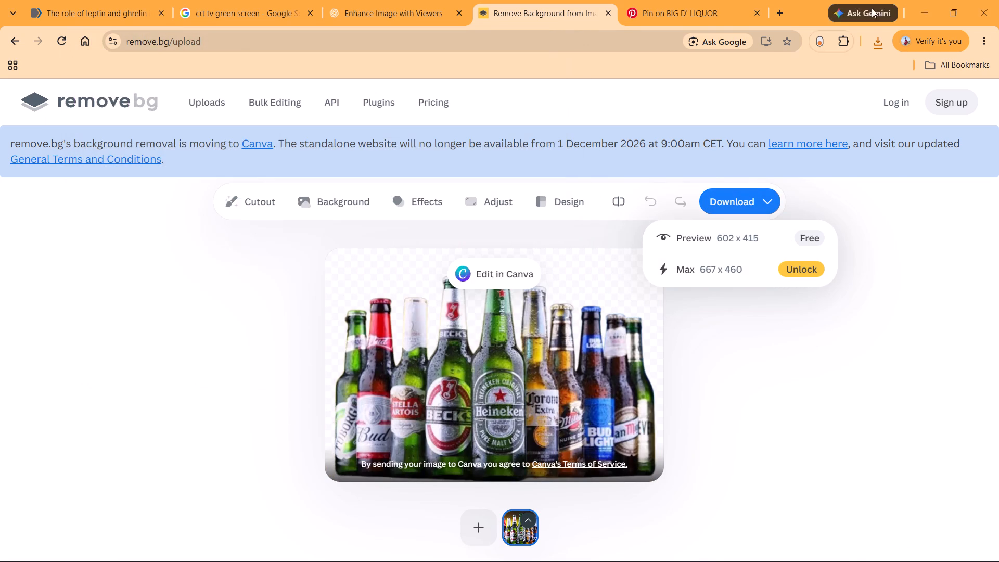
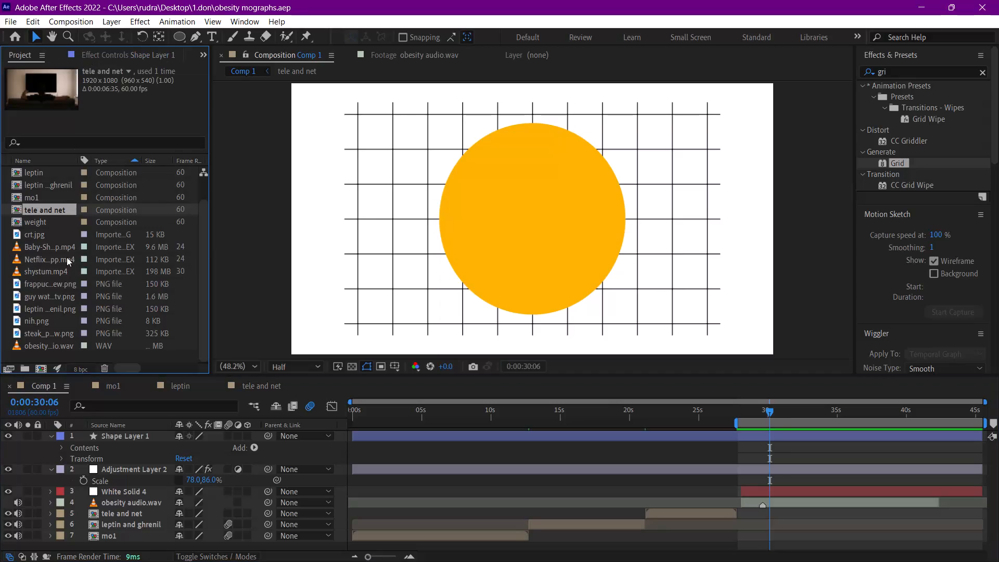
# Import the "beer-removebg-preview" PNG from the img folder into the project.
pyautogui.scroll(-2, 55, 357)
pyautogui.doubleClick(48, 353)
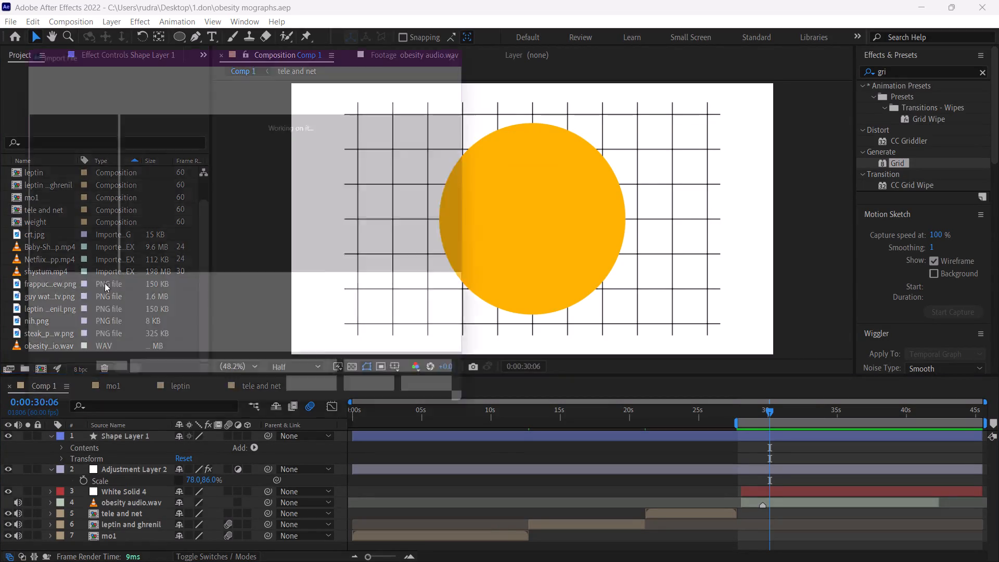
pyautogui.doubleClick(209, 139)
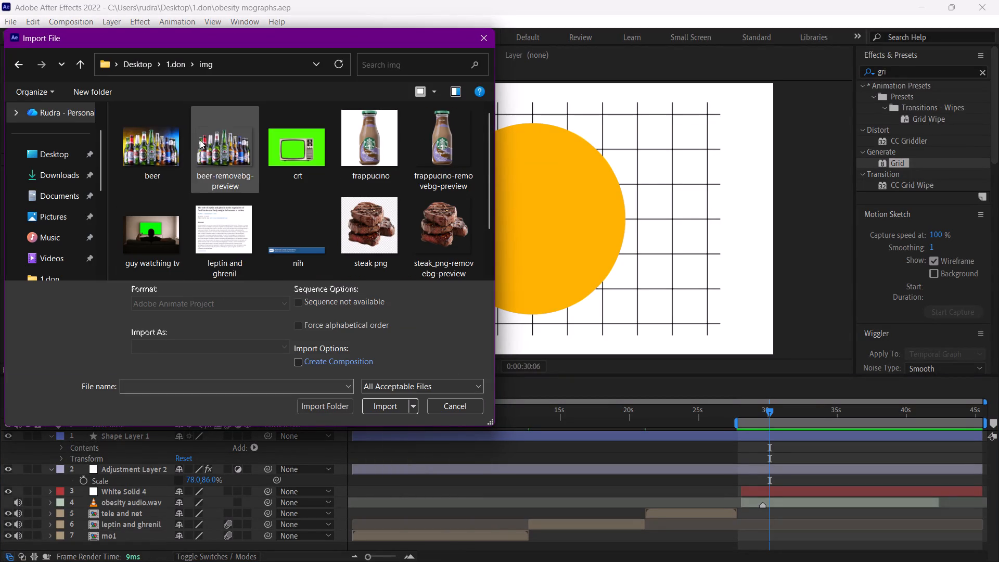
pyautogui.click(230, 158)
pyautogui.click(377, 403)
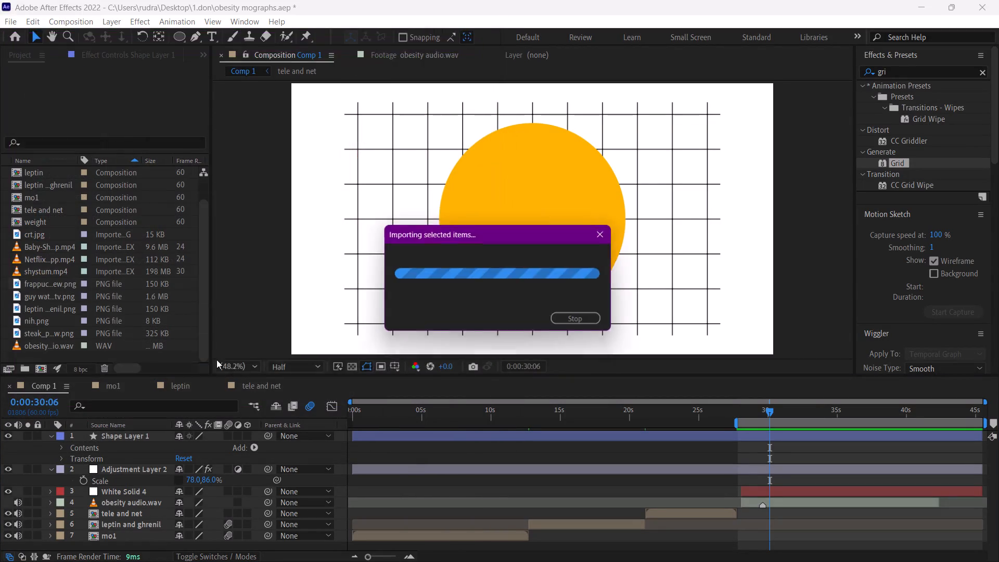
# Add the beer bottles PNG to Comp 1 above Shape Layer 1 and move it over the circle's lower part.
pyautogui.moveTo(44, 283); pyautogui.dragTo(121, 448)
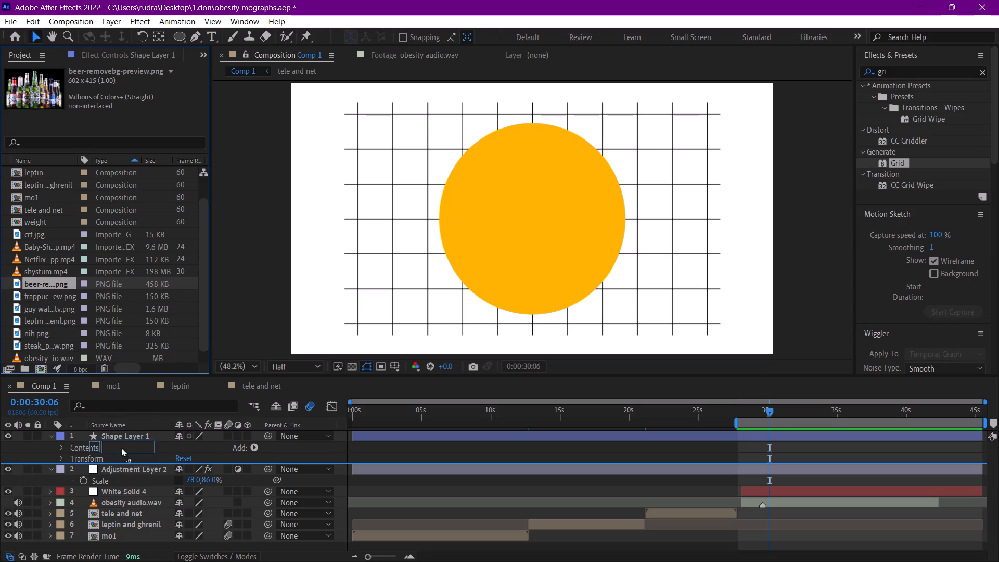
pyautogui.moveTo(121, 448); pyautogui.dragTo(128, 432)
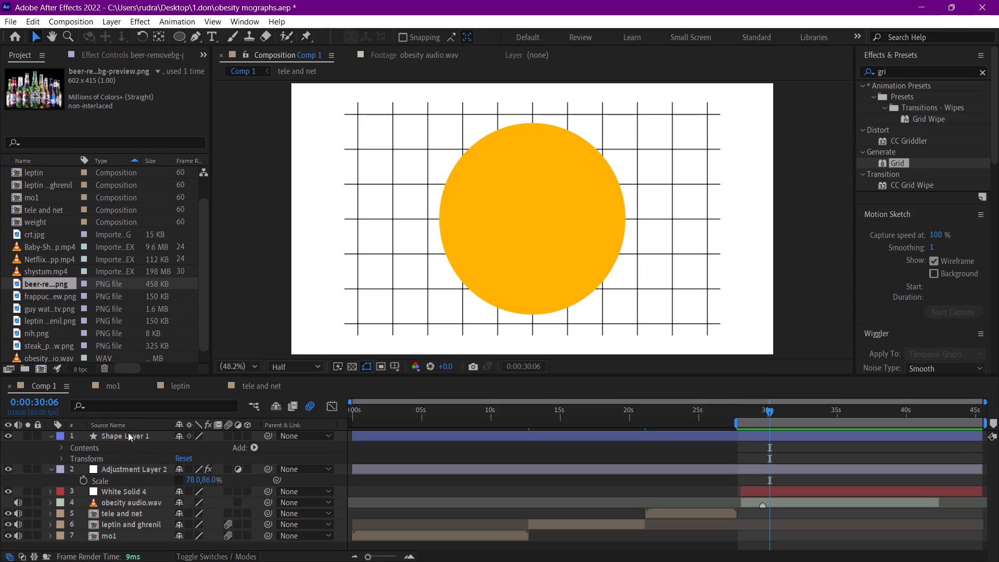
pyautogui.moveTo(565, 245); pyautogui.dragTo(566, 250)
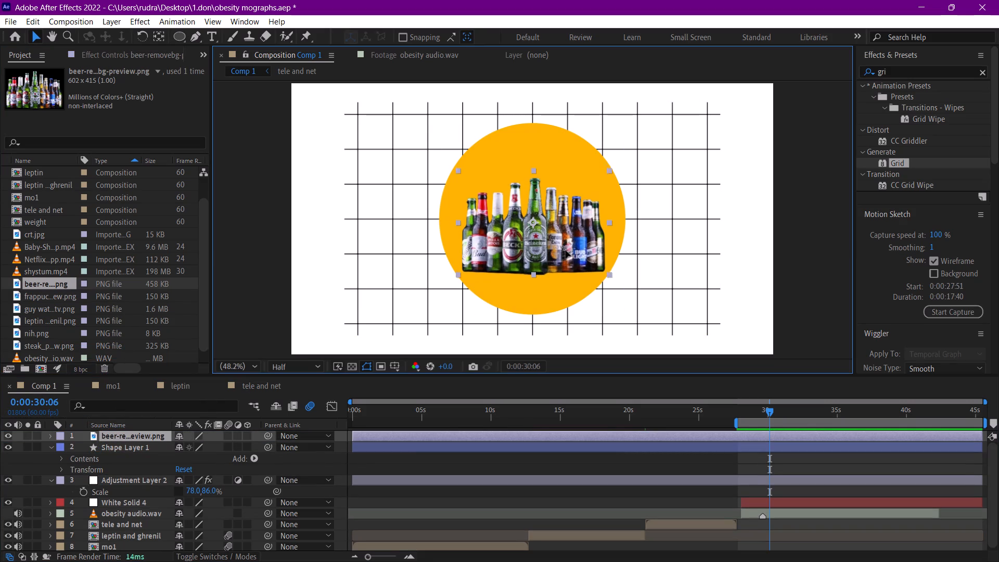
pyautogui.moveTo(566, 250); pyautogui.dragTo(570, 297)
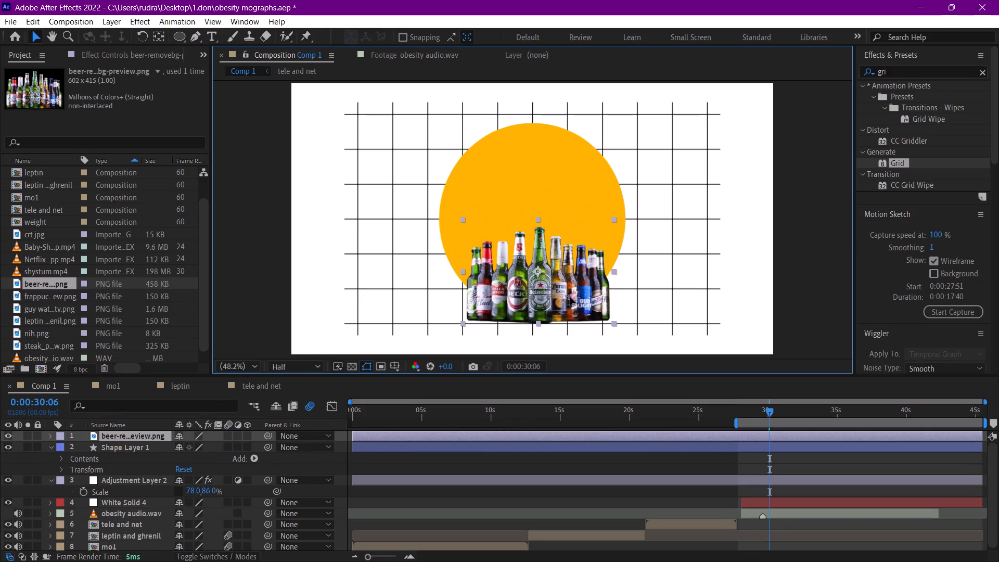
pyautogui.moveTo(570, 297); pyautogui.dragTo(568, 293)
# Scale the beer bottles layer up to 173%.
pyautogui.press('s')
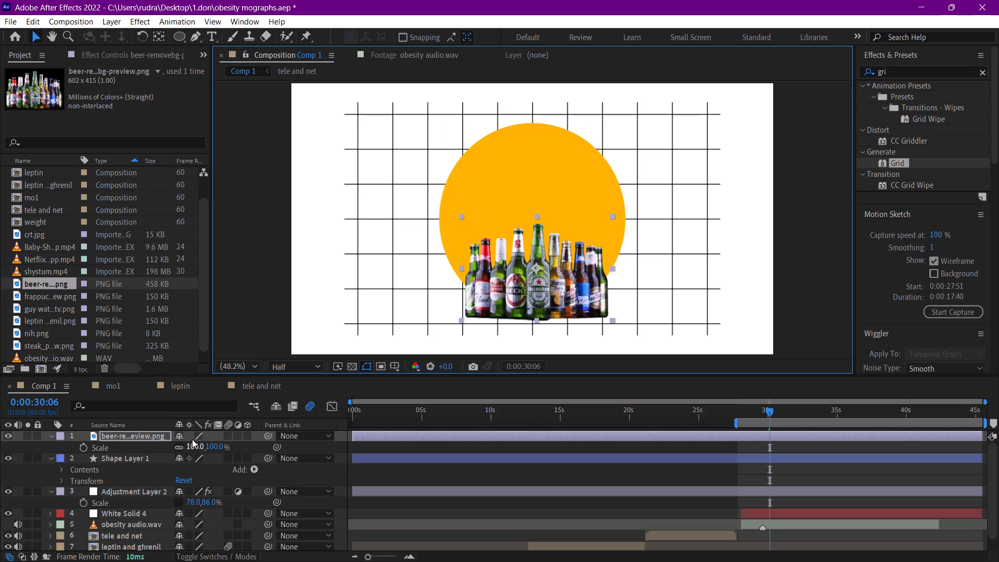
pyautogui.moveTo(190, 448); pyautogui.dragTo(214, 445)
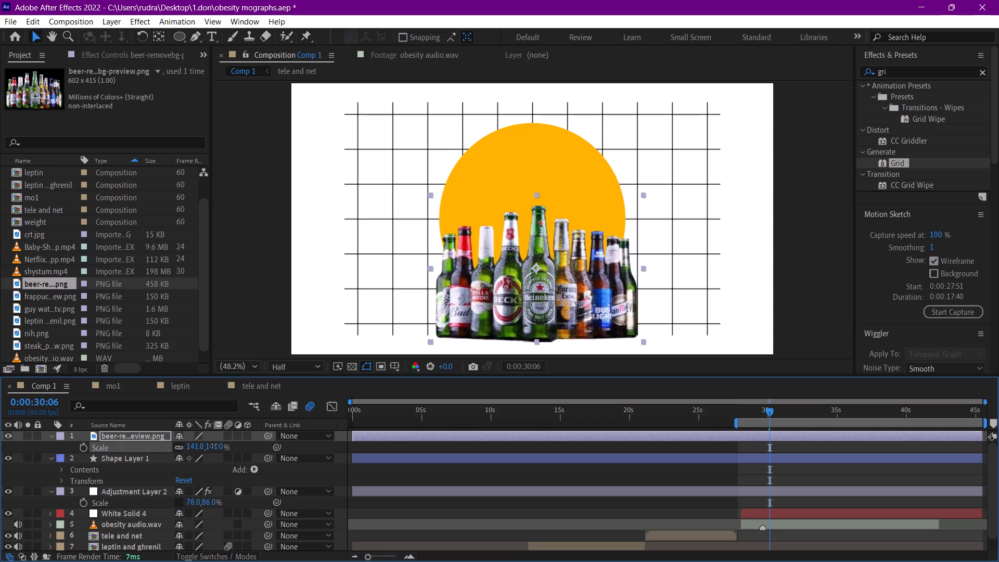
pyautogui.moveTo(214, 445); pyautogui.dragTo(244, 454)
# Set the composition preview resolution to Full.
pyautogui.click(298, 370)
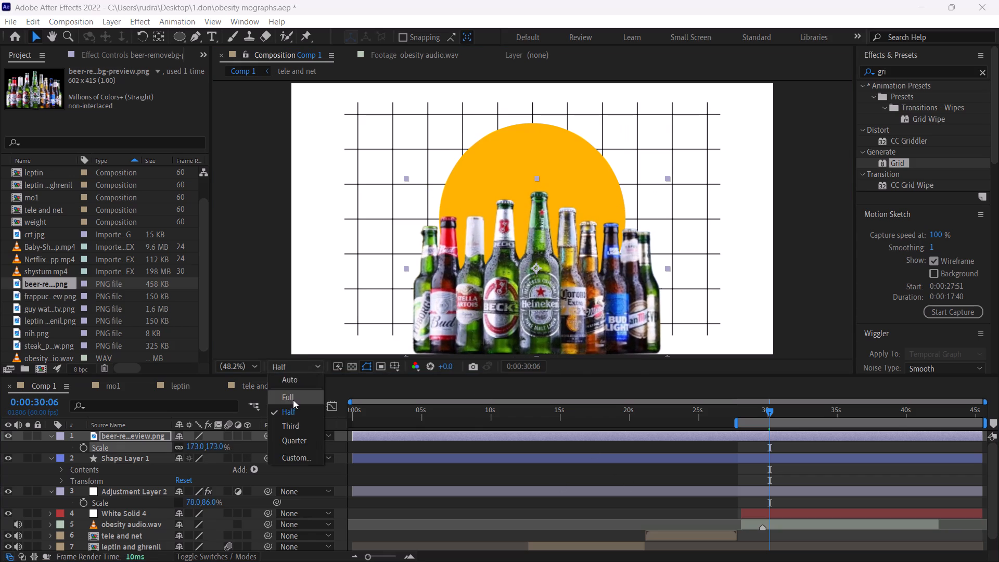
pyautogui.click(293, 400)
pyautogui.click(625, 484)
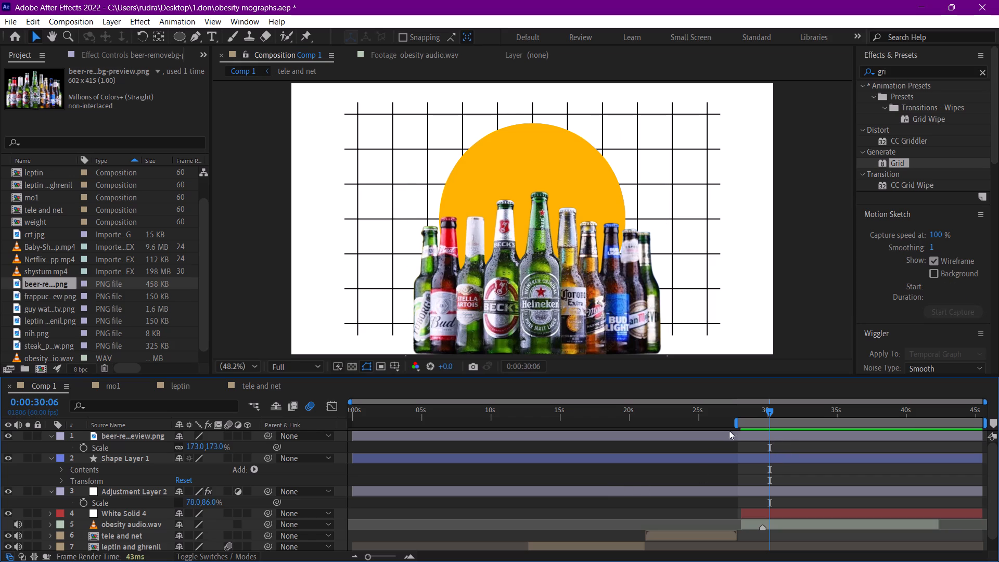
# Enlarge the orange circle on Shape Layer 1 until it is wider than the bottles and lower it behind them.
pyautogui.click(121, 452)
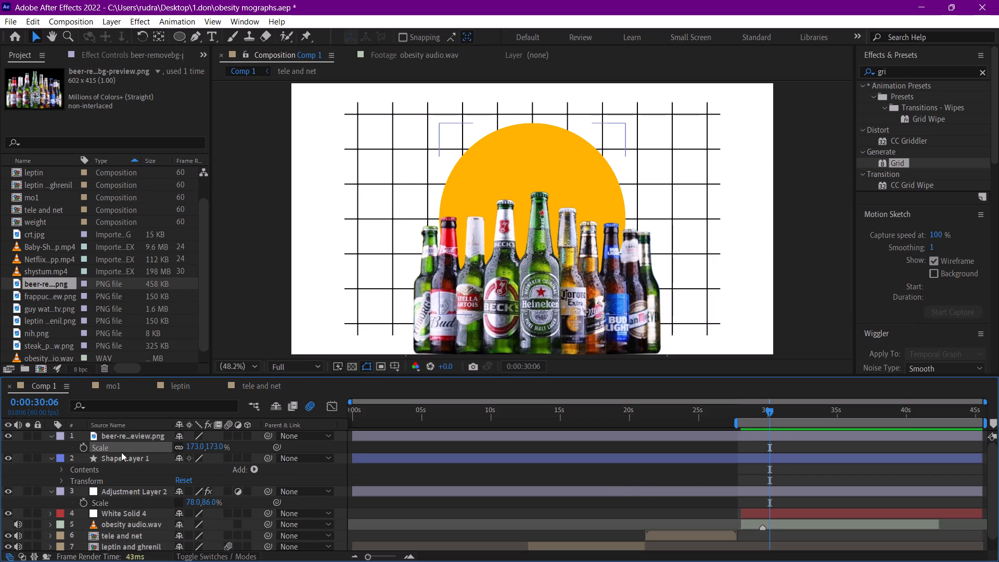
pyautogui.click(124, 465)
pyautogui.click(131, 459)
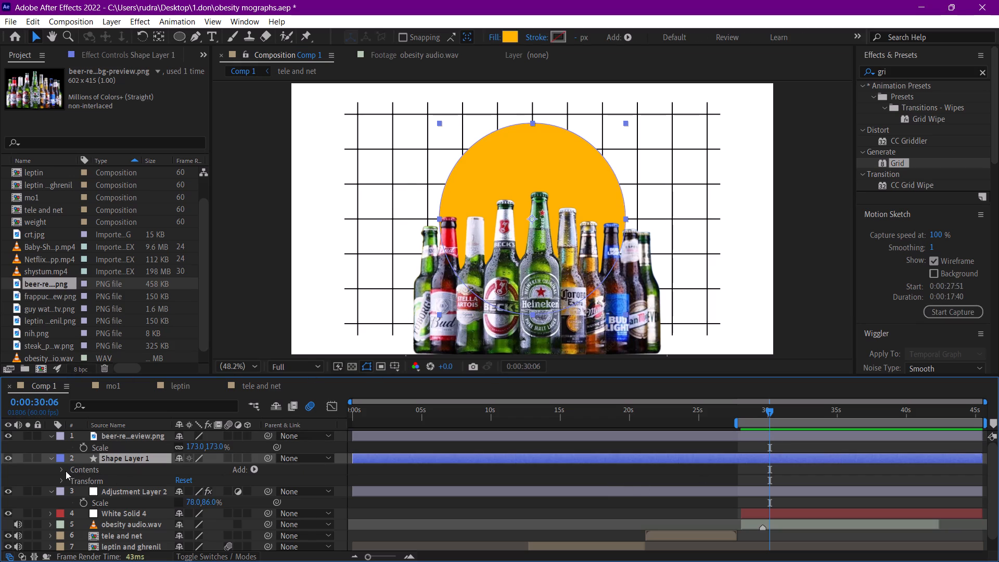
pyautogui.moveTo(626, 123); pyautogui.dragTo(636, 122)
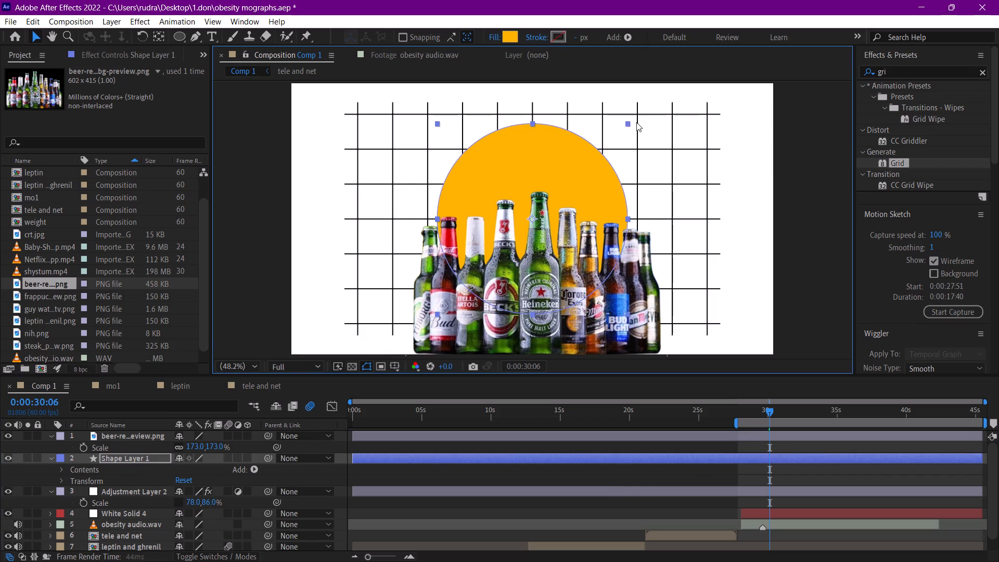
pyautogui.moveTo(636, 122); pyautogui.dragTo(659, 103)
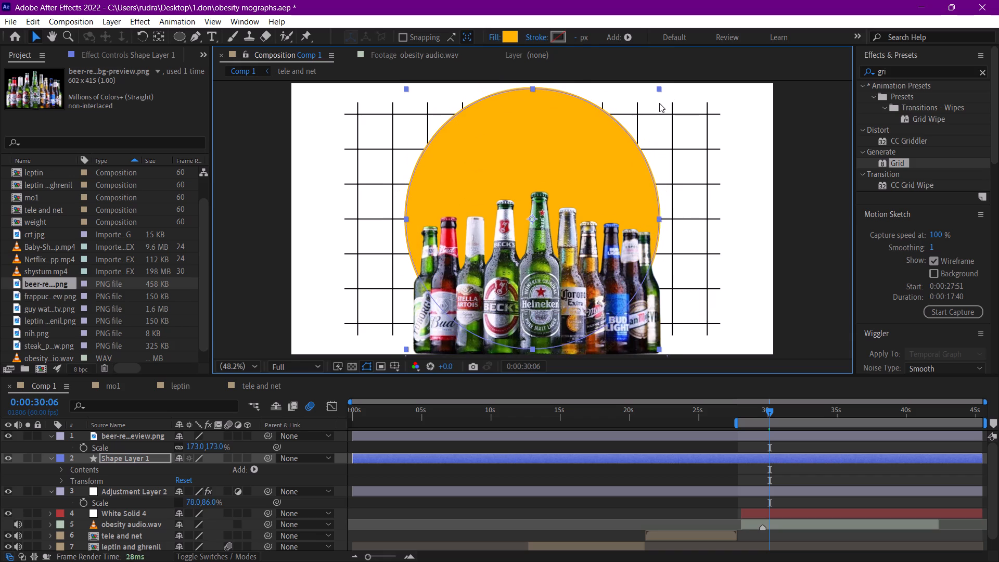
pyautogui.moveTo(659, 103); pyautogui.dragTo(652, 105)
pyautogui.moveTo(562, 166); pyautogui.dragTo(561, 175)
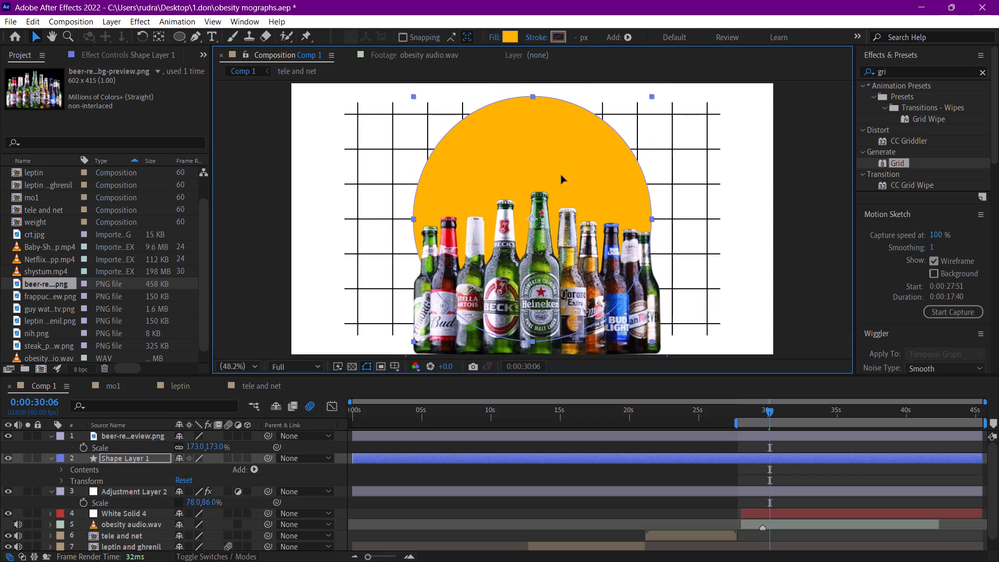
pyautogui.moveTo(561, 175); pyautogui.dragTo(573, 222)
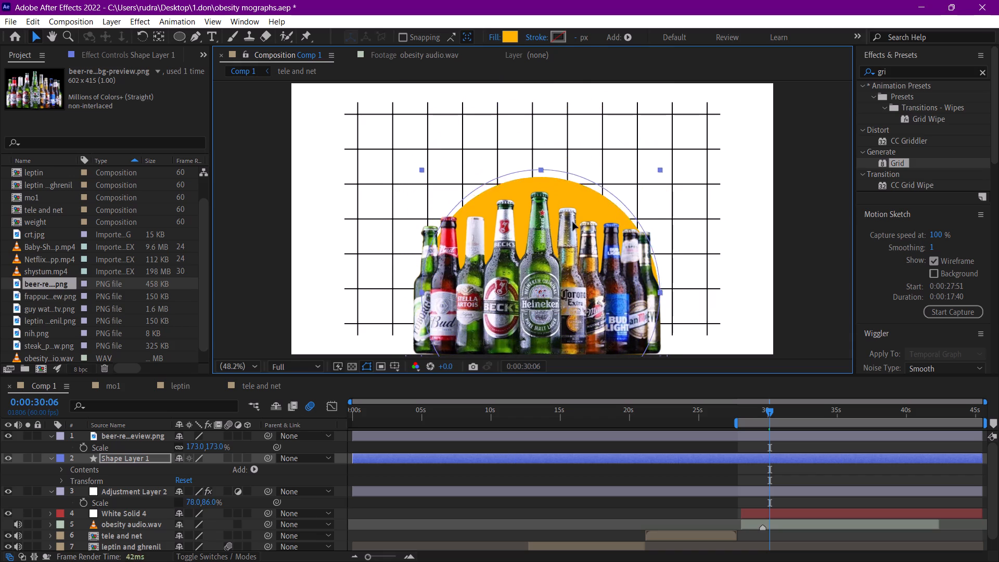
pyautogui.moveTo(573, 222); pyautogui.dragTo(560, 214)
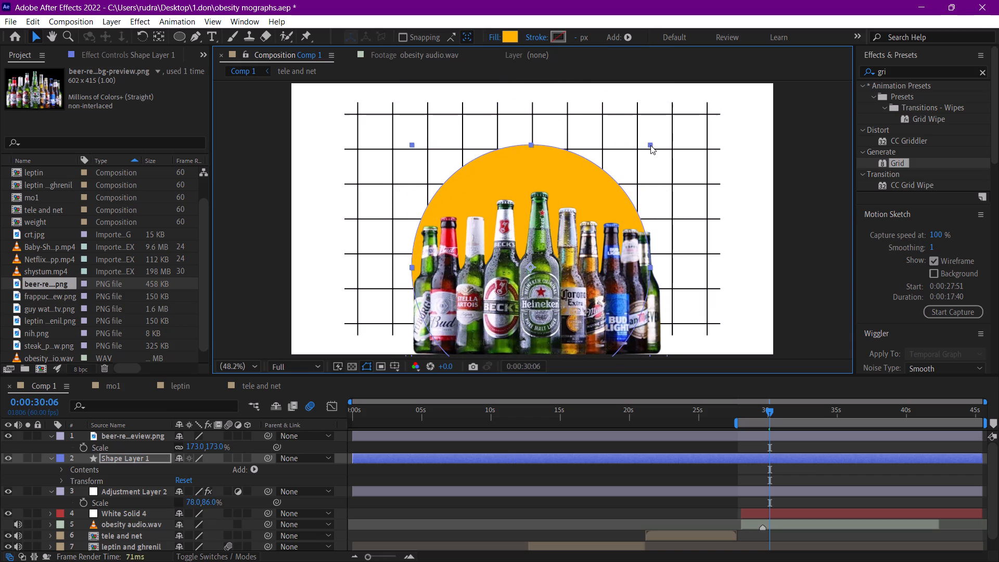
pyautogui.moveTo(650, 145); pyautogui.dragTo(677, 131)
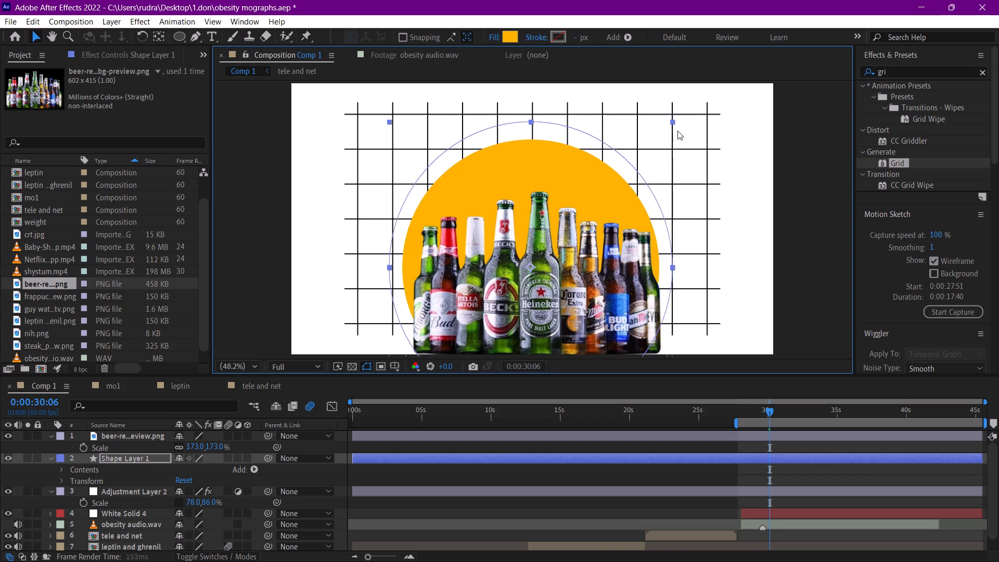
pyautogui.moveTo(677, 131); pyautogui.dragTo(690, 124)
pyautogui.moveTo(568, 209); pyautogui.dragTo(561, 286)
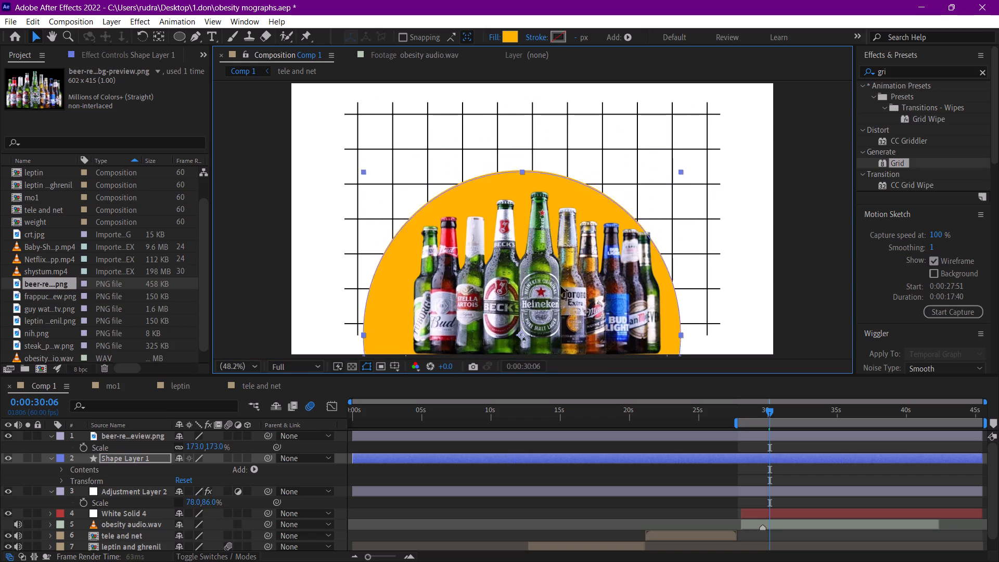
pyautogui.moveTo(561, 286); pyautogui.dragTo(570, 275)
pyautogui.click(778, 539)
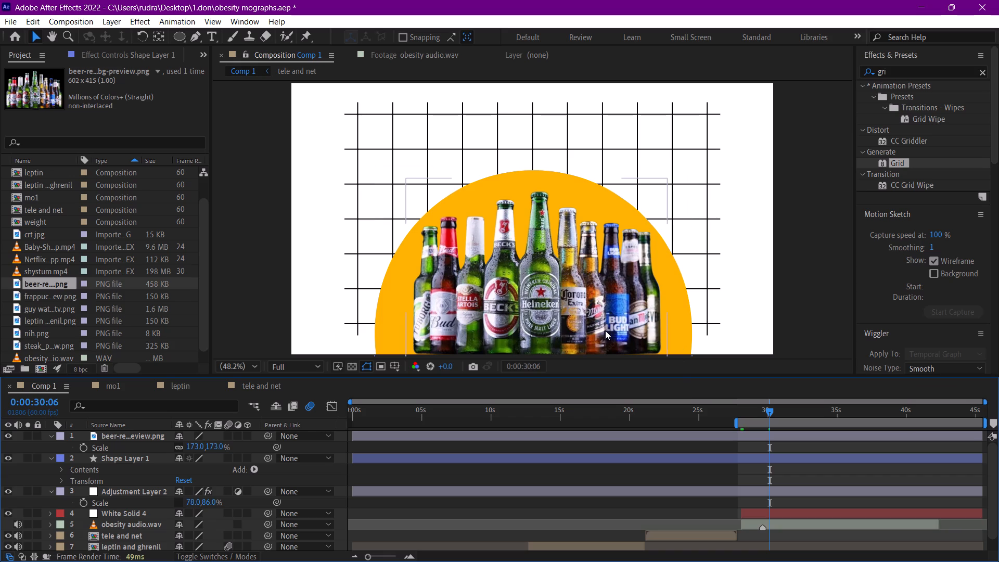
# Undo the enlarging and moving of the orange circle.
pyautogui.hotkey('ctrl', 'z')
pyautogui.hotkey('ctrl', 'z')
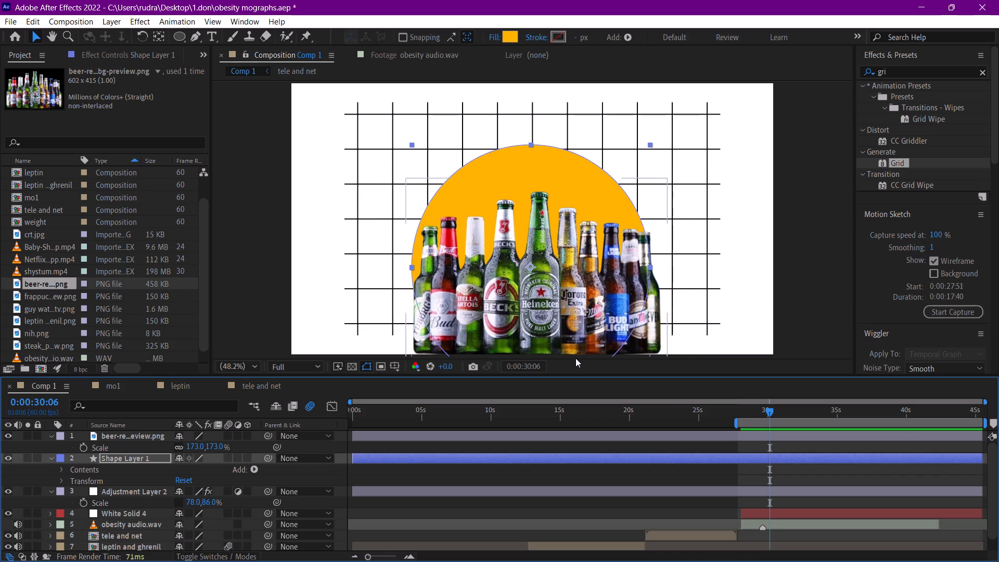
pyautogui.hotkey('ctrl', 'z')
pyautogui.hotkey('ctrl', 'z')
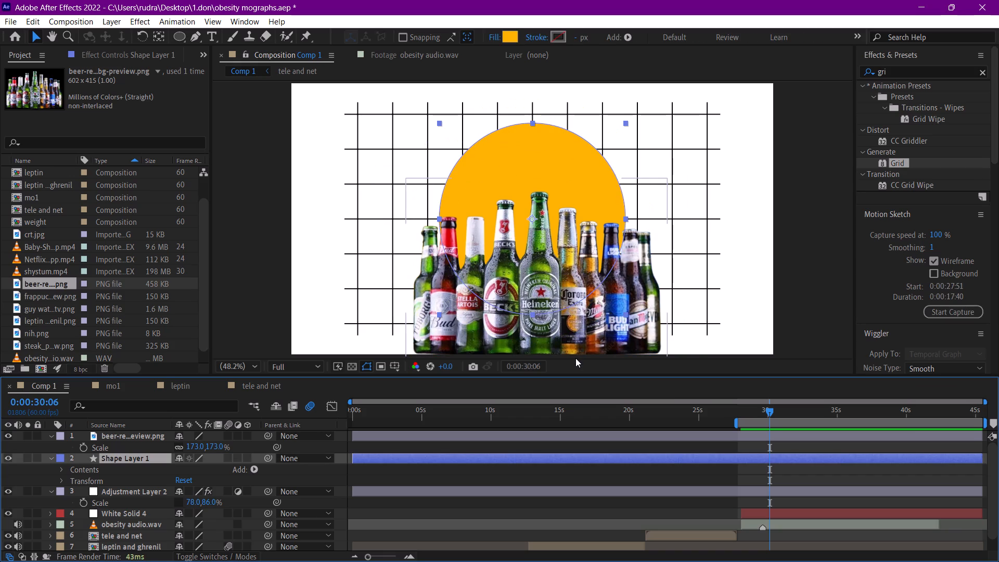
# Reduce the beer bottles layer to 102% scale and centre it below the orange circle's middle, at the frame's bottom edge.
pyautogui.moveTo(535, 336); pyautogui.dragTo(526, 270)
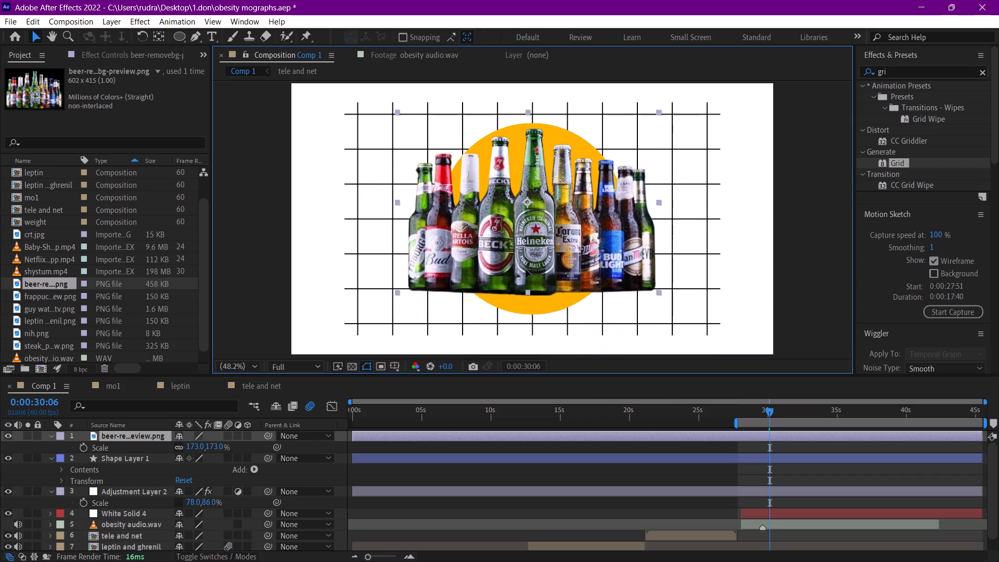
pyautogui.moveTo(526, 270); pyautogui.dragTo(528, 336)
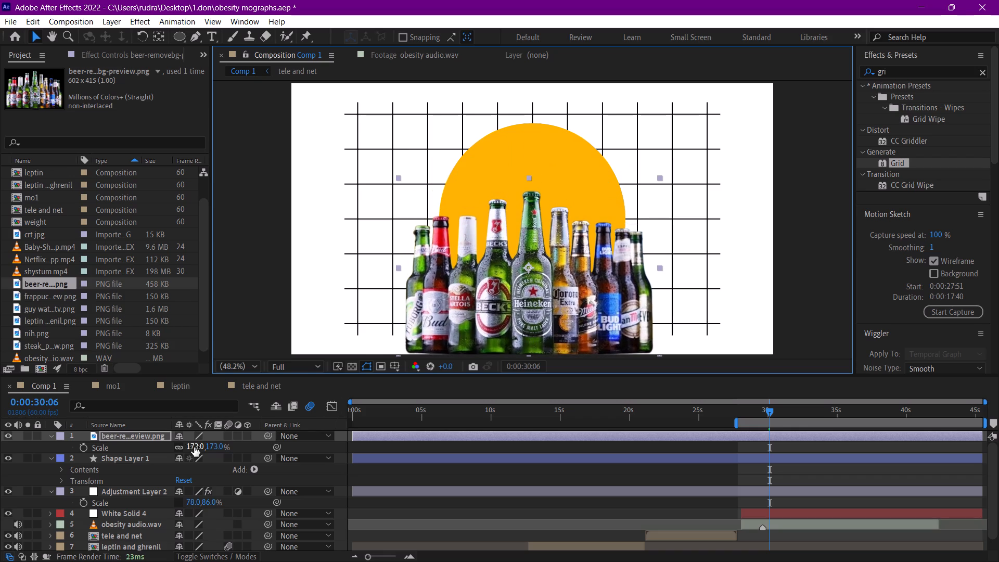
pyautogui.moveTo(194, 447); pyautogui.dragTo(155, 437)
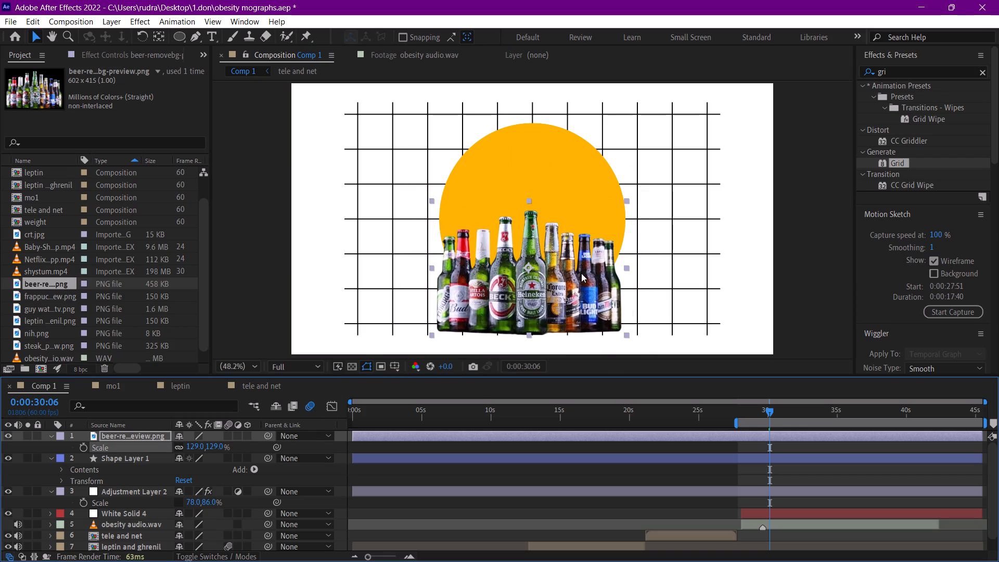
pyautogui.moveTo(573, 275); pyautogui.dragTo(582, 231)
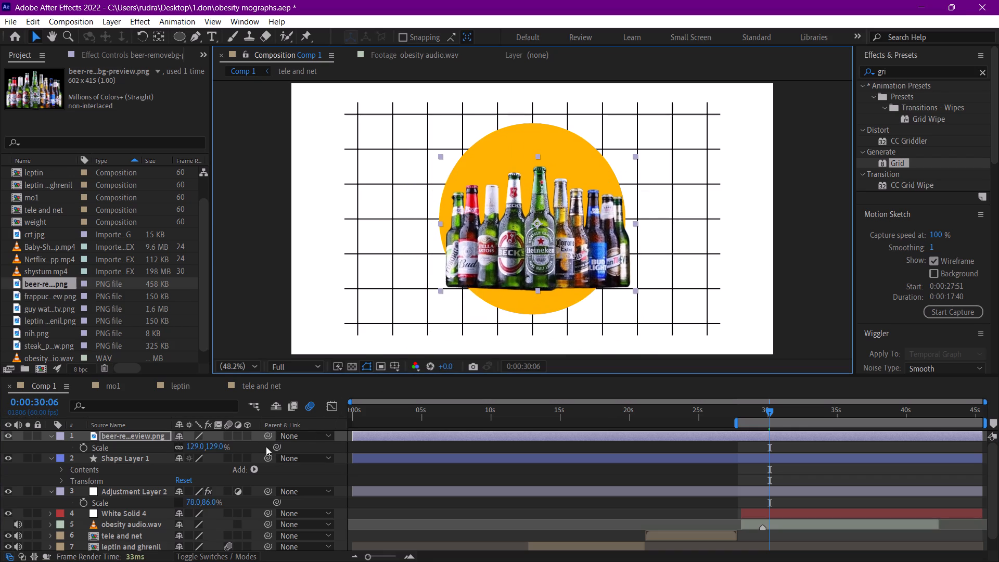
pyautogui.moveTo(193, 445); pyautogui.dragTo(170, 439)
pyautogui.moveTo(556, 244); pyautogui.dragTo(550, 246)
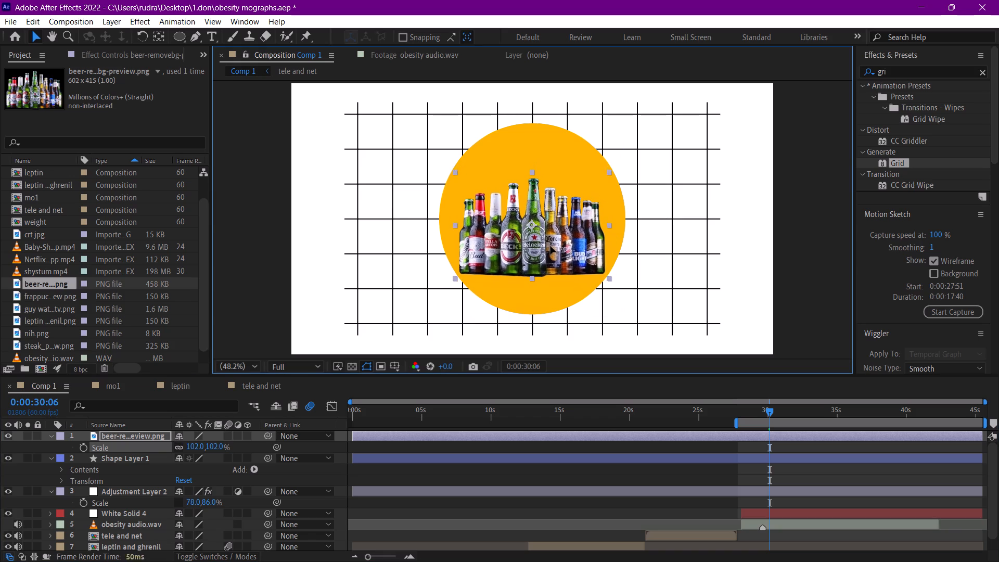
pyautogui.moveTo(550, 246); pyautogui.dragTo(555, 312)
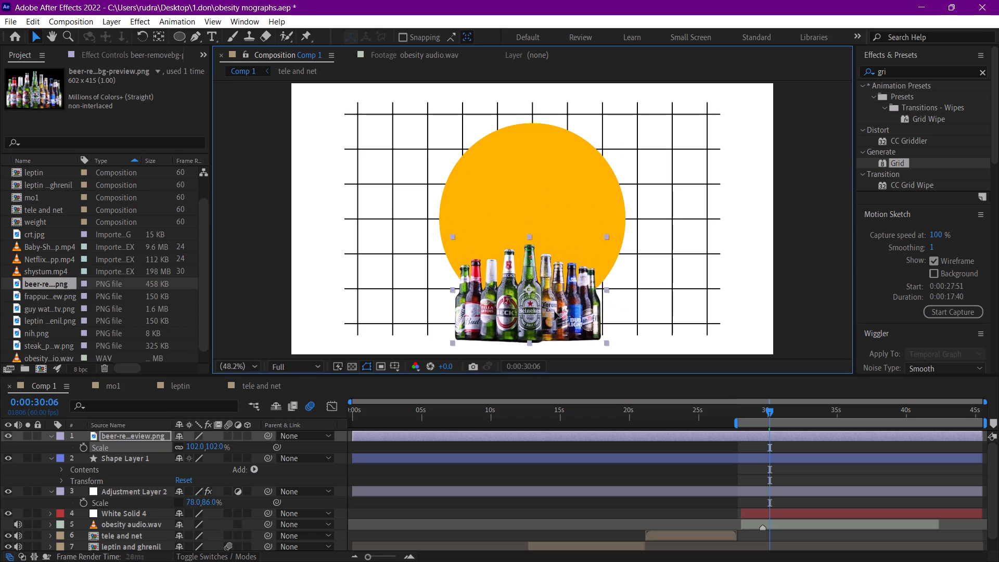
pyautogui.moveTo(555, 312); pyautogui.dragTo(550, 320)
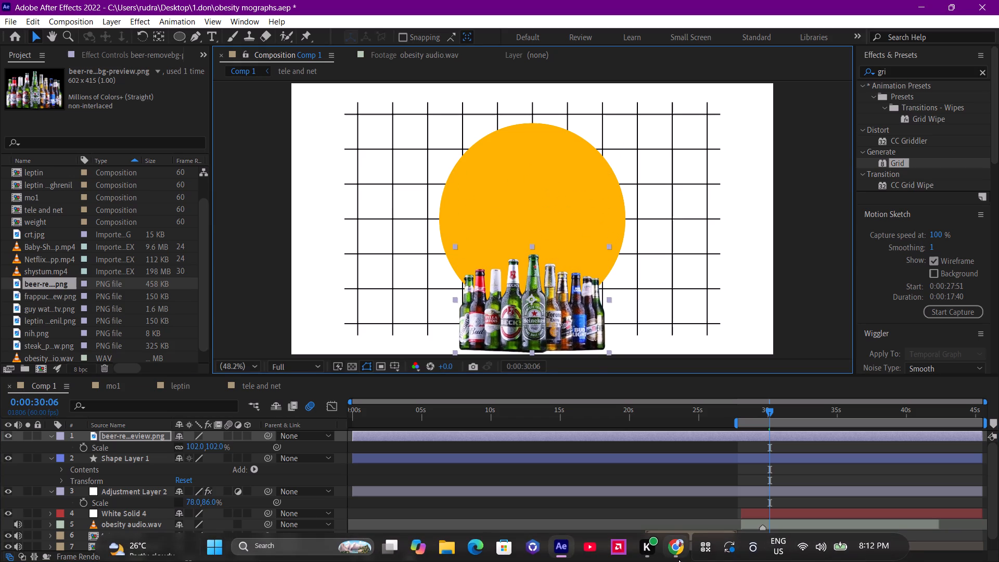
# Switch to Chrome and play the ".ANIMATION//MOTION STUDY 01" pin from the Pinterest motion graphic designs results to study its grid, circle and mountain layout.
pyautogui.click(678, 559)
pyautogui.click(697, 0)
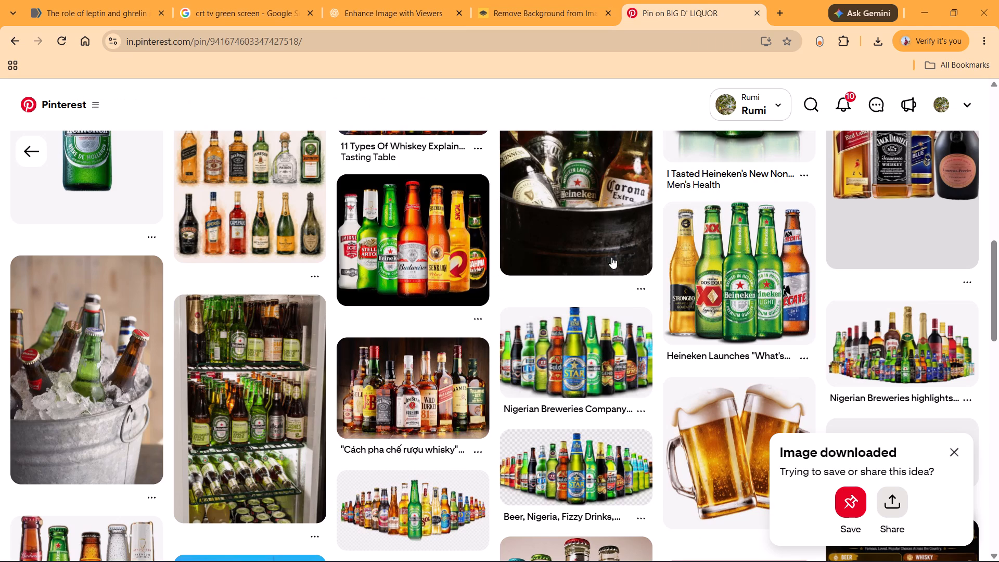
pyautogui.click(6, 46)
pyautogui.click(6, 46)
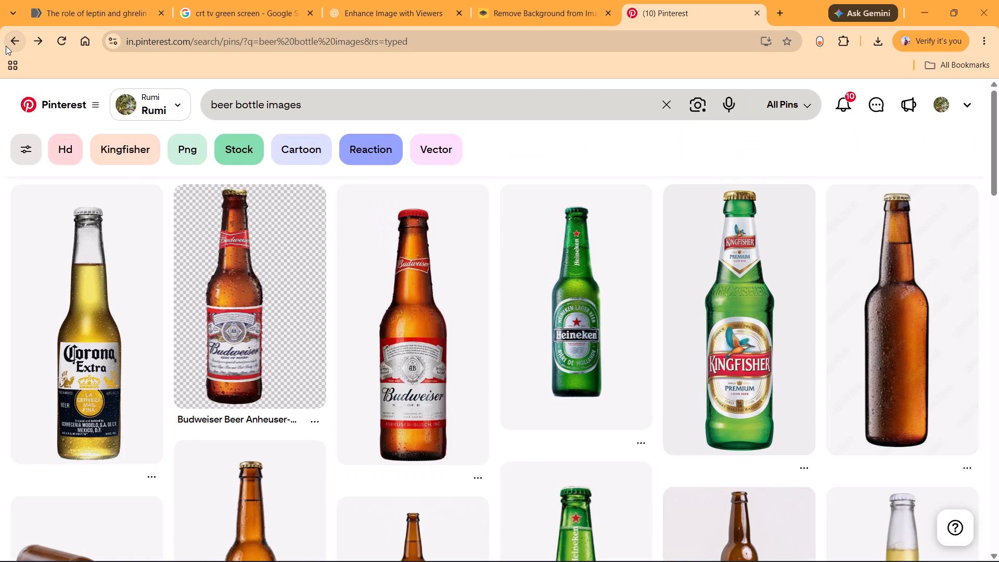
pyautogui.click(6, 46)
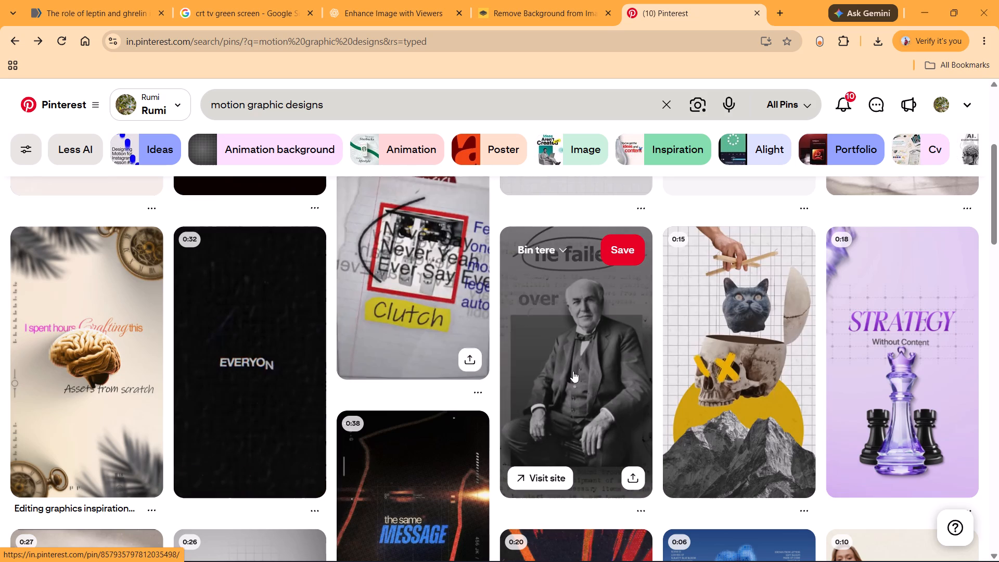
pyautogui.click(676, 350)
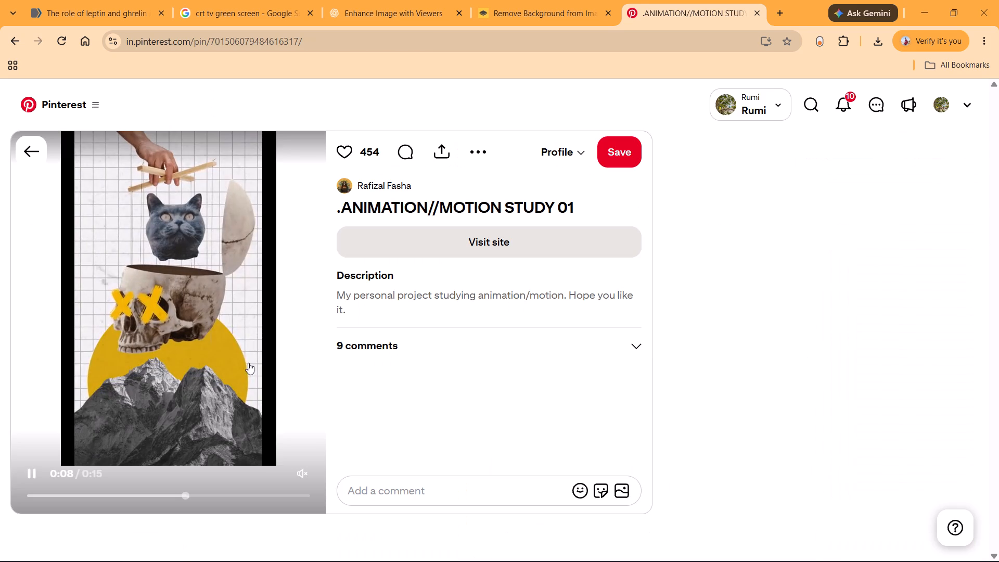
pyautogui.click(26, 492)
pyautogui.click(27, 496)
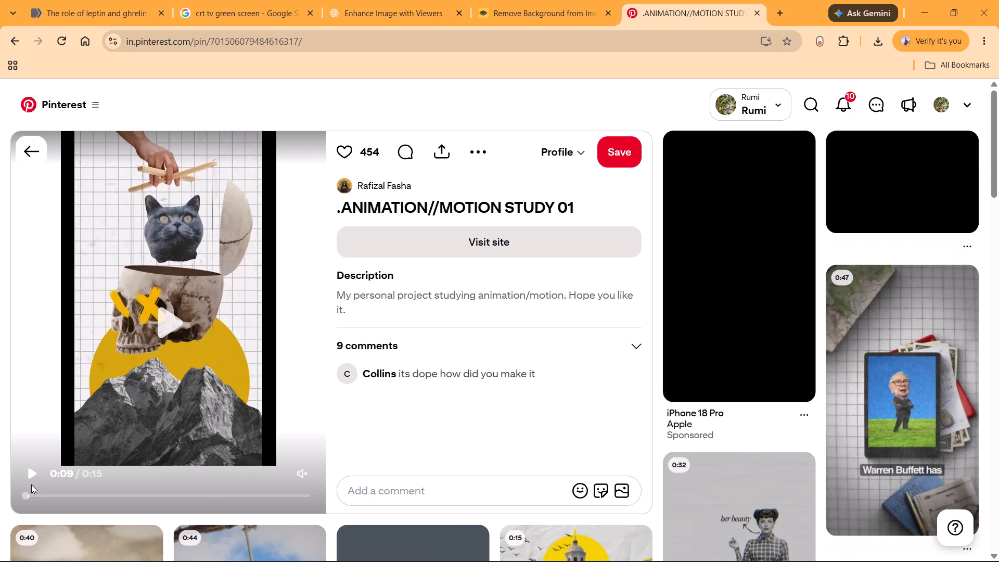
pyautogui.click(30, 471)
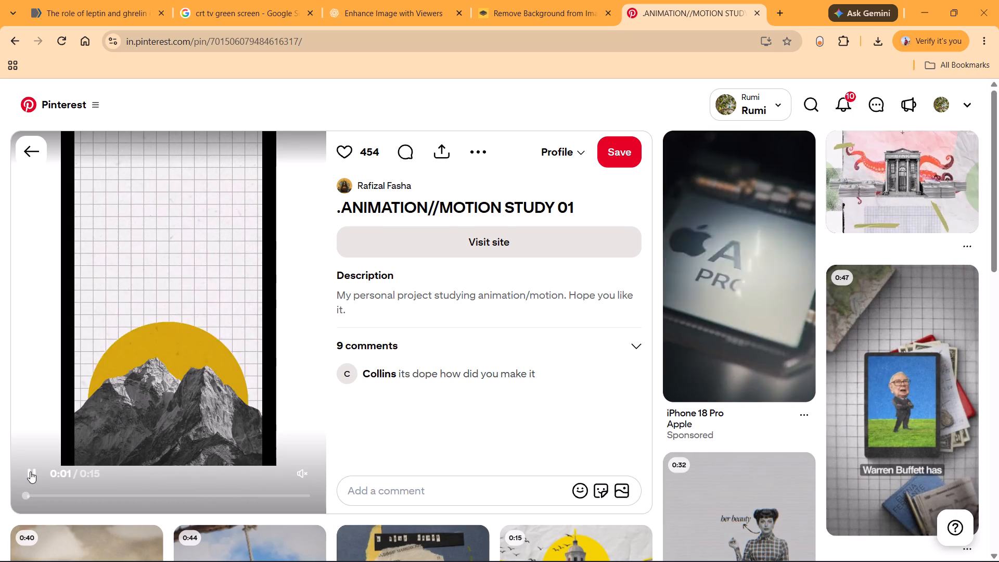
pyautogui.click(30, 471)
pyautogui.click(30, 471)
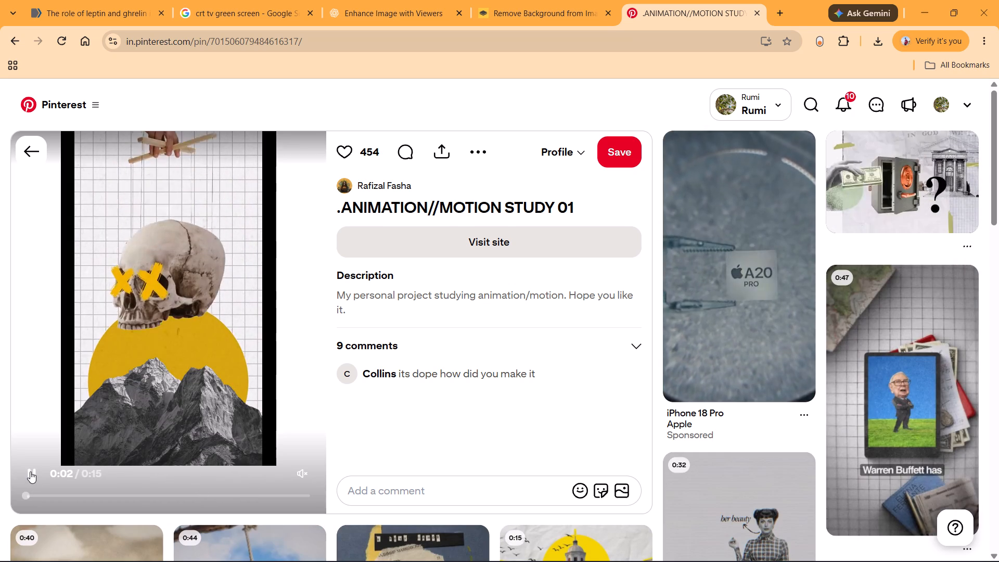
pyautogui.click(30, 471)
pyautogui.click(926, 0)
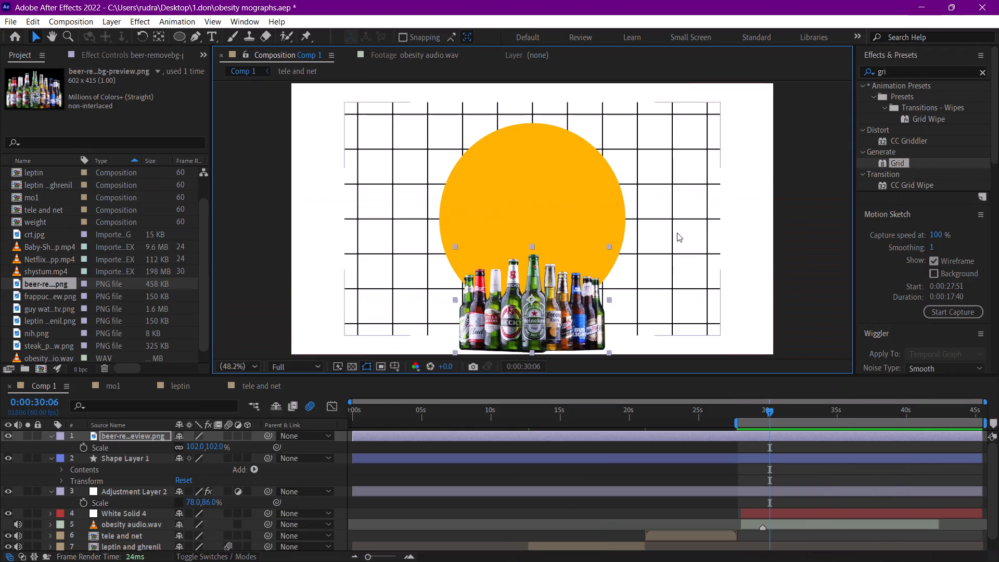
# In After Effects, raise the beer bottles layer so it sits centred over the lower part of the orange circle, bases at the circle's bottom edge.
pyautogui.click(555, 325)
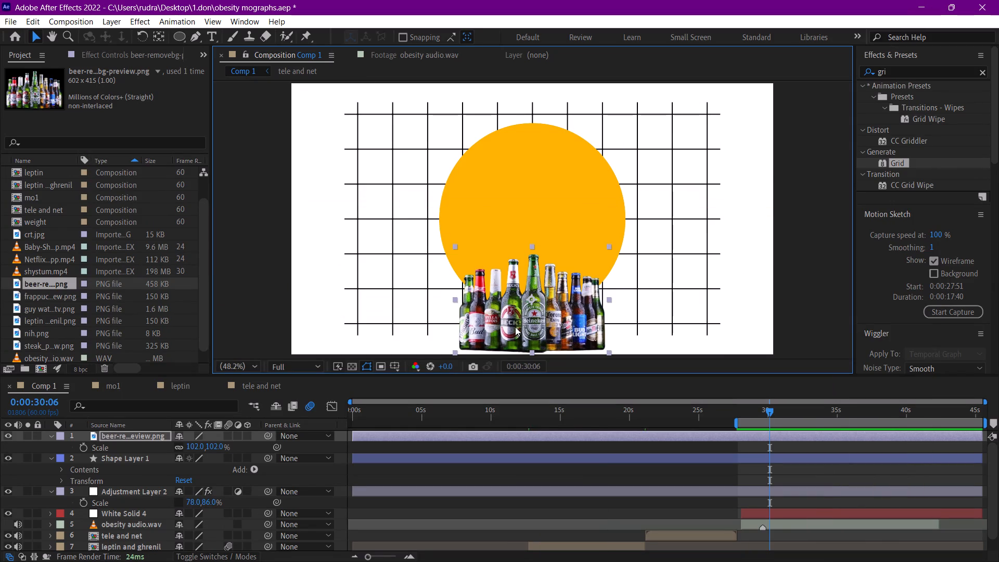
pyautogui.moveTo(535, 322); pyautogui.dragTo(532, 294)
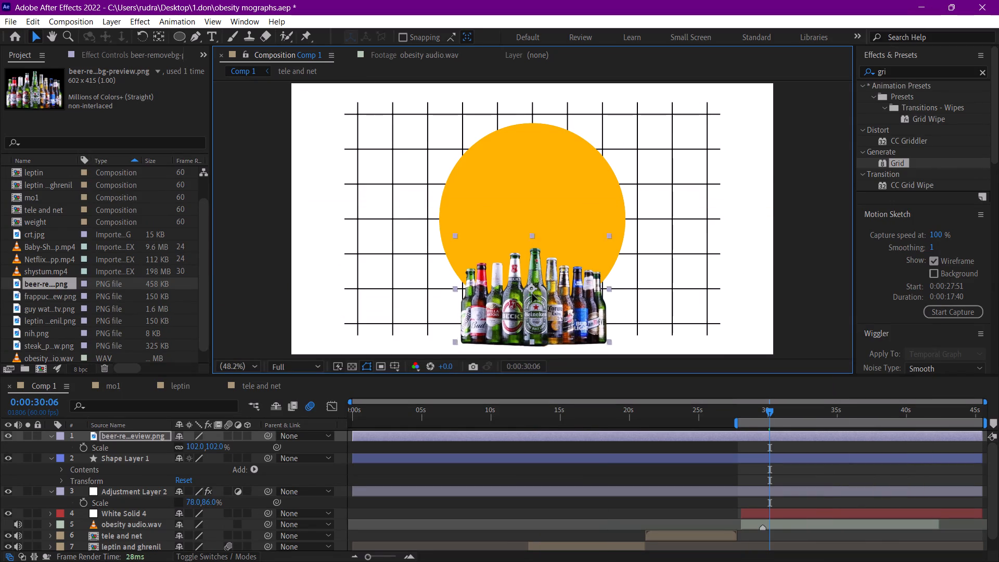
pyautogui.moveTo(532, 294); pyautogui.dragTo(533, 287)
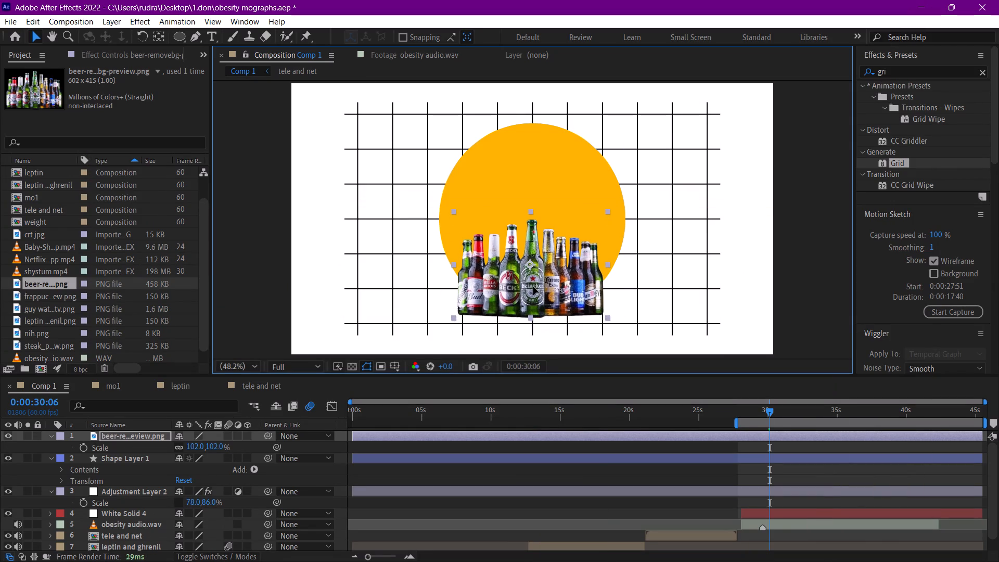
pyautogui.moveTo(533, 287); pyautogui.dragTo(536, 225)
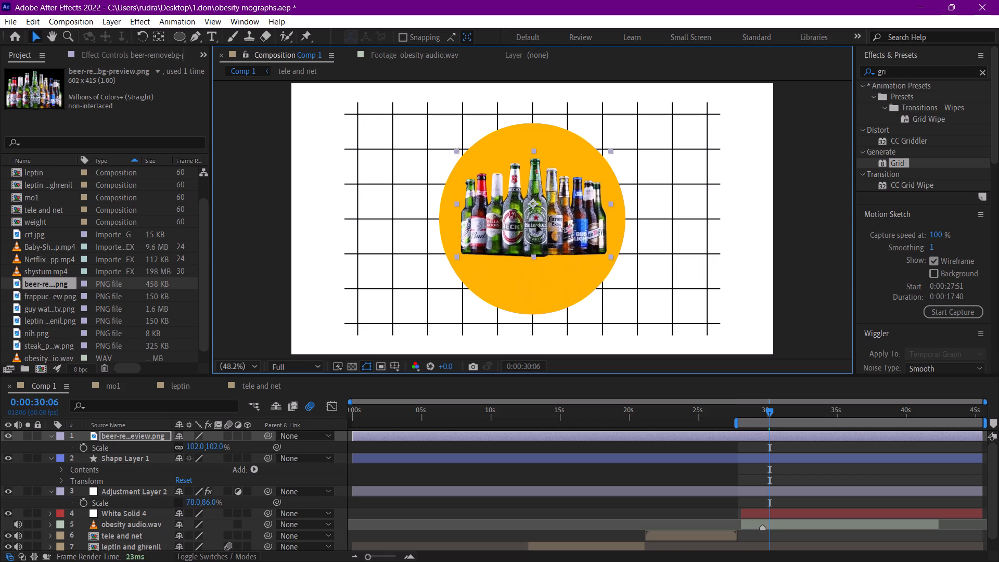
pyautogui.moveTo(536, 225); pyautogui.dragTo(539, 236)
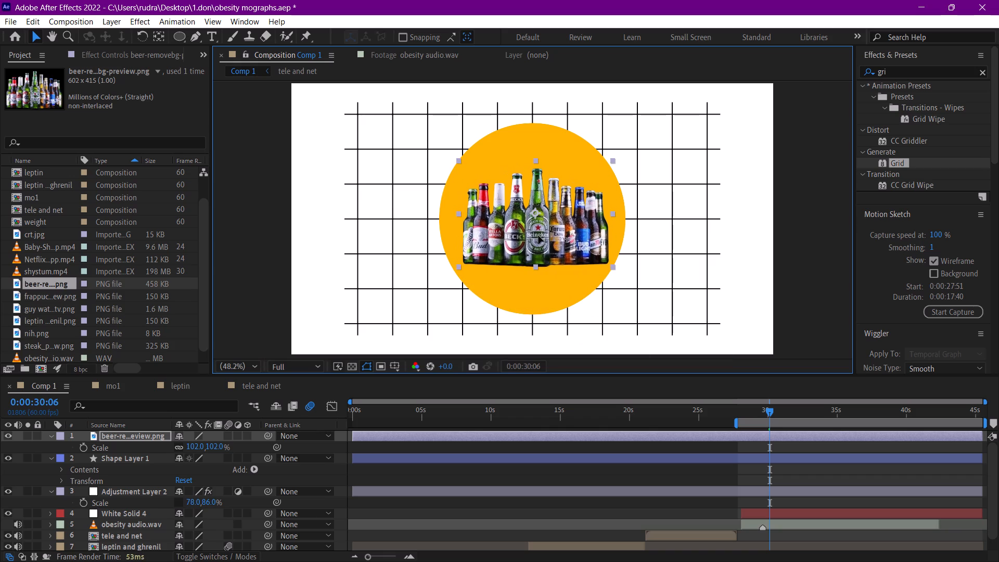
pyautogui.moveTo(539, 236); pyautogui.dragTo(533, 242)
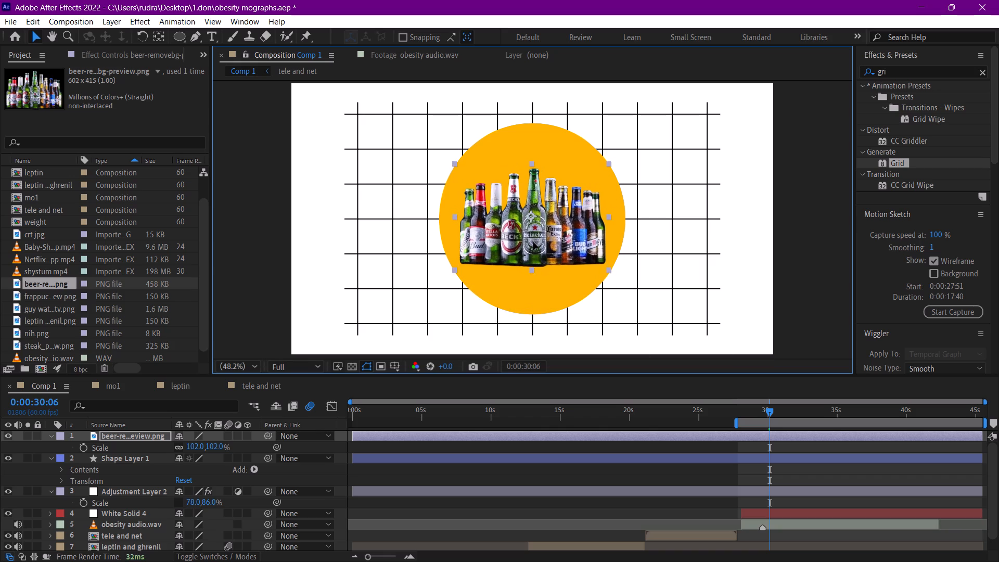
pyautogui.moveTo(533, 242); pyautogui.dragTo(535, 283)
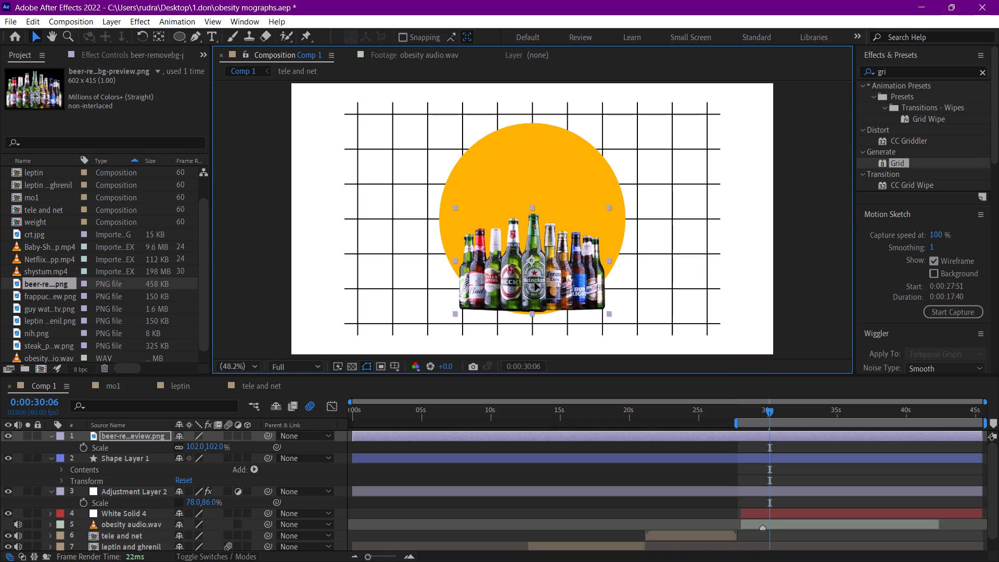
pyautogui.moveTo(535, 283); pyautogui.dragTo(535, 285)
pyautogui.click(786, 480)
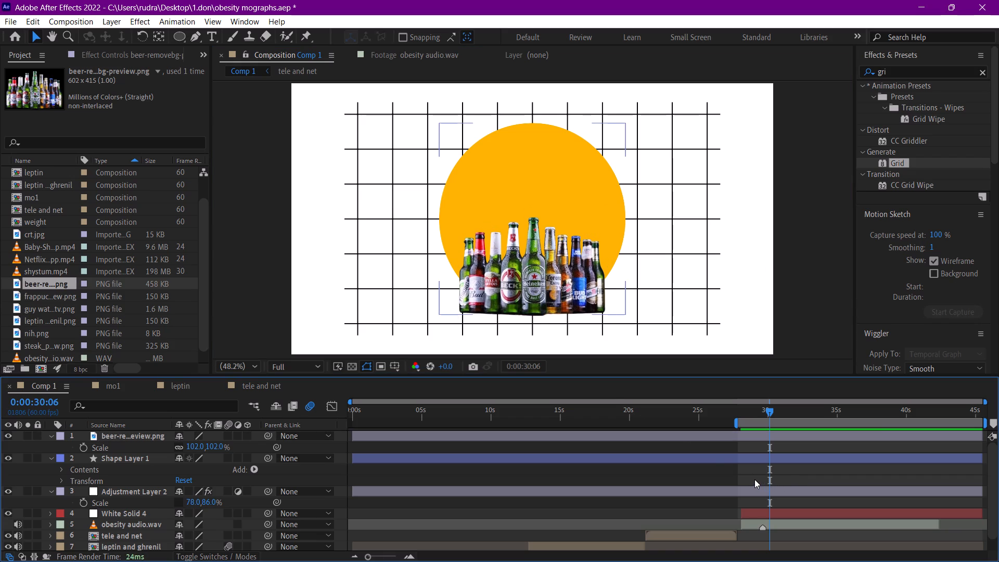
# Scale the beer bottles layer up to 185% and save the project.
pyautogui.click(128, 434)
pyautogui.press('s')
pyautogui.press('s')
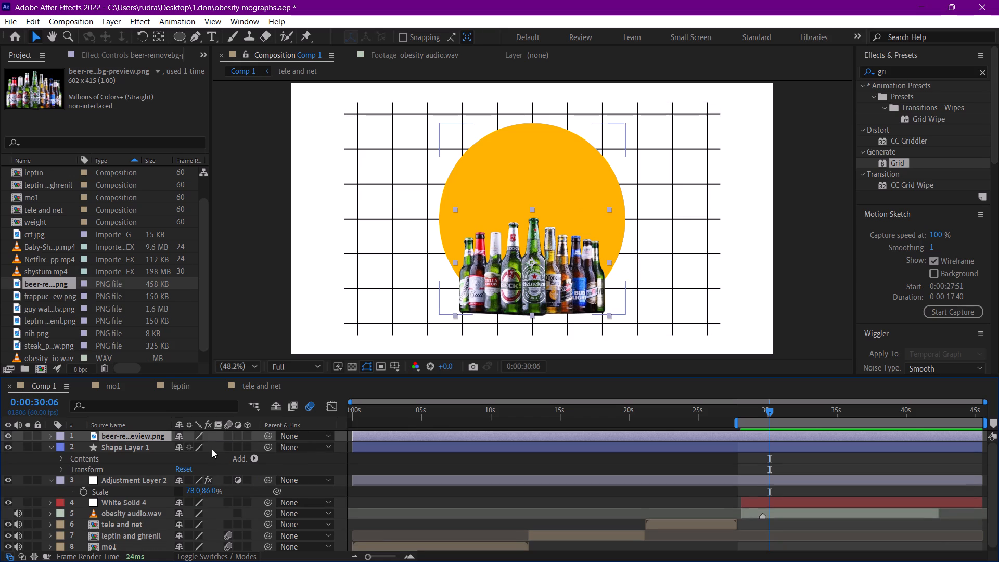
pyautogui.click(128, 436)
pyautogui.press('s')
pyautogui.moveTo(188, 449); pyautogui.dragTo(213, 449)
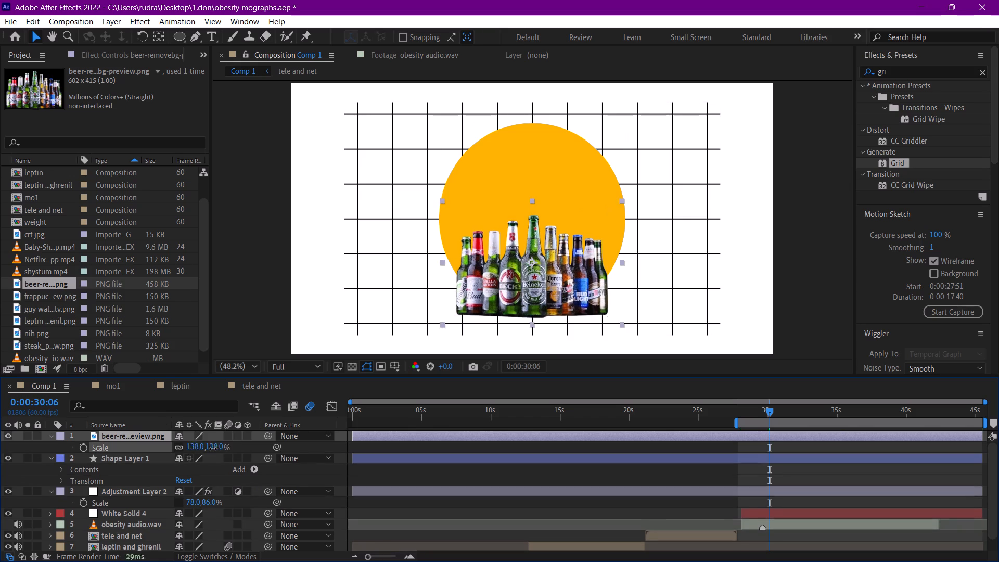
pyautogui.moveTo(213, 449); pyautogui.dragTo(242, 449)
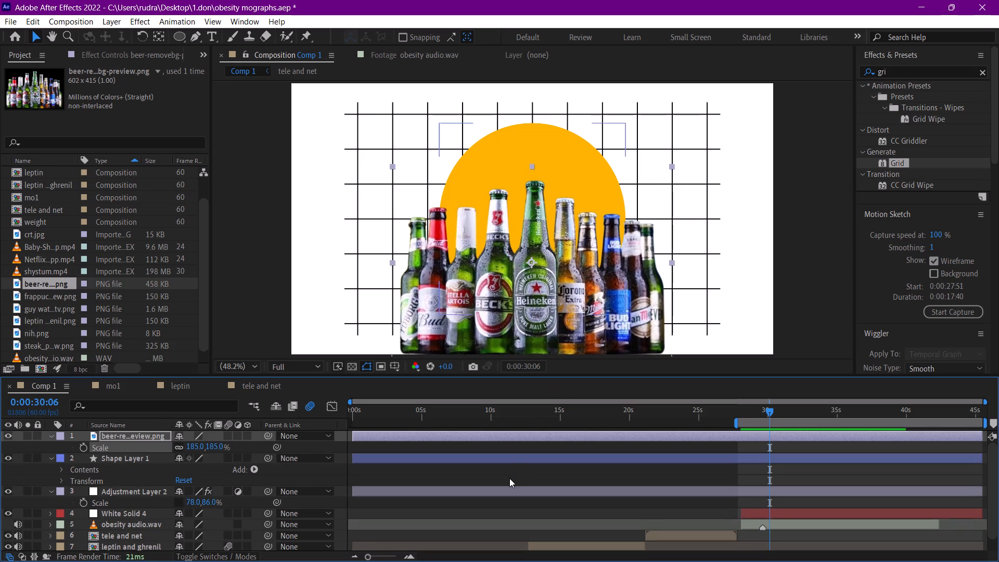
pyautogui.hotkey('ctrl', 's')
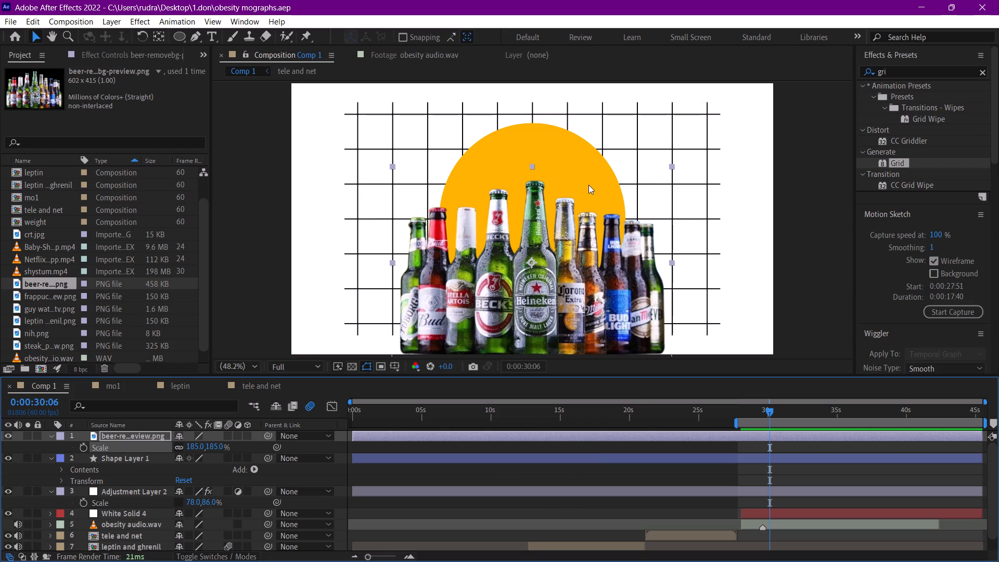
# Apply the Hue/Saturation effect to the beer bottles layer and set its Master Saturation to -100.
pyautogui.moveTo(944, 74); pyautogui.dragTo(868, 78)
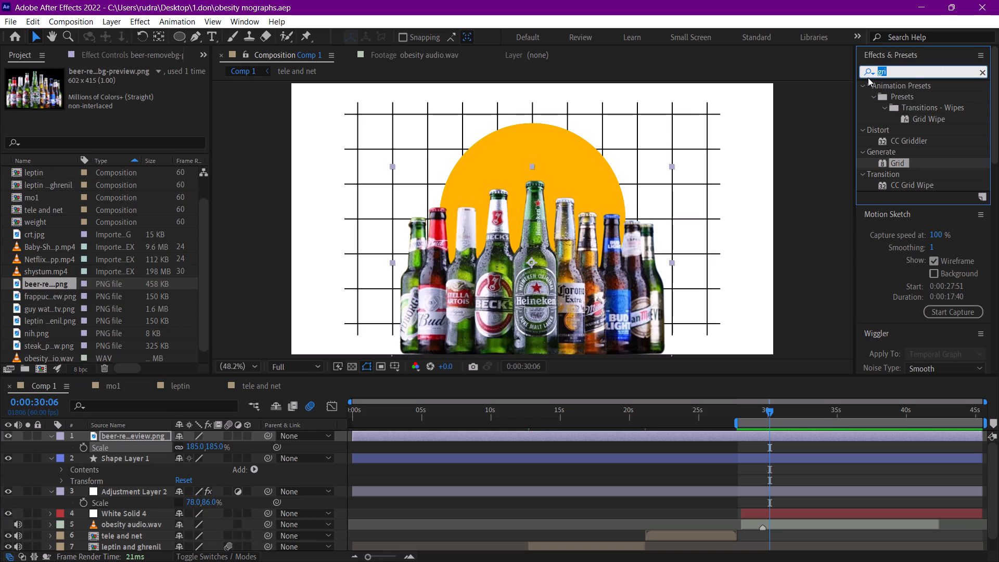
pyautogui.write('satu')
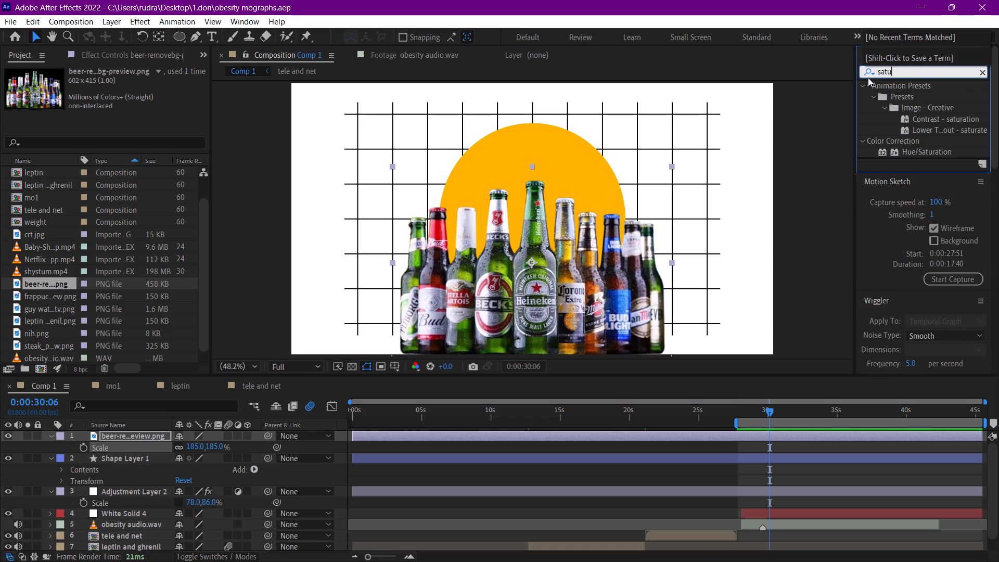
pyautogui.moveTo(924, 153); pyautogui.dragTo(581, 282)
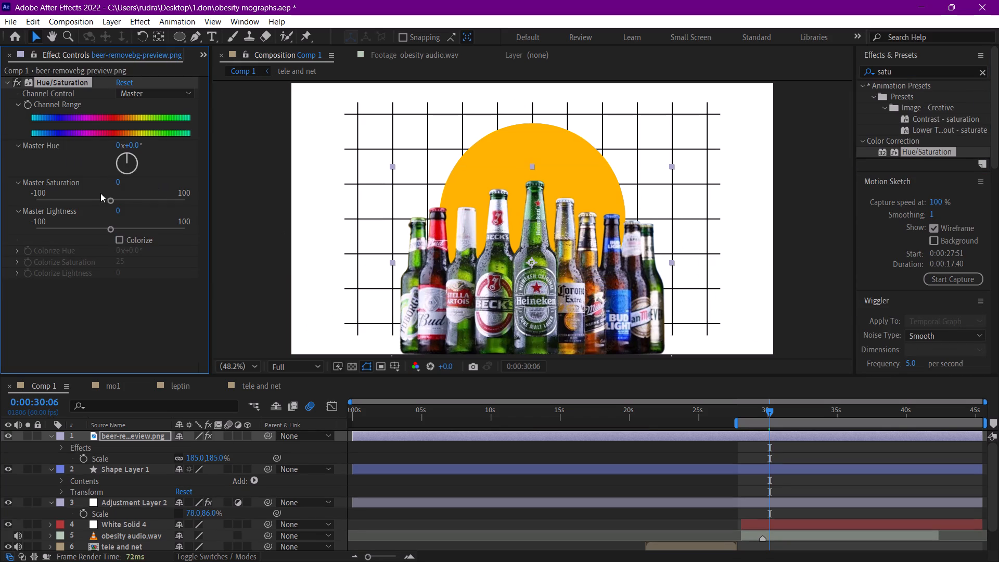
pyautogui.moveTo(112, 200); pyautogui.dragTo(24, 186)
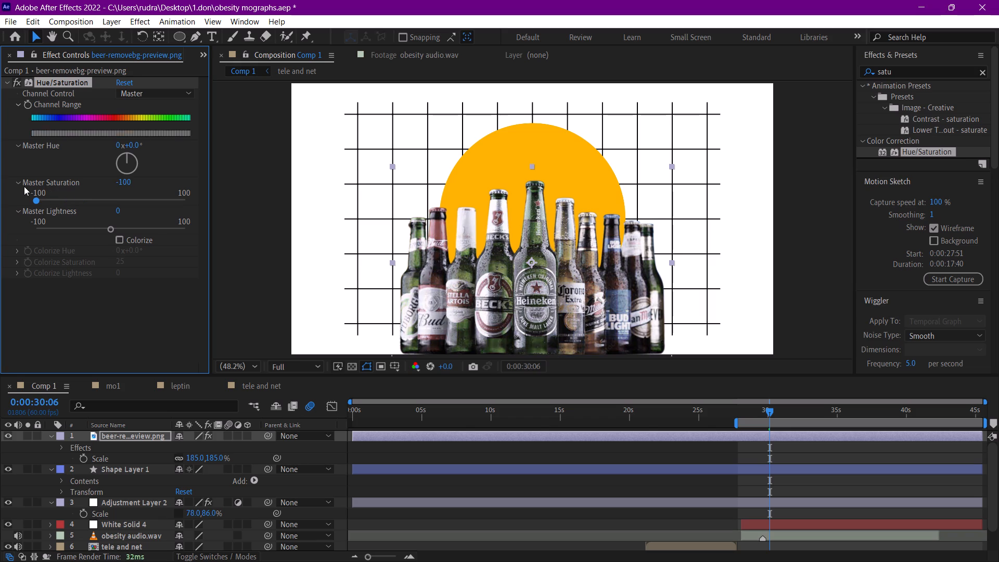
pyautogui.moveTo(24, 186); pyautogui.dragTo(19, 186)
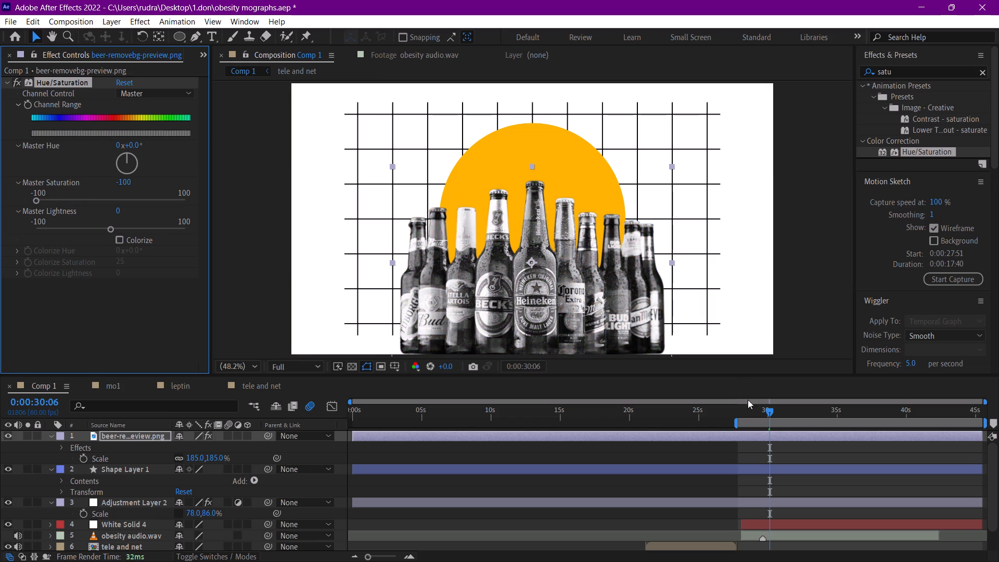
# Preview the transition from the previous segment, and split the bottles, Shape Layer 1 and Adjustment Layer 2 at 0:00:28:05.
pyautogui.moveTo(751, 412); pyautogui.dragTo(706, 414)
pyautogui.press('space')
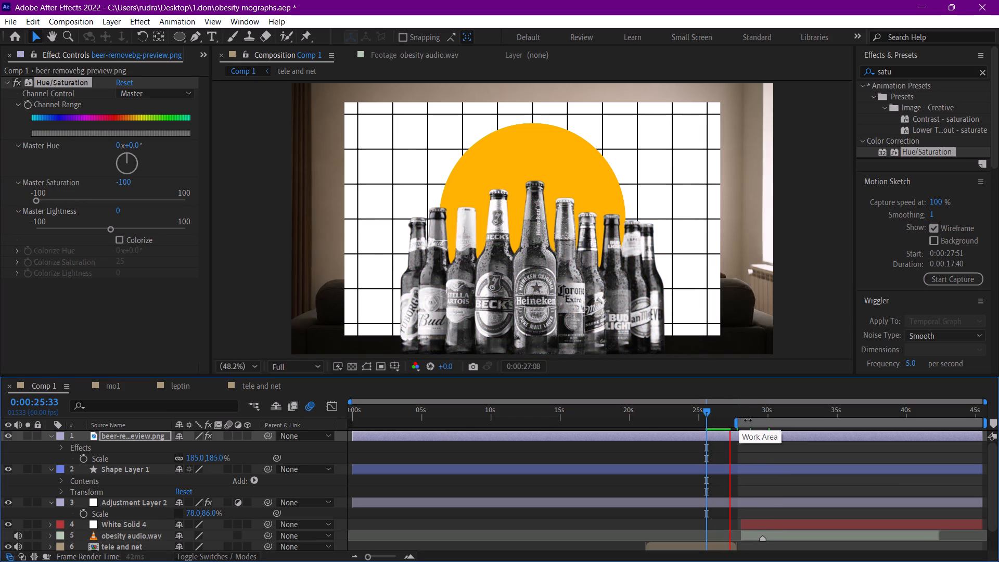
pyautogui.press('space')
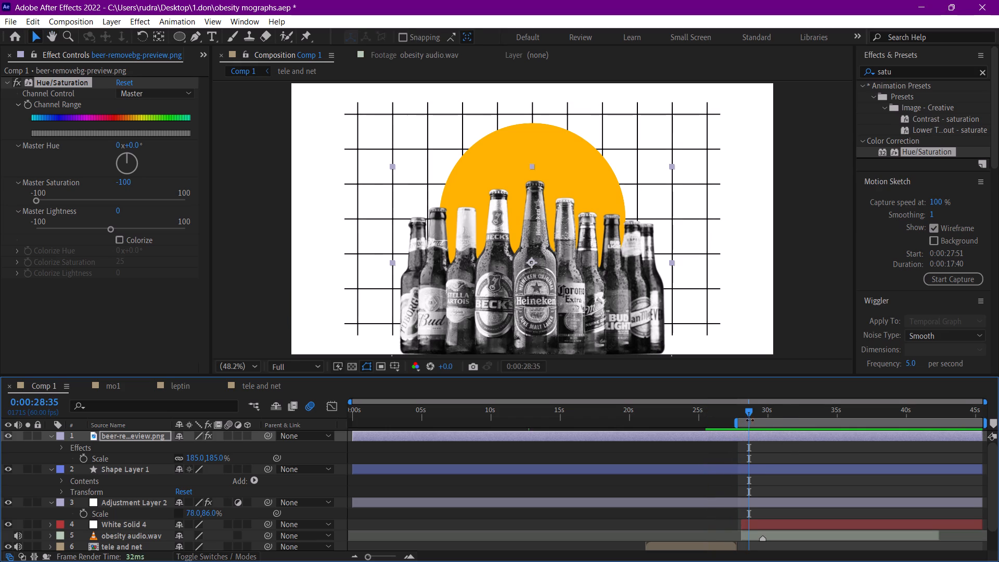
pyautogui.moveTo(749, 415); pyautogui.dragTo(741, 408)
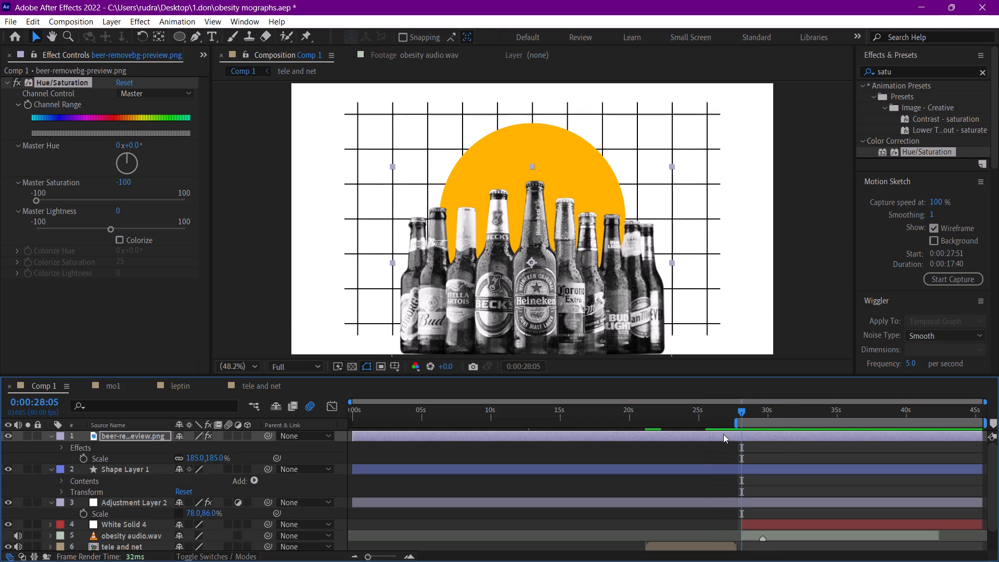
pyautogui.moveTo(701, 464); pyautogui.dragTo(711, 493)
pyautogui.click(725, 505)
pyautogui.keyDown('shift'); pyautogui.click(743, 437); pyautogui.keyUp('shift')
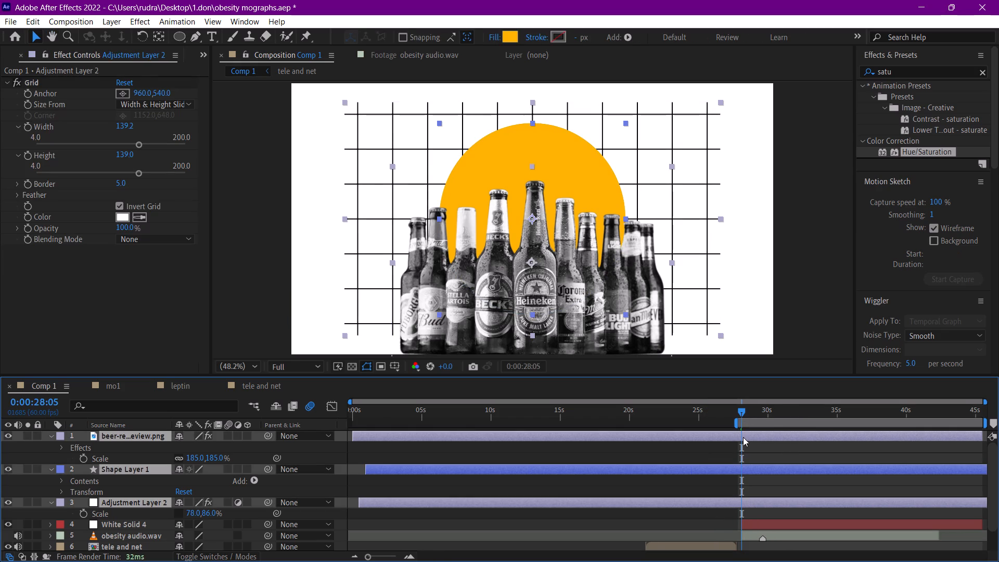
pyautogui.hotkey('ctrl', 'shift', 'd')
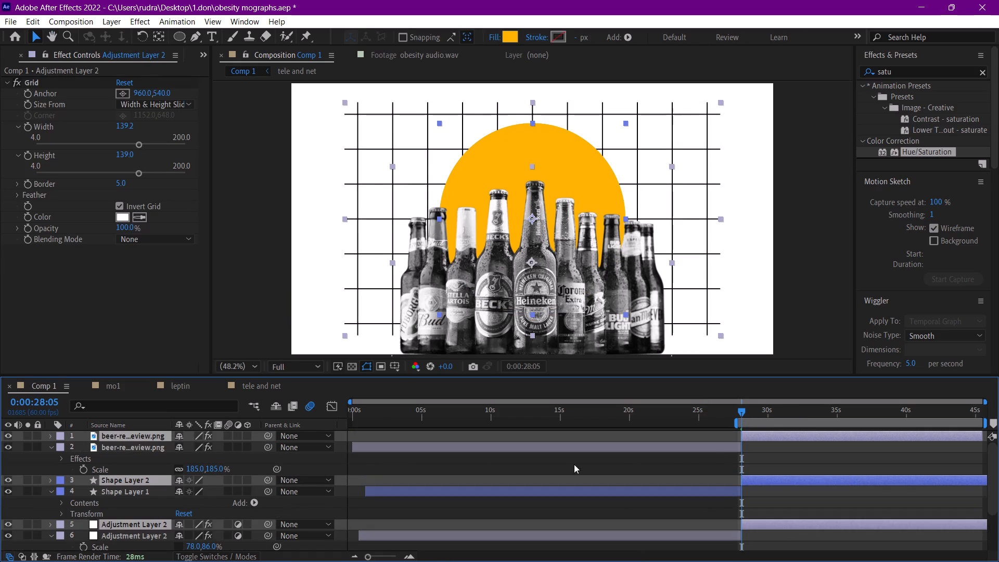
# Delete the portions of the bottles, circle shape and grid adjustment layers that lie before 0:00:28:05.
pyautogui.keyDown('ctrl'); pyautogui.click(150, 444); pyautogui.keyUp('ctrl')
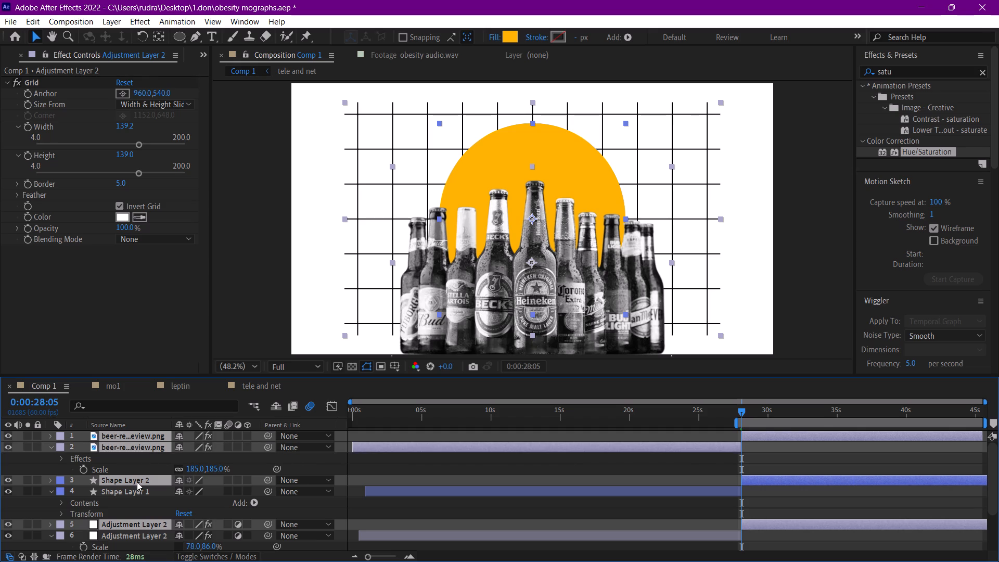
pyautogui.keyDown('ctrl'); pyautogui.click(138, 475); pyautogui.keyUp('ctrl')
pyautogui.keyDown('ctrl'); pyautogui.click(139, 476); pyautogui.keyUp('ctrl')
pyautogui.keyDown('ctrl'); pyautogui.click(146, 434); pyautogui.keyUp('ctrl')
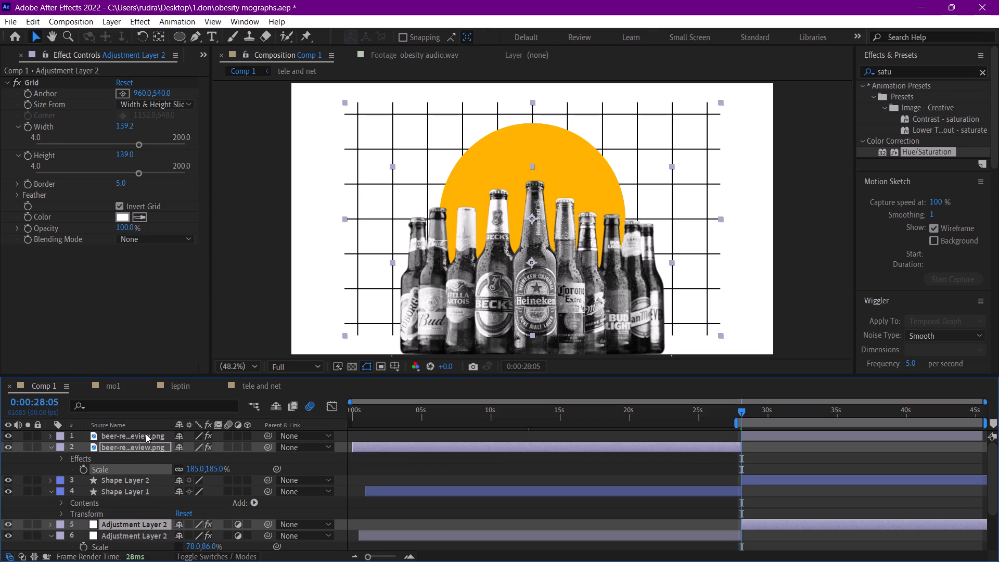
pyautogui.keyDown('ctrl'); pyautogui.click(142, 488); pyautogui.keyUp('ctrl')
pyautogui.keyDown('ctrl'); pyautogui.click(125, 536); pyautogui.keyUp('ctrl')
pyautogui.keyDown('ctrl'); pyautogui.click(129, 523); pyautogui.keyUp('ctrl')
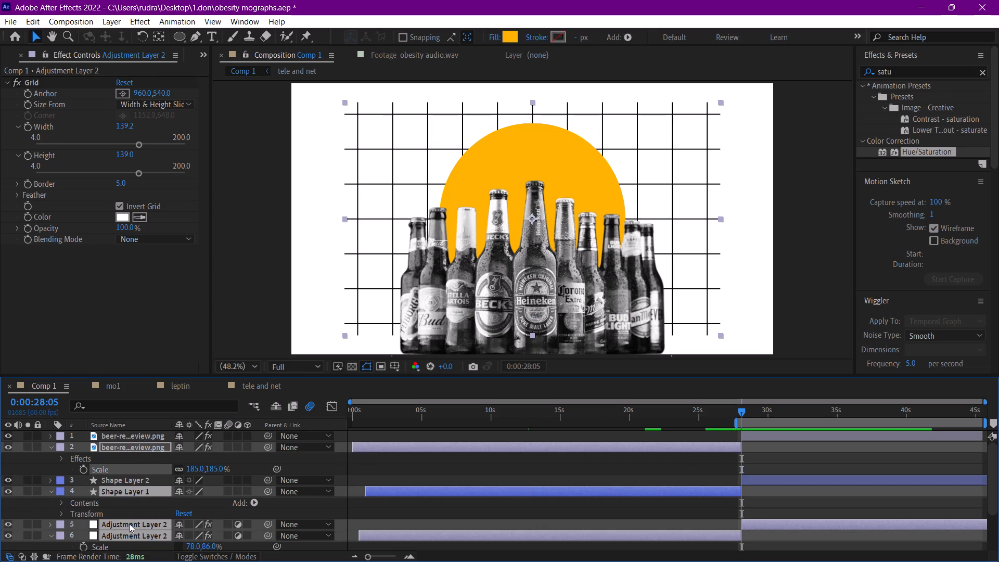
pyautogui.keyDown('ctrl'); pyautogui.click(142, 449); pyautogui.keyUp('ctrl')
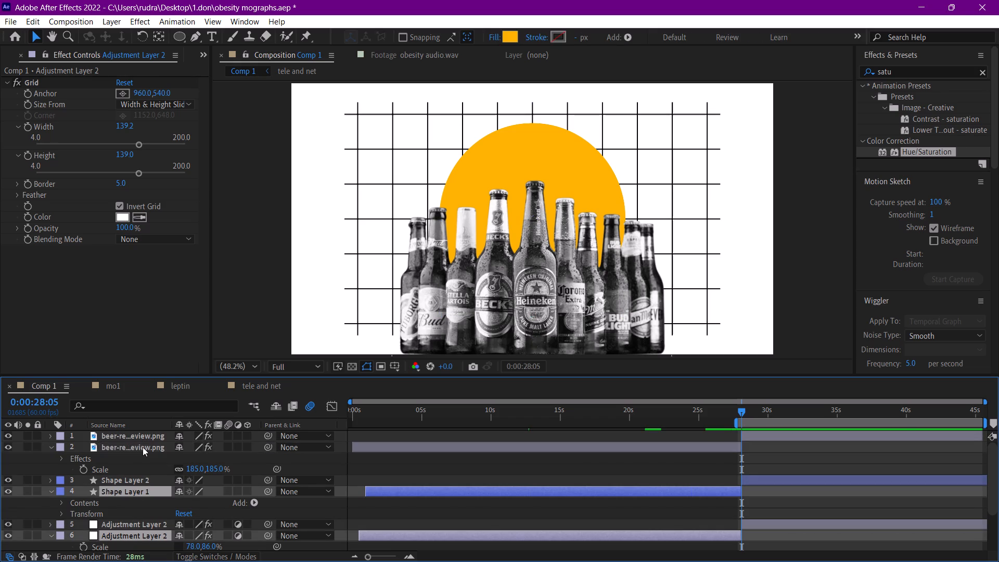
pyautogui.keyDown('ctrl'); pyautogui.click(143, 447); pyautogui.keyUp('ctrl')
pyautogui.press('Delete')
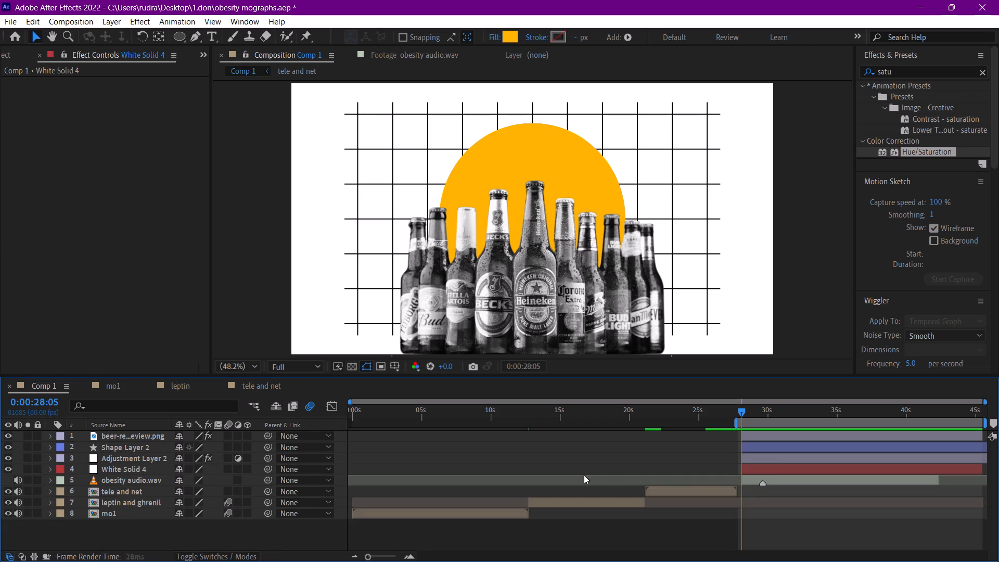
# Play back the transition into the beer bottles segment around 0:00:28:05.
pyautogui.press('space')
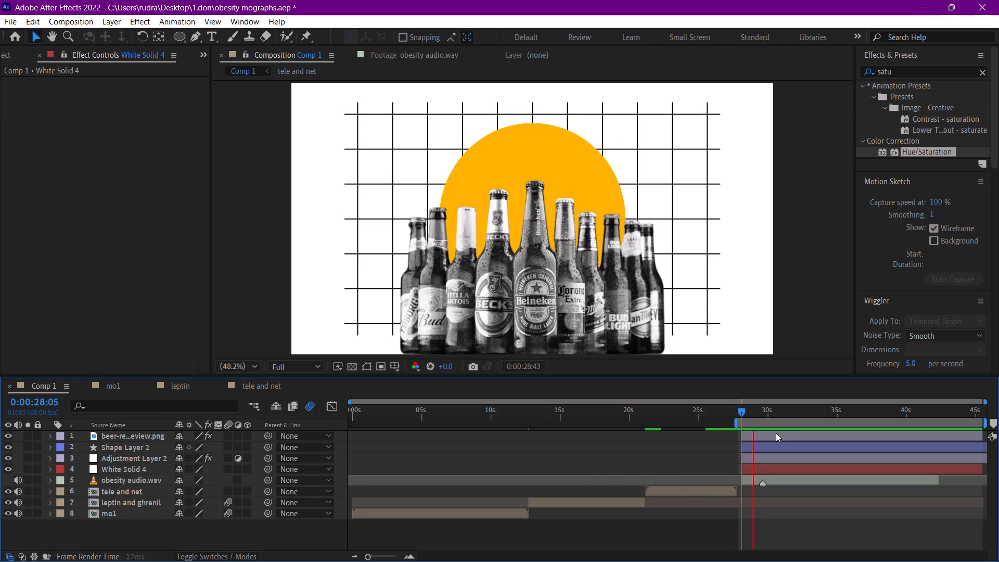
pyautogui.press('space')
pyautogui.moveTo(744, 412); pyautogui.dragTo(737, 410)
pyautogui.press('space')
pyautogui.press('space')
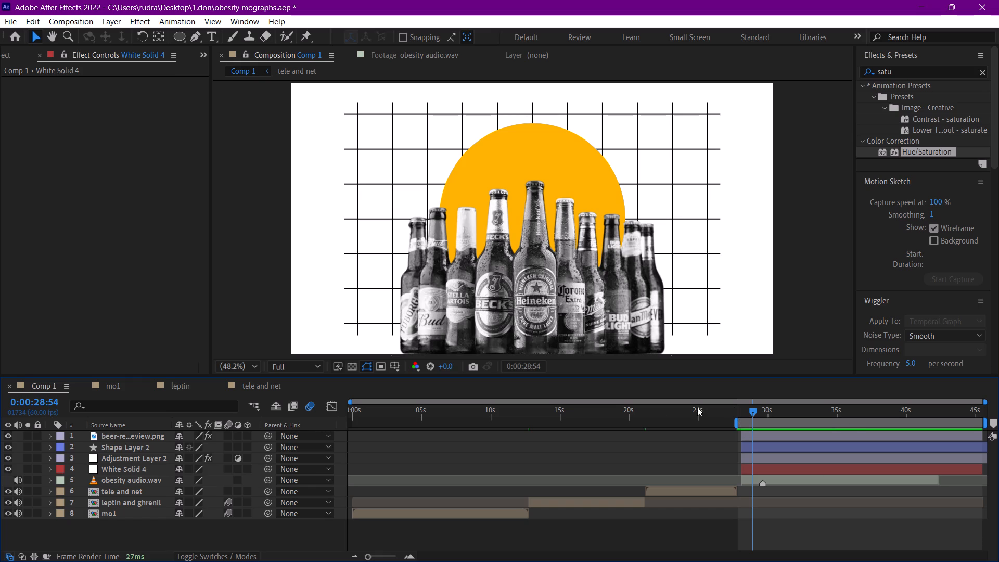
# Unlink the beer bottles layer's scale proportions, set its Scale to 204% wide by 189% high, and save the project.
pyautogui.click(142, 440)
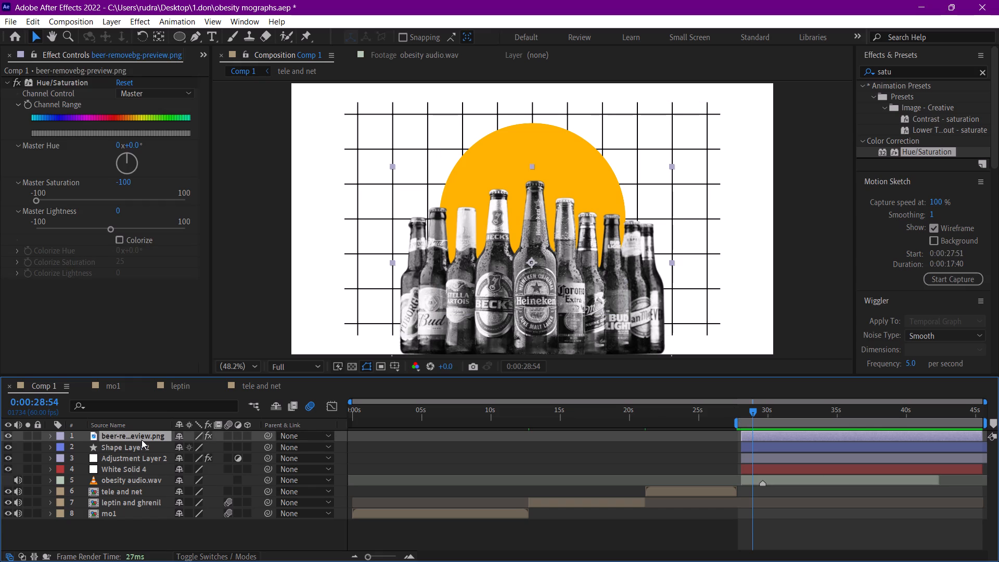
pyautogui.press('s')
pyautogui.click(174, 450)
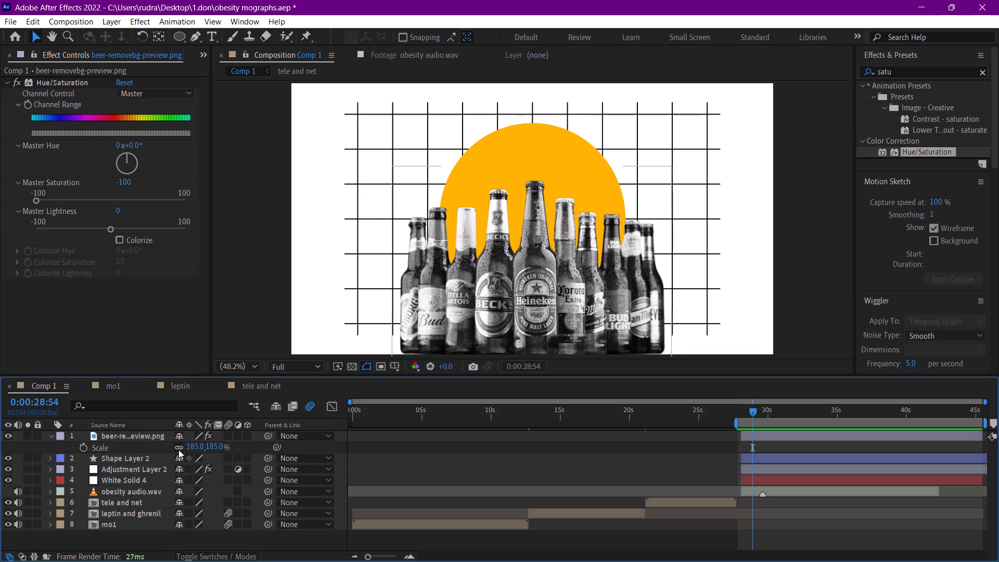
pyautogui.click(178, 450)
pyautogui.moveTo(219, 447); pyautogui.dragTo(228, 446)
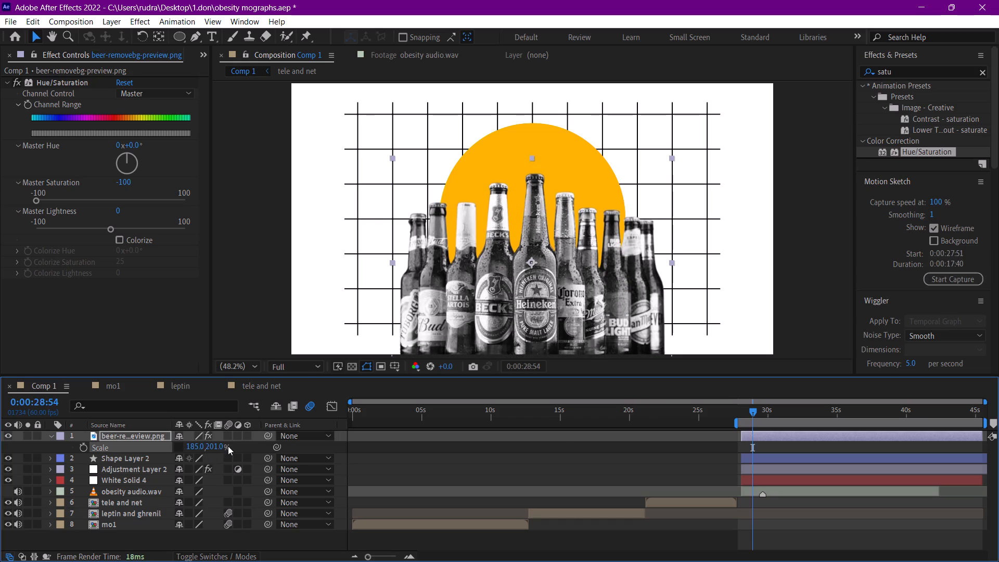
pyautogui.hotkey('ctrl', 'z')
pyautogui.moveTo(195, 446); pyautogui.dragTo(205, 444)
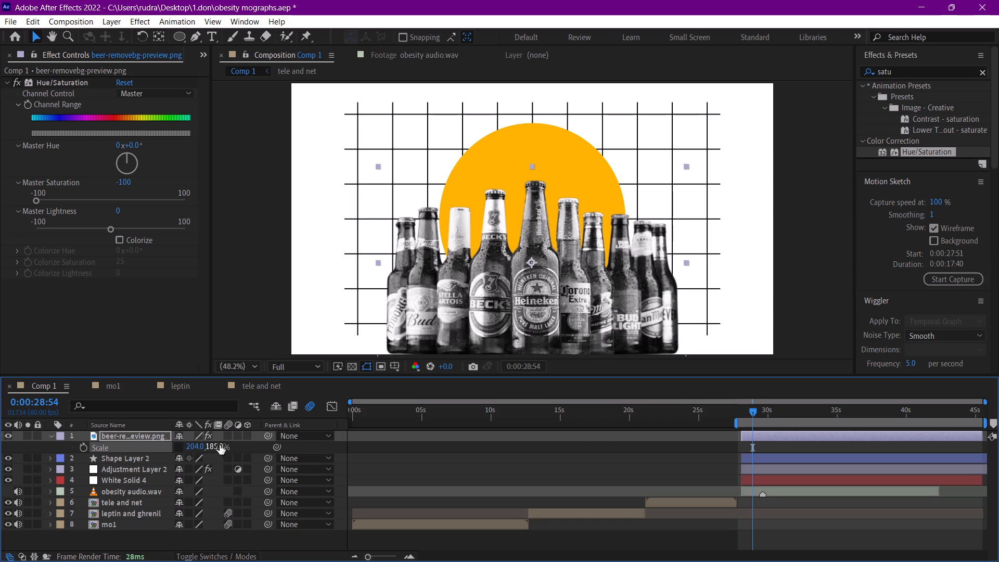
pyautogui.click(220, 445)
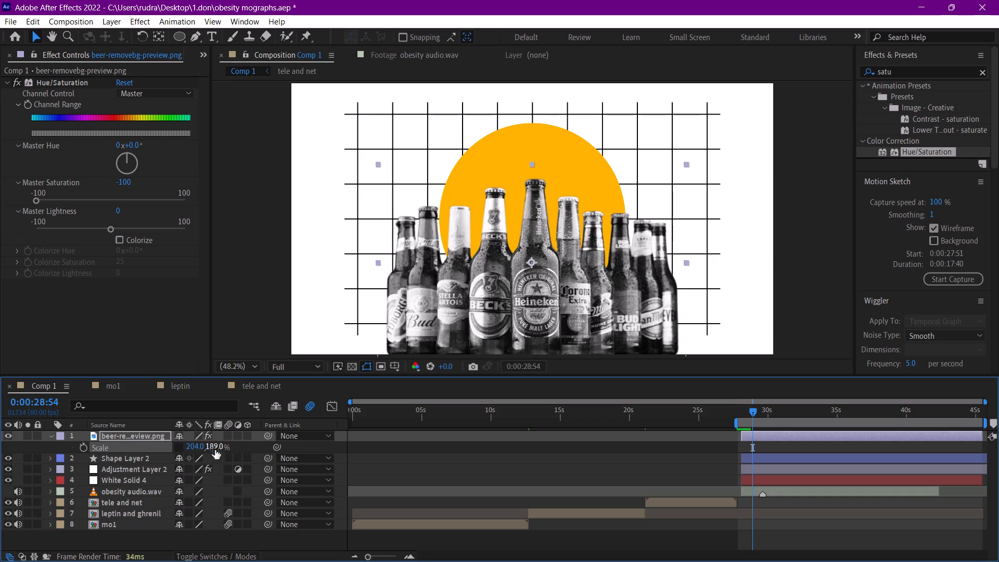
pyautogui.hotkey('ctrl', 's')
# Switch to Chrome, replay the opening of the Pinterest skull-and-mountain motion study for reference, and return to After Effects.
pyautogui.click(678, 547)
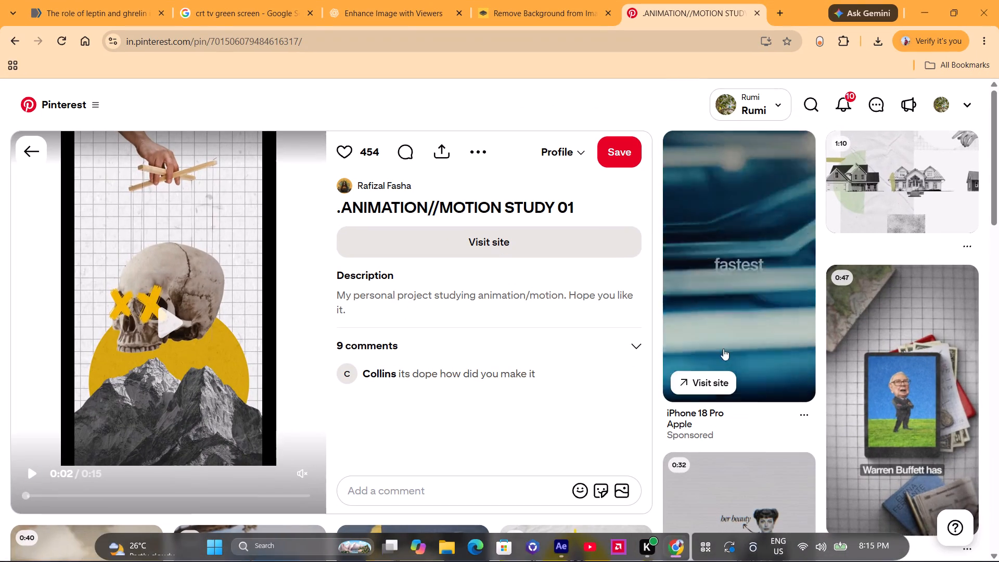
pyautogui.click(29, 479)
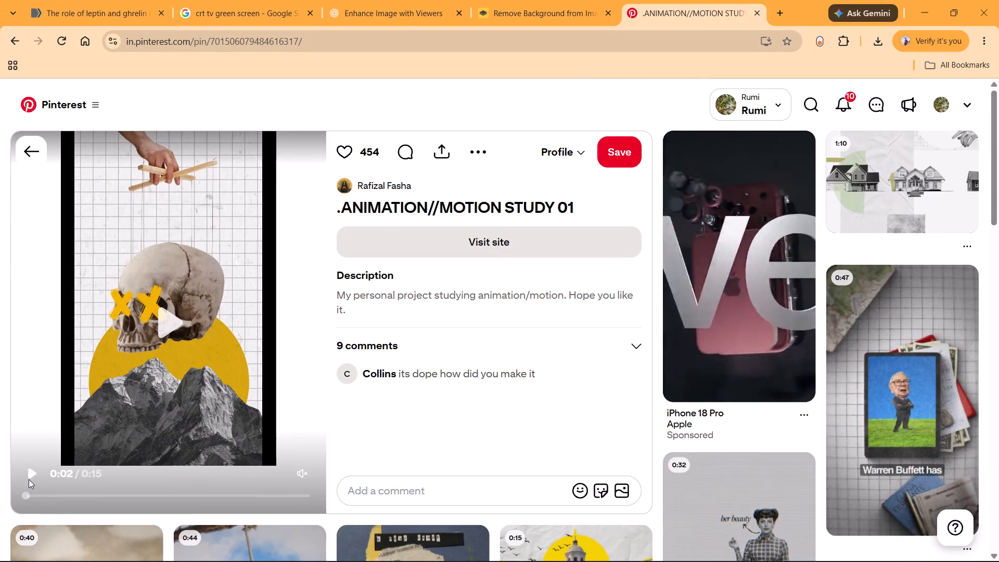
pyautogui.click(31, 477)
pyautogui.moveTo(26, 494); pyautogui.dragTo(14, 495)
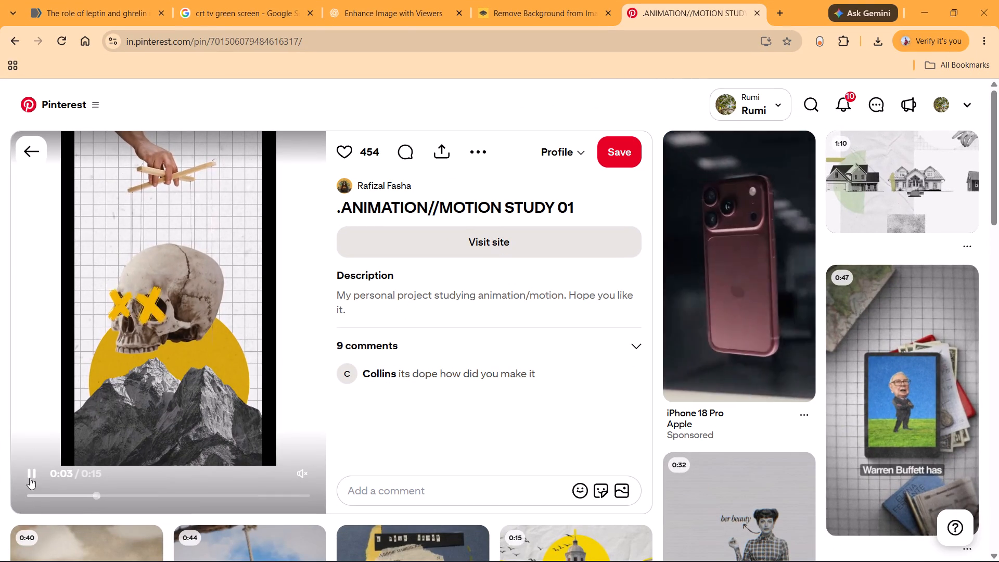
pyautogui.moveTo(34, 494); pyautogui.dragTo(21, 496)
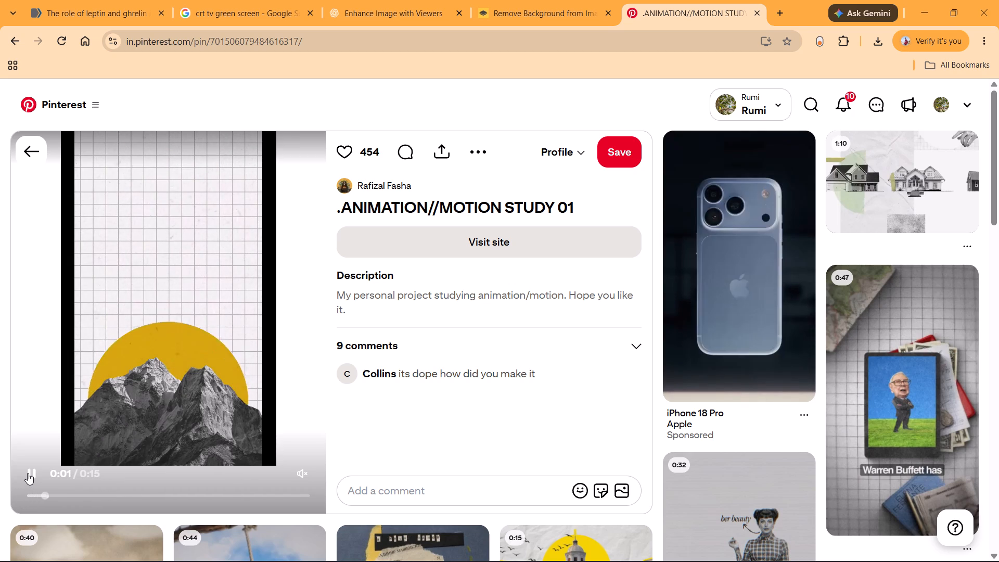
pyautogui.click(29, 471)
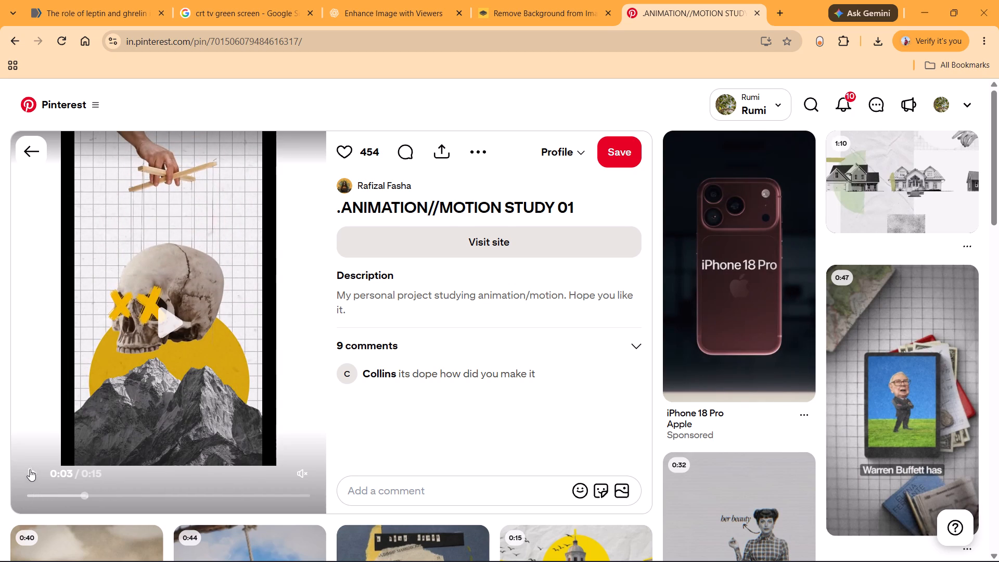
pyautogui.moveTo(925, 4); pyautogui.dragTo(920, 8)
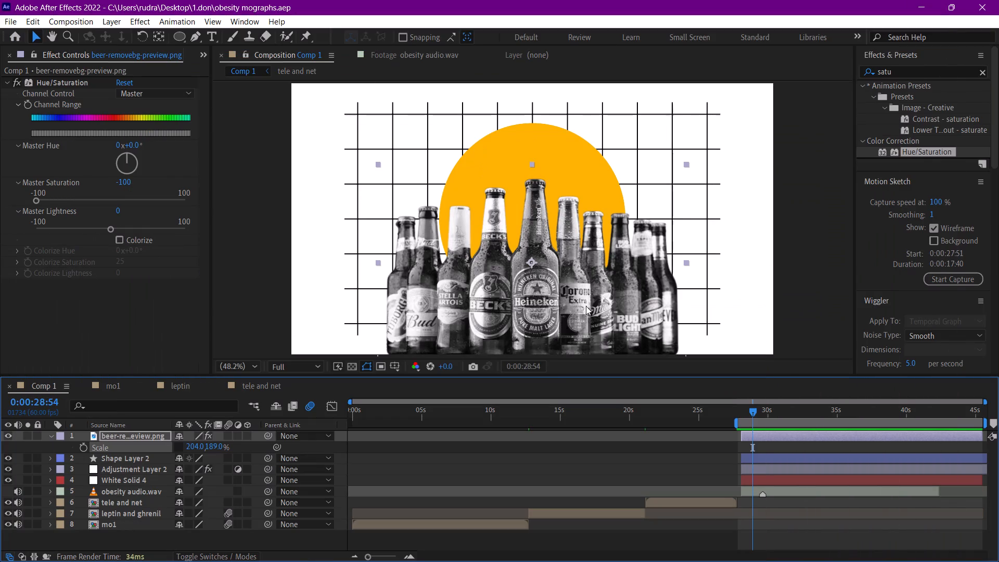
# Preview the opening of the bottles segment, place the current time at 0:00:28:08, and save the project.
pyautogui.click(750, 418)
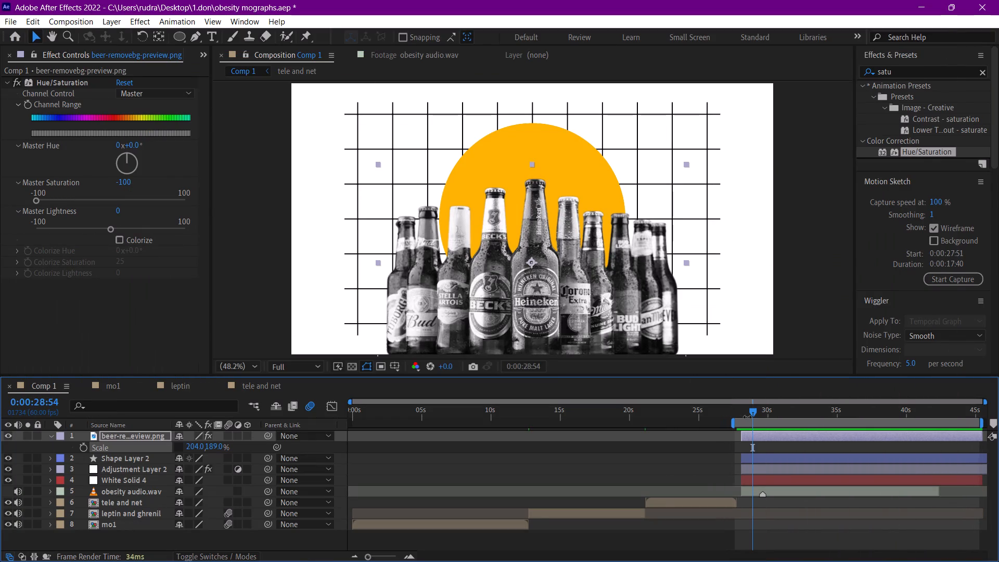
pyautogui.moveTo(751, 410); pyautogui.dragTo(742, 407)
pyautogui.press('space')
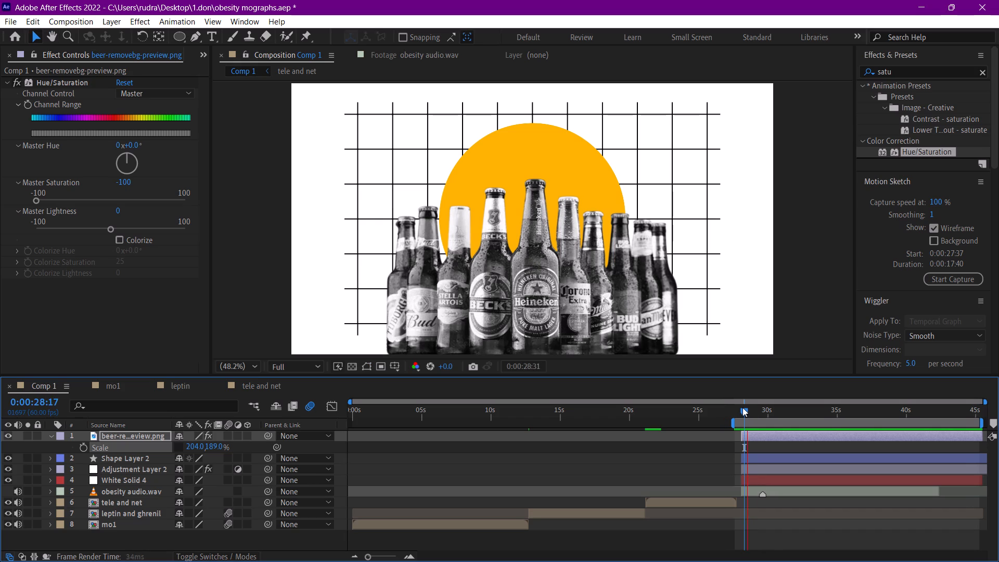
pyautogui.click(742, 407)
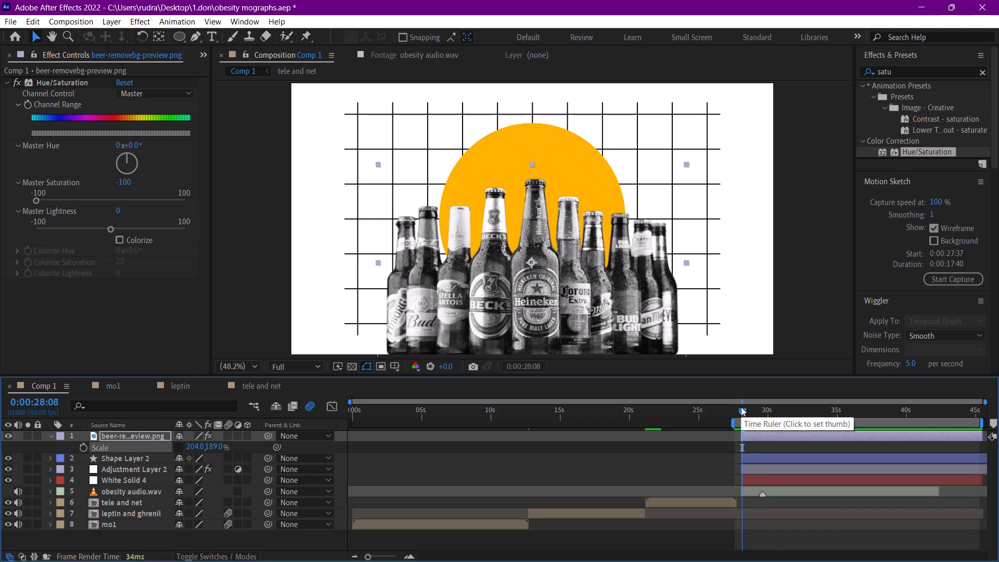
pyautogui.hotkey('ctrl', 's')
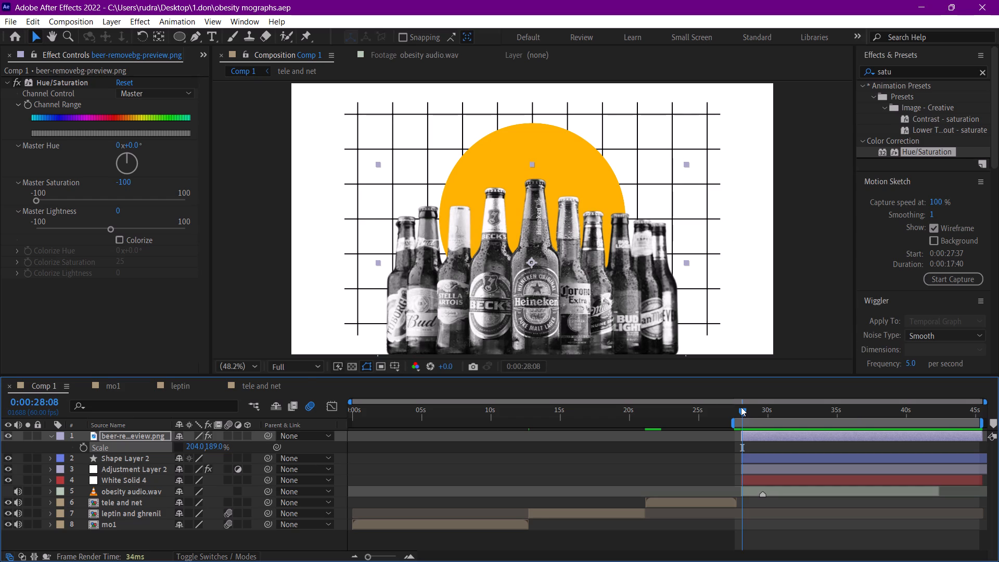
# Relink the bottles layer's scale proportions and reduce its Scale to 199.0% by 184.4%.
pyautogui.click(182, 448)
pyautogui.click(191, 448)
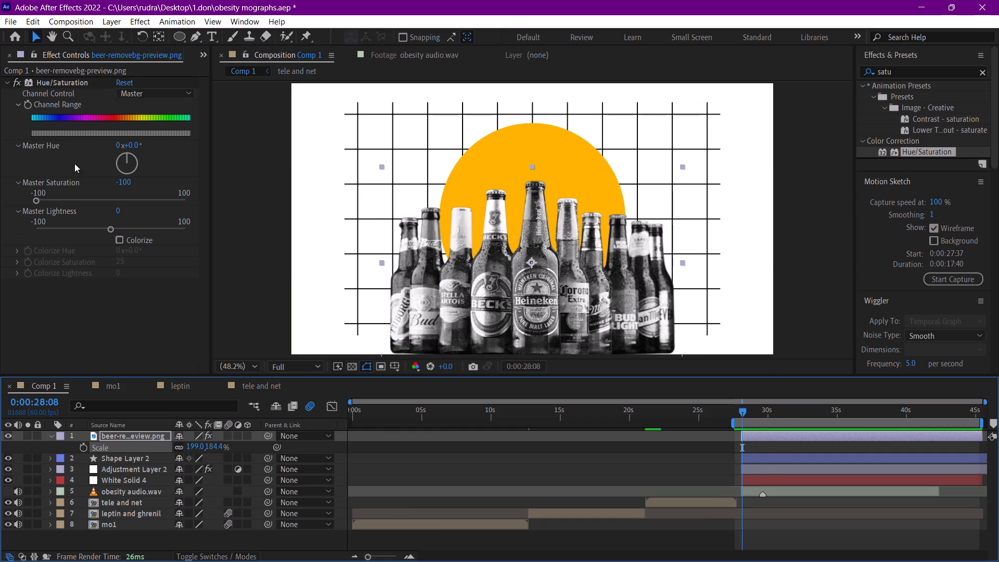
# Set the Master Saturation of the bottles' Hue/Saturation effect to -90.
pyautogui.moveTo(37, 200); pyautogui.dragTo(57, 200)
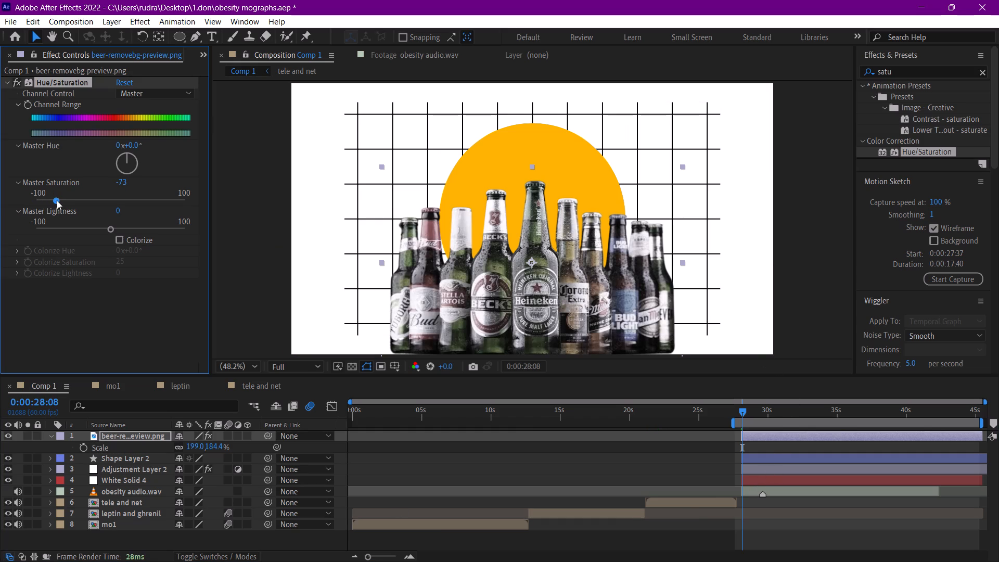
pyautogui.moveTo(57, 200); pyautogui.dragTo(8, 210)
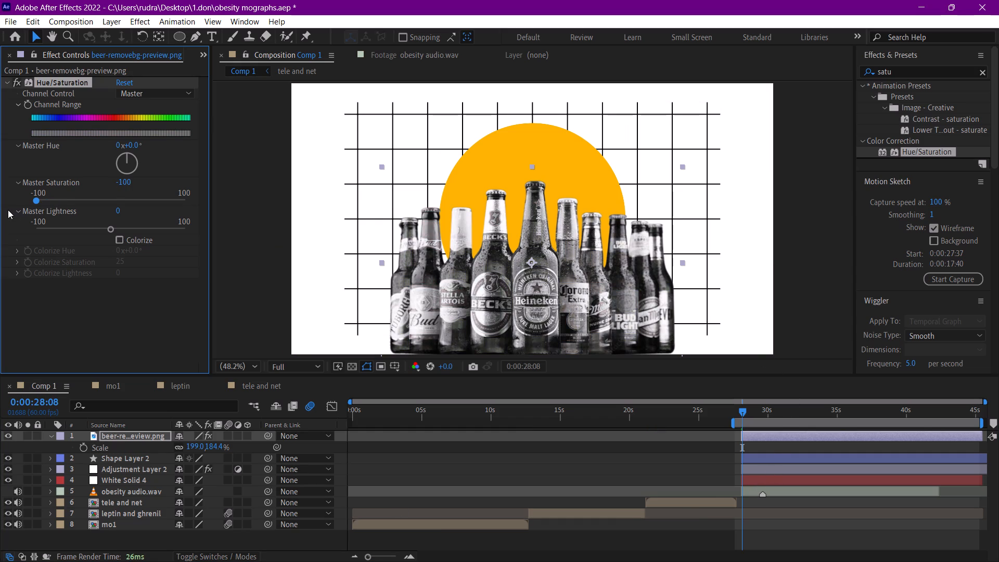
pyautogui.moveTo(8, 210); pyautogui.dragTo(29, 203)
pyautogui.moveTo(29, 203); pyautogui.dragTo(44, 201)
# Try brighter and darker Master Lightness values on the bottles' Hue/Saturation effect and set it to -8.
pyautogui.moveTo(110, 230); pyautogui.dragTo(119, 226)
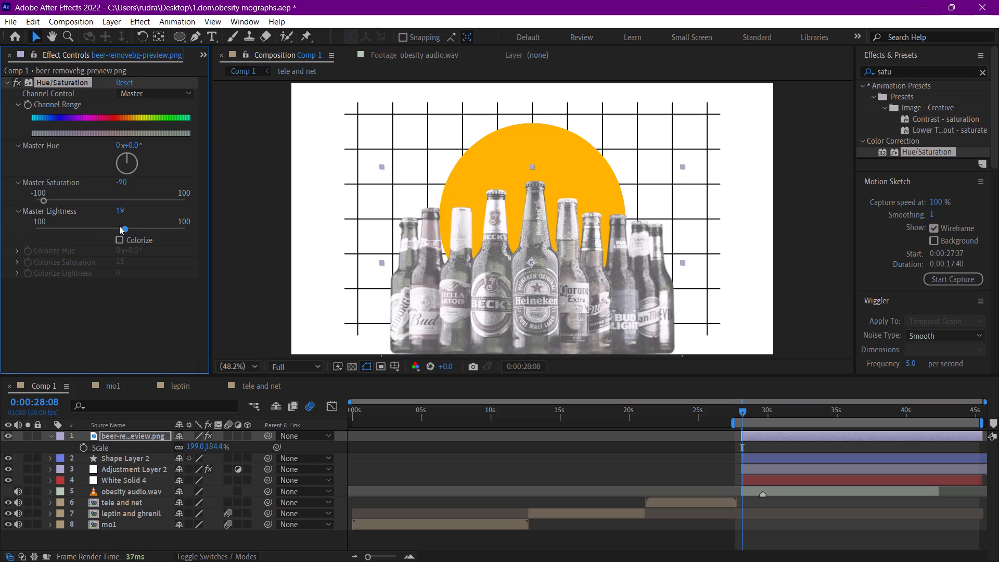
pyautogui.moveTo(119, 226); pyautogui.dragTo(87, 225)
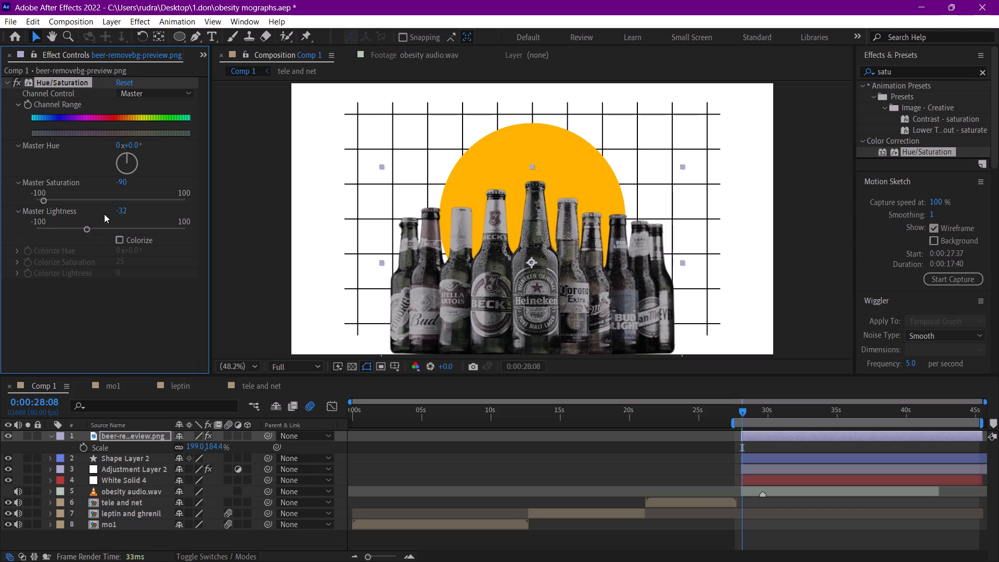
pyautogui.click(121, 211)
pyautogui.press('0')
pyautogui.press('Return')
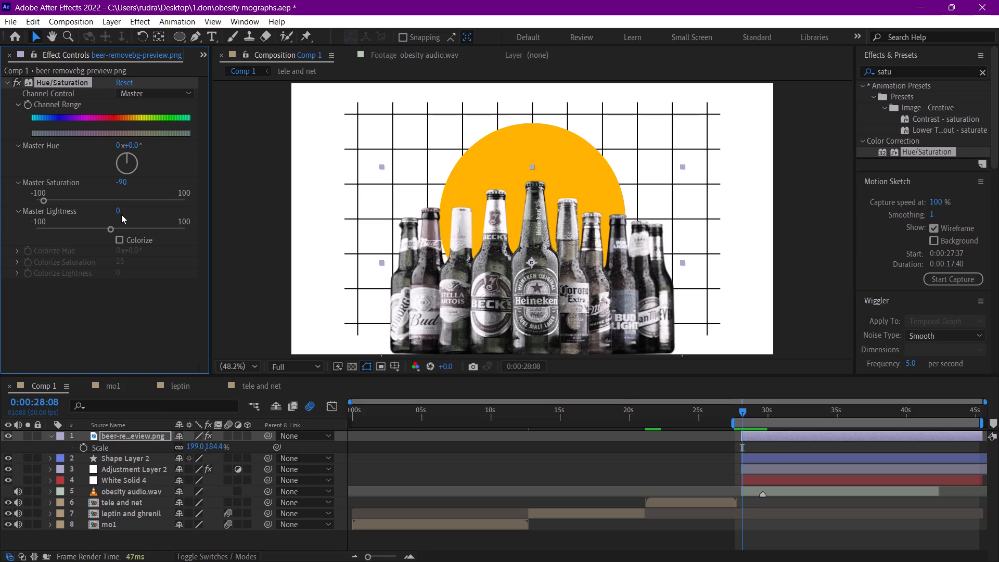
pyautogui.click(108, 227)
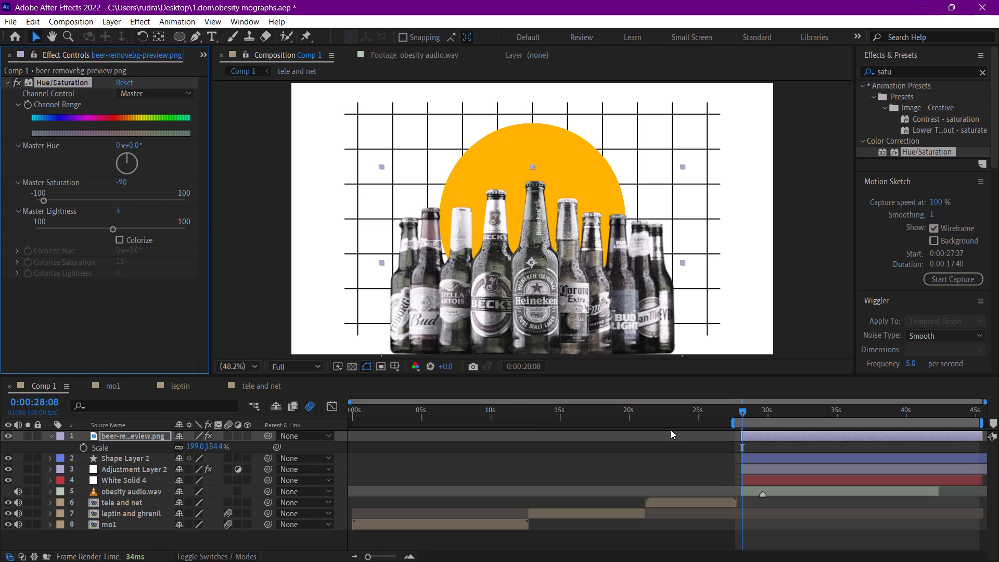
pyautogui.click(105, 227)
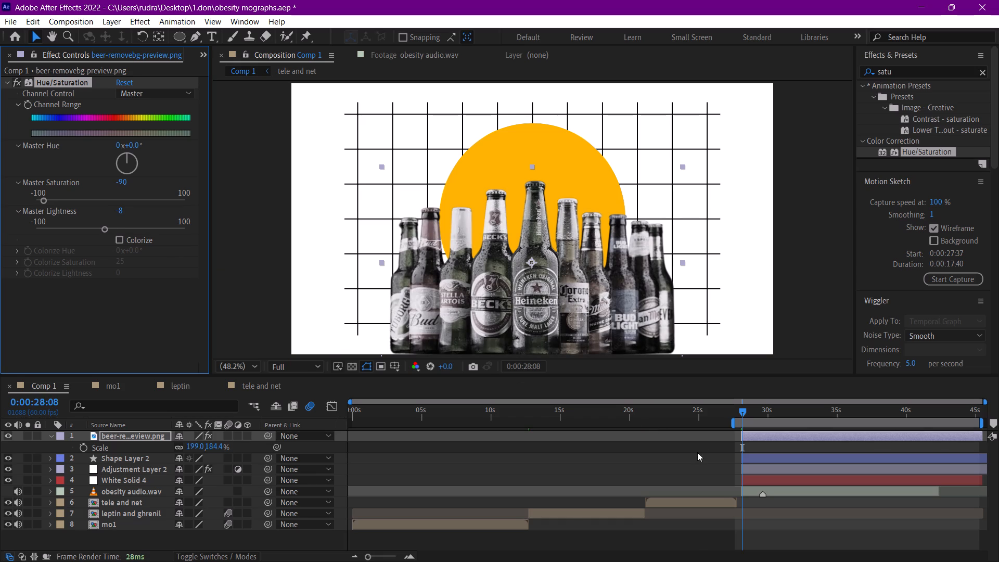
# Preview the transition into the bottles segment from 0:00:26:41 and save the project.
pyautogui.moveTo(742, 406); pyautogui.dragTo(722, 410)
pyautogui.press('space')
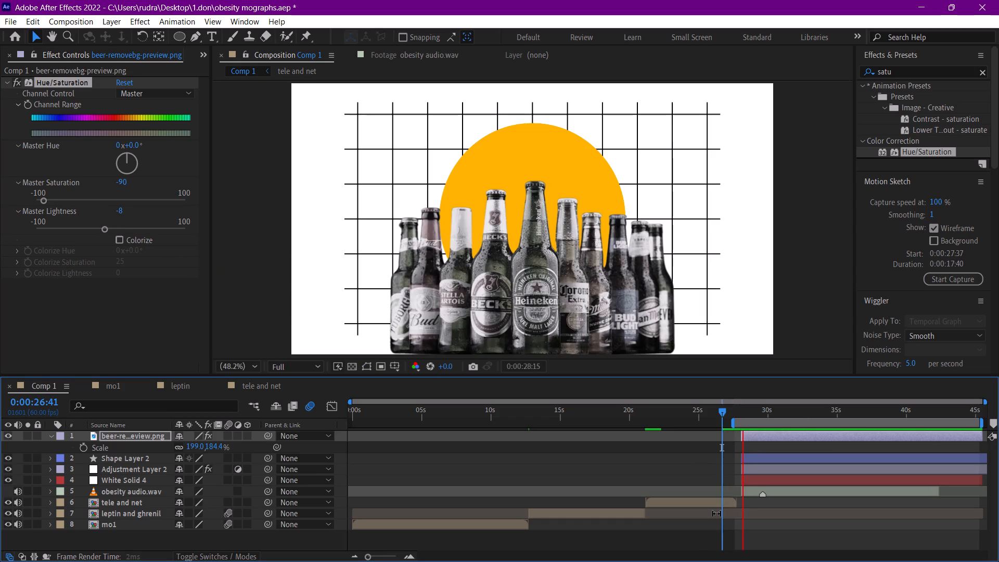
pyautogui.press('space')
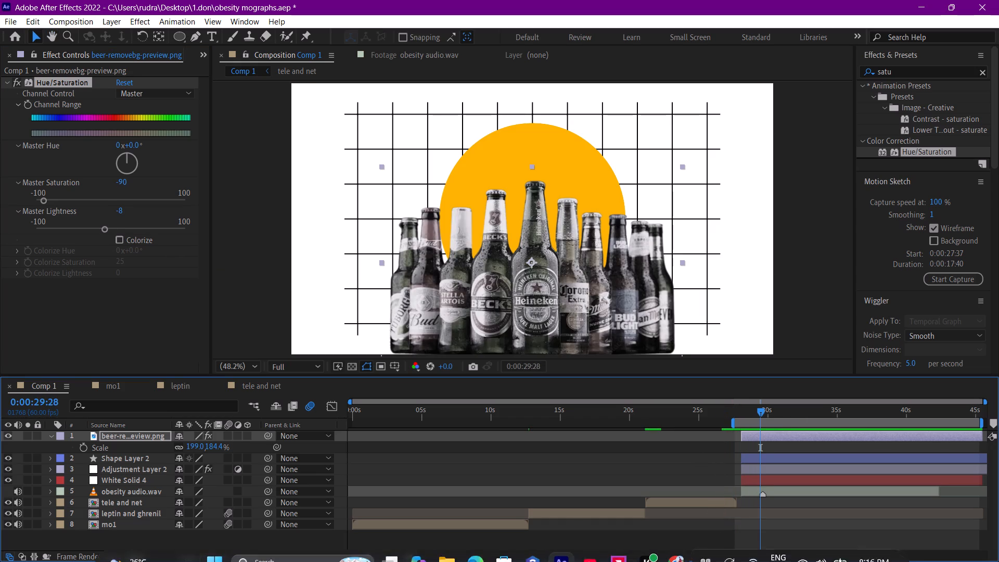
pyautogui.hotkey('ctrl', 's')
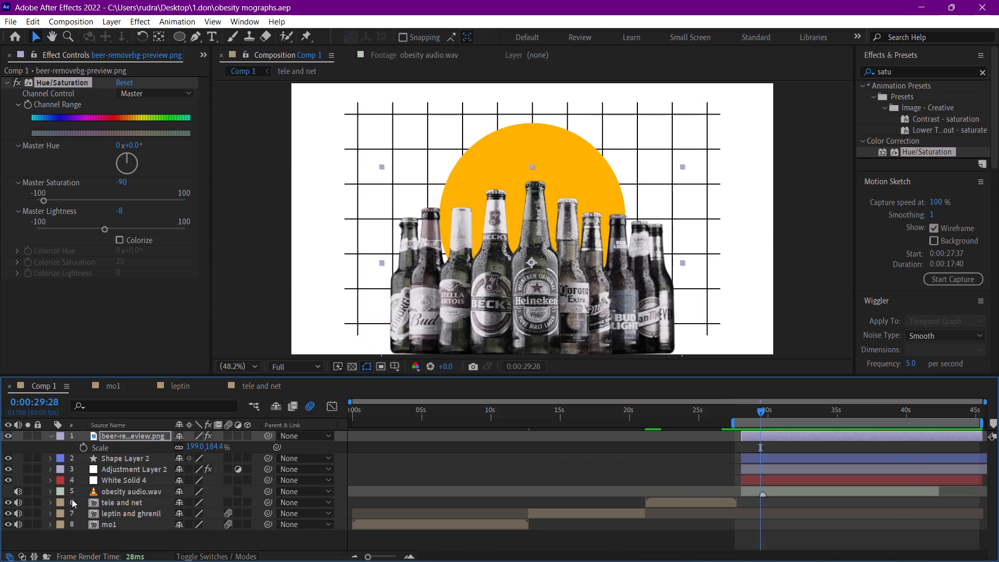
# Import the Texturelabs_Paper_377M paper texture image from the img folder into the project.
pyautogui.scroll(3, 61, 62)
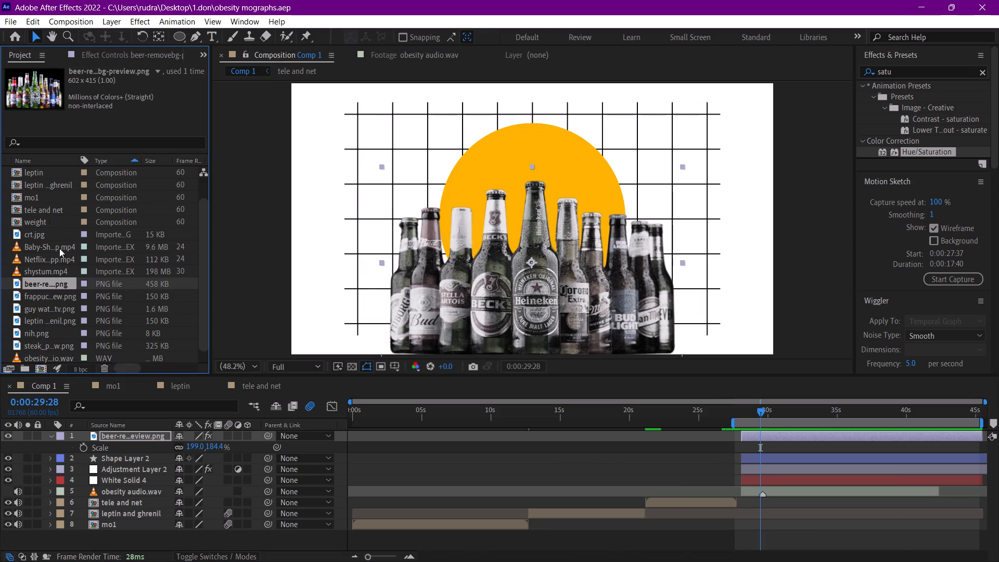
pyautogui.scroll(-4, 65, 257)
pyautogui.doubleClick(41, 356)
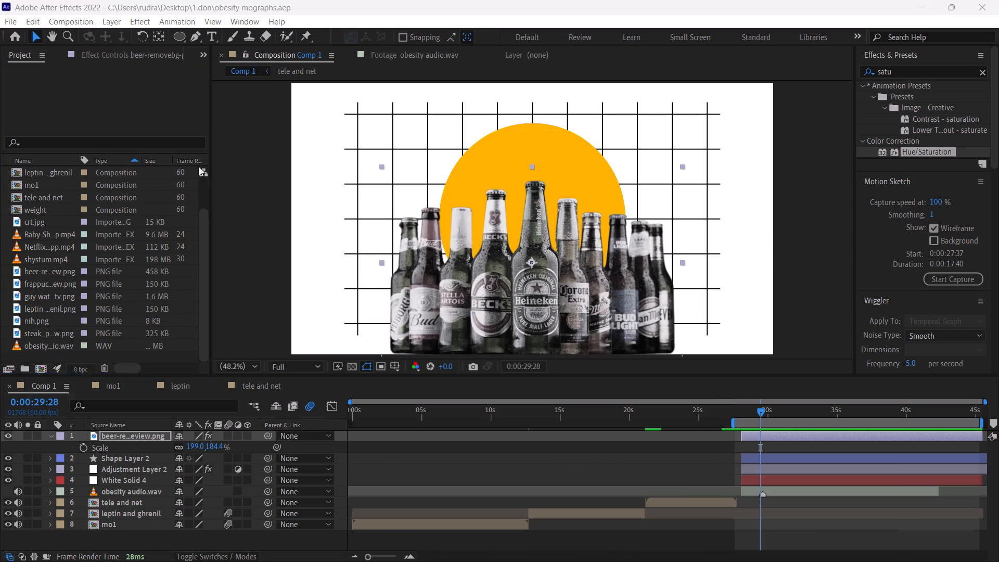
pyautogui.scroll(-4, 262, 190)
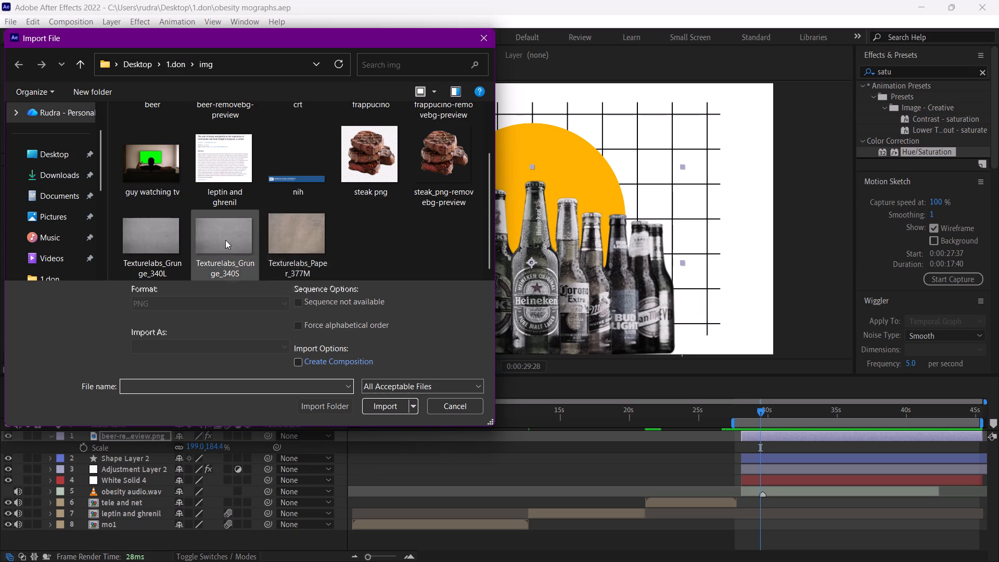
pyautogui.click(292, 226)
pyautogui.click(388, 411)
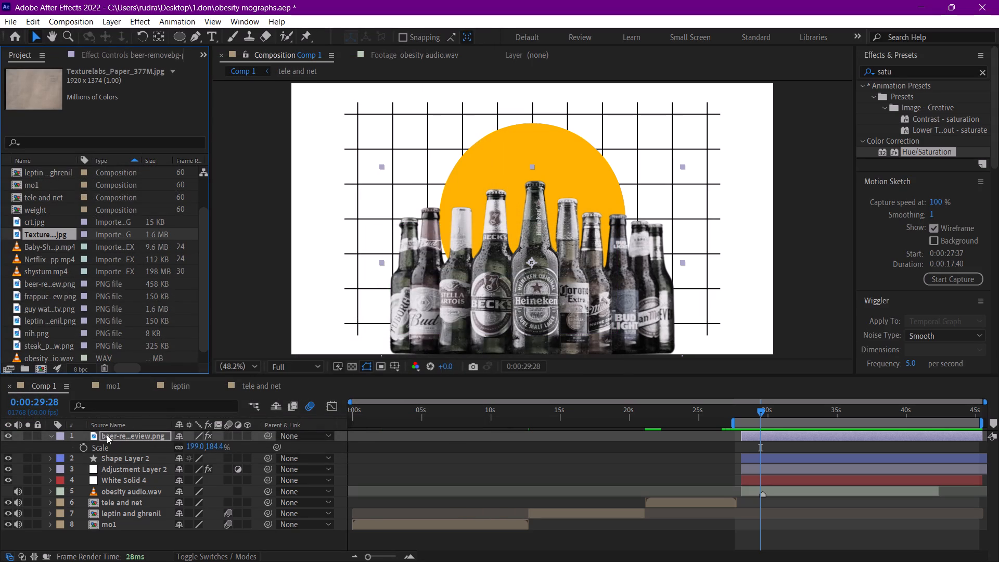
# Add the Texturelabs_Paper_377M image as the top layer of Comp 1 and set its blending mode to Overlay.
pyautogui.moveTo(56, 233); pyautogui.dragTo(126, 471)
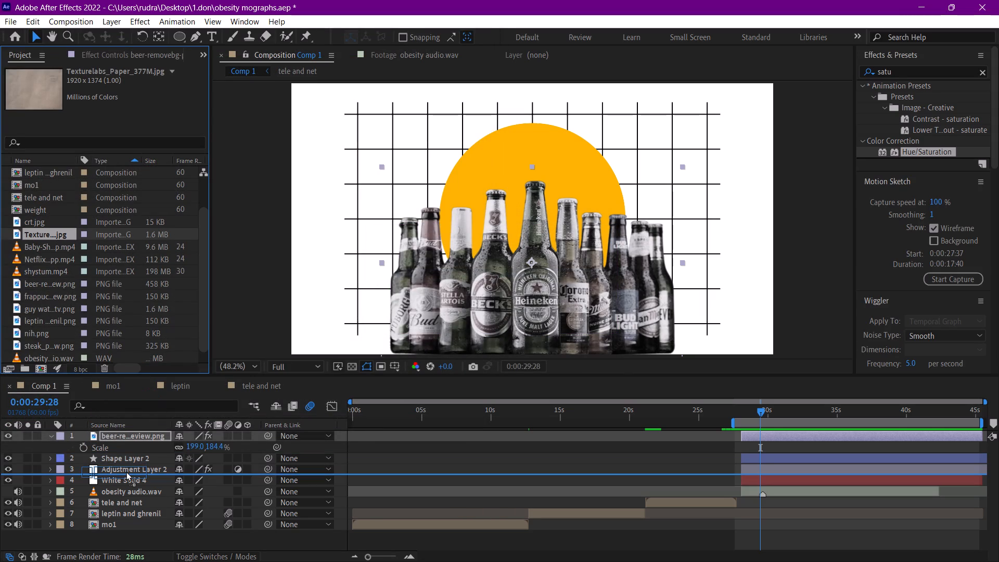
pyautogui.moveTo(126, 471); pyautogui.dragTo(136, 435)
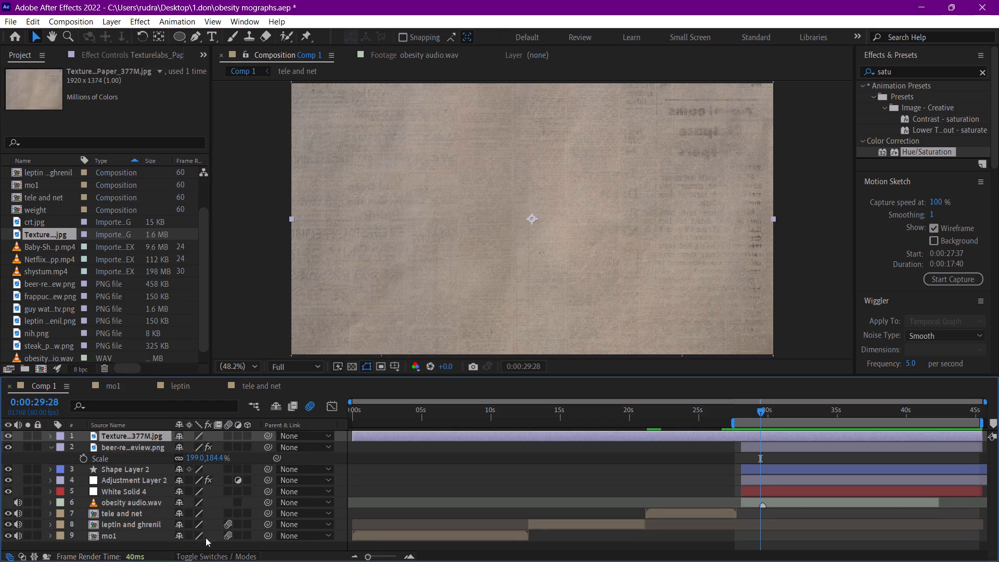
pyautogui.click(193, 554)
pyautogui.click(214, 433)
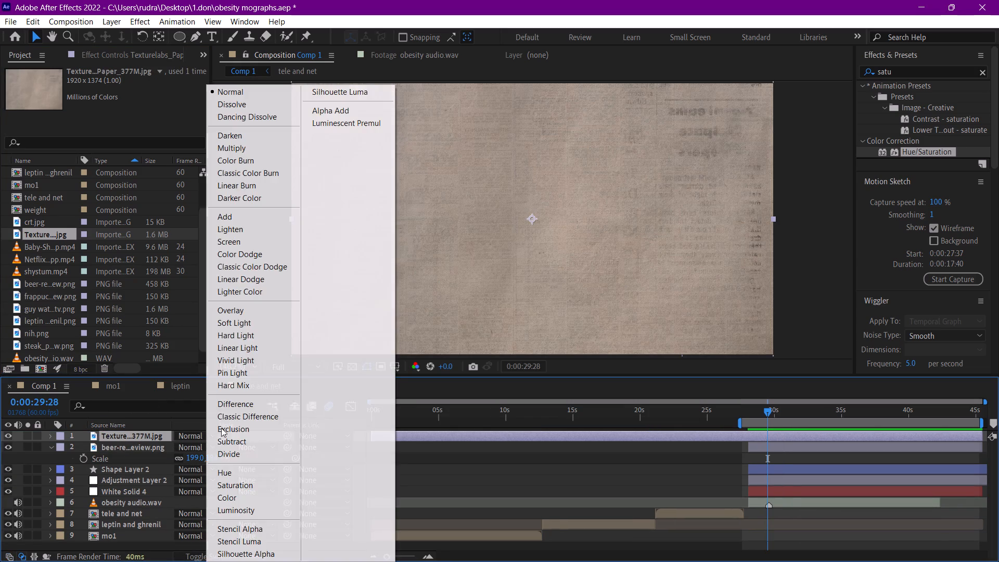
pyautogui.click(247, 316)
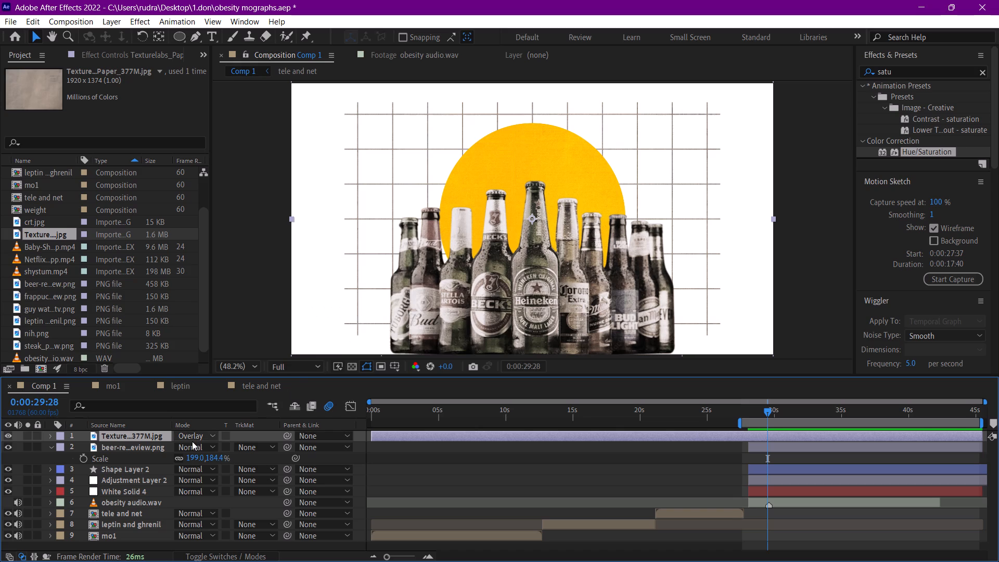
# Find the Levels effect and apply it to the paper texture layer.
pyautogui.moveTo(933, 75); pyautogui.dragTo(862, 79)
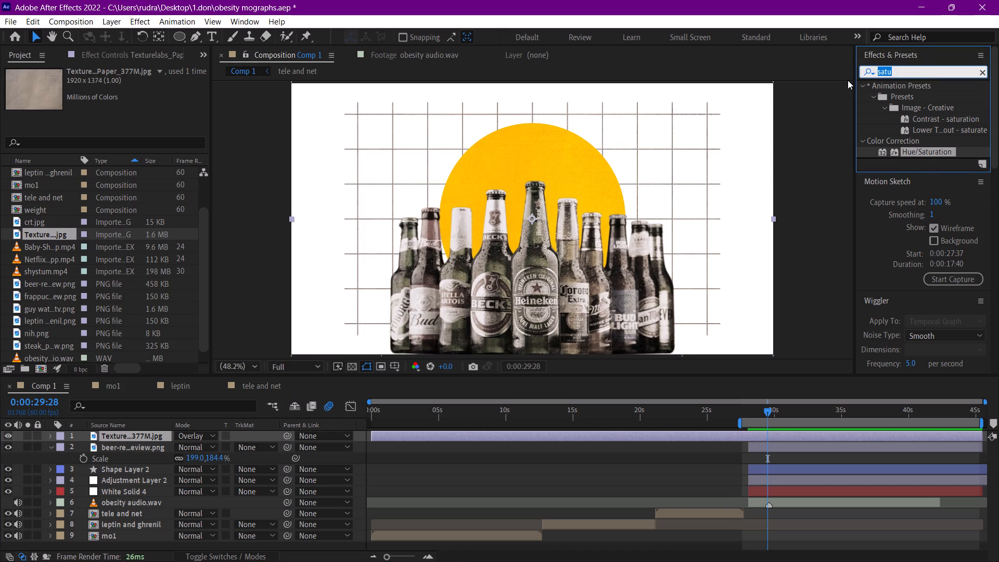
pyautogui.write('lev')
pyautogui.press('e')
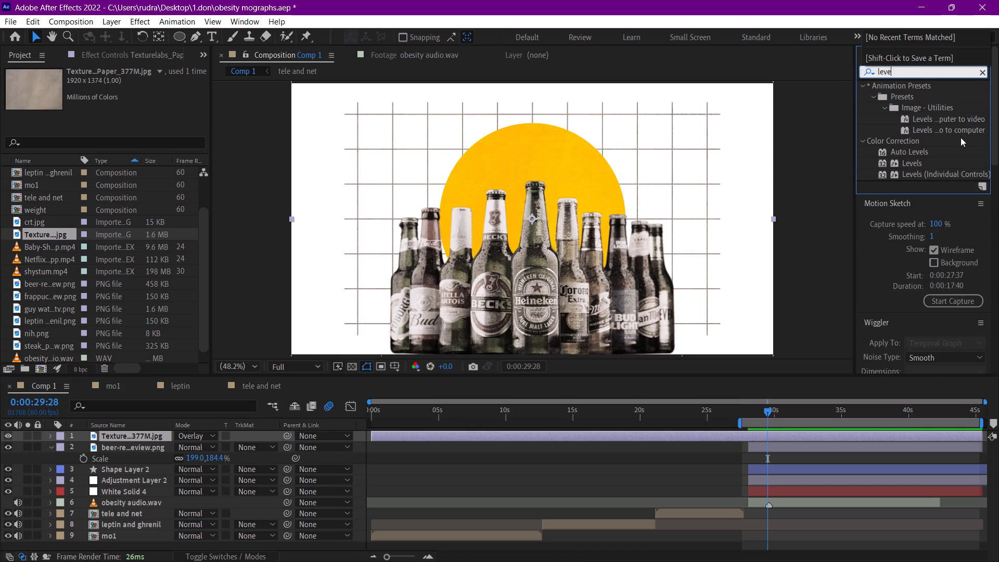
pyautogui.moveTo(931, 161); pyautogui.dragTo(152, 435)
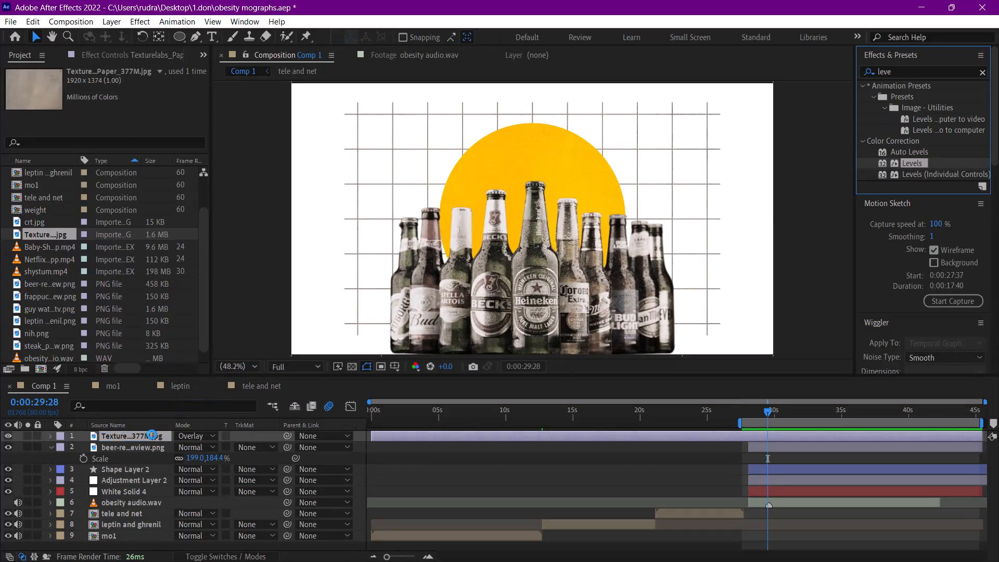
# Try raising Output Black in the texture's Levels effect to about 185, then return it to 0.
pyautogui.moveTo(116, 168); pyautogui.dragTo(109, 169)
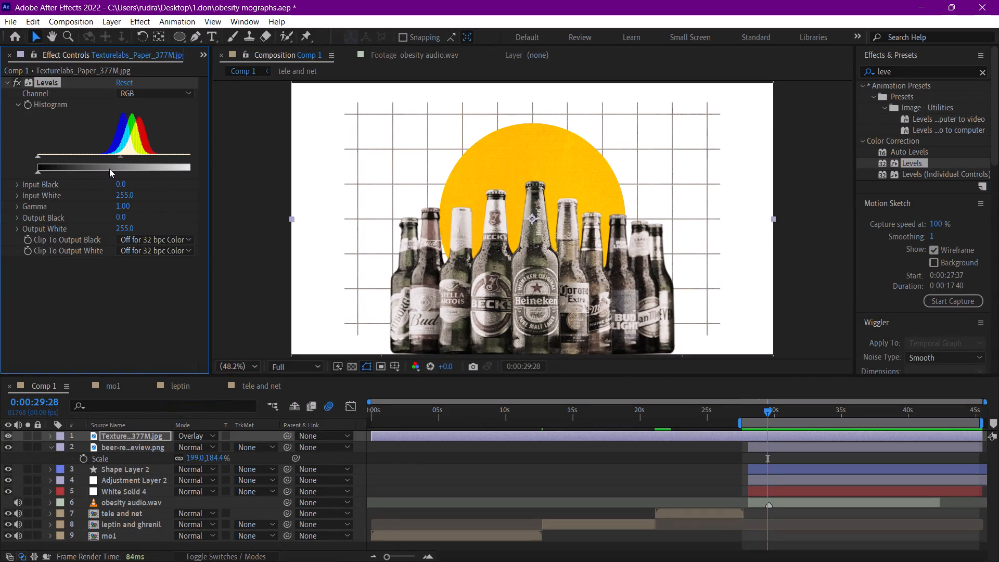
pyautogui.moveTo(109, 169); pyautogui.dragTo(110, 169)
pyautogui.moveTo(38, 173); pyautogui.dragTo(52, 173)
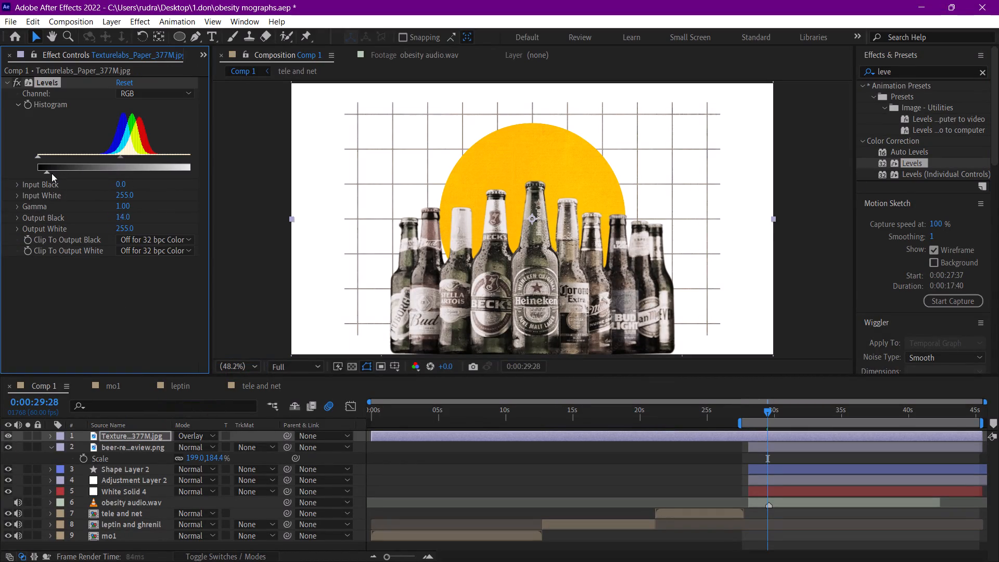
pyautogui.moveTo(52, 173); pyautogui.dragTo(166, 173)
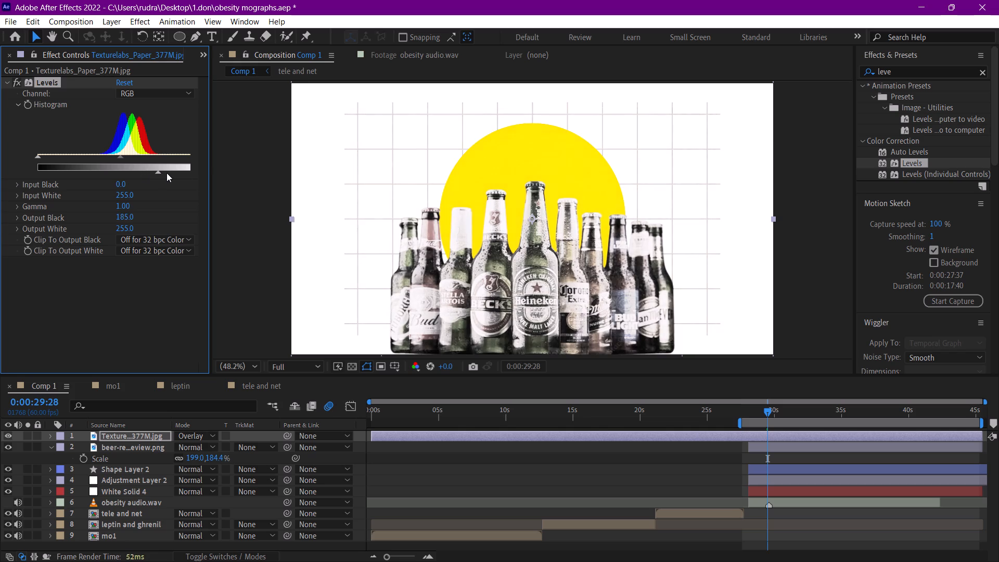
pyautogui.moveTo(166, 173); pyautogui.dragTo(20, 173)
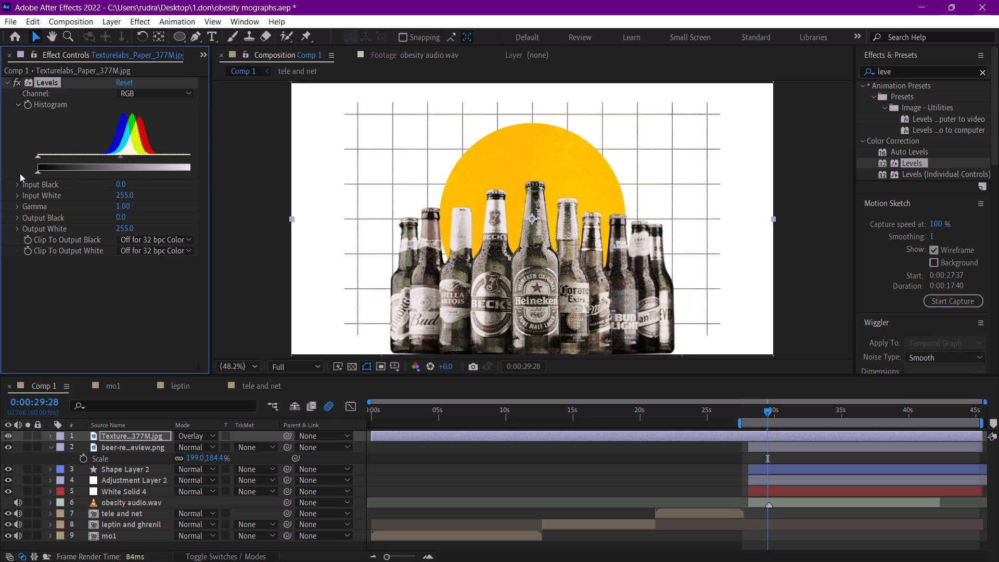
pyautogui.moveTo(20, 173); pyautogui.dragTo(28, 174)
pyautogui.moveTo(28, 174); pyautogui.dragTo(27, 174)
# Set the paper texture layer's opacity to 61% and compare the frame with the texture hidden and shown.
pyautogui.click(130, 437)
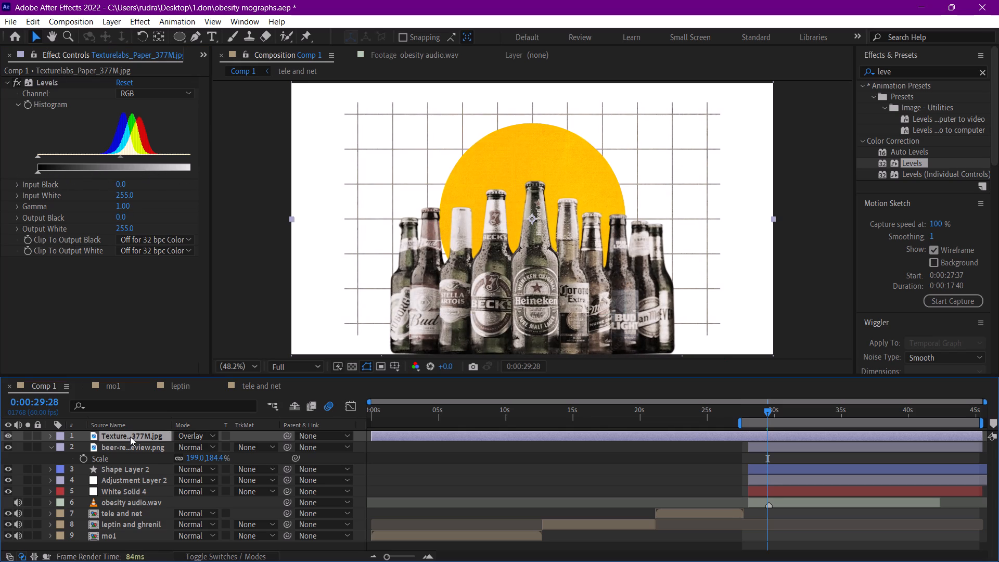
pyautogui.press('t')
pyautogui.moveTo(184, 448); pyautogui.dragTo(160, 442)
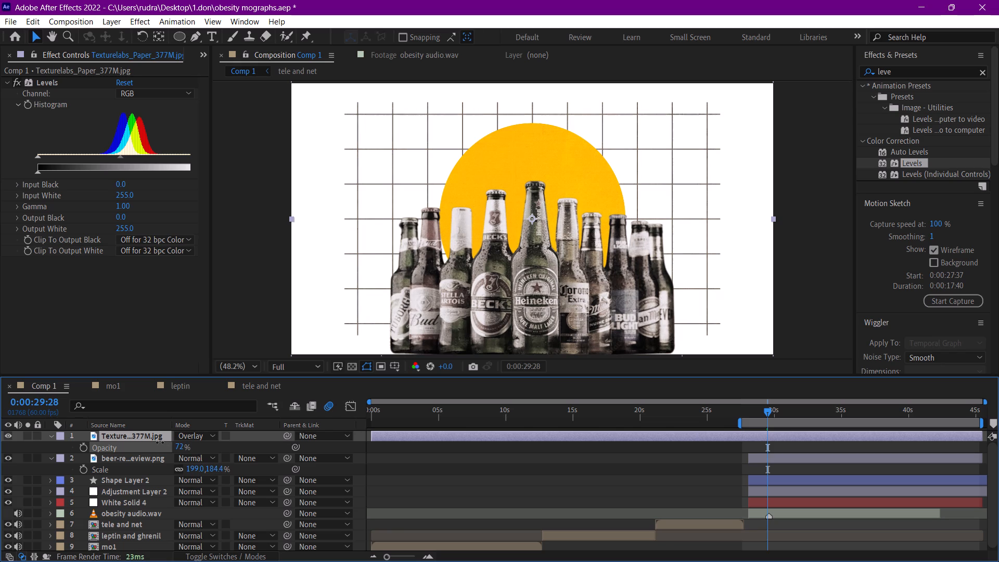
pyautogui.moveTo(160, 442); pyautogui.dragTo(153, 442)
pyautogui.click(5, 435)
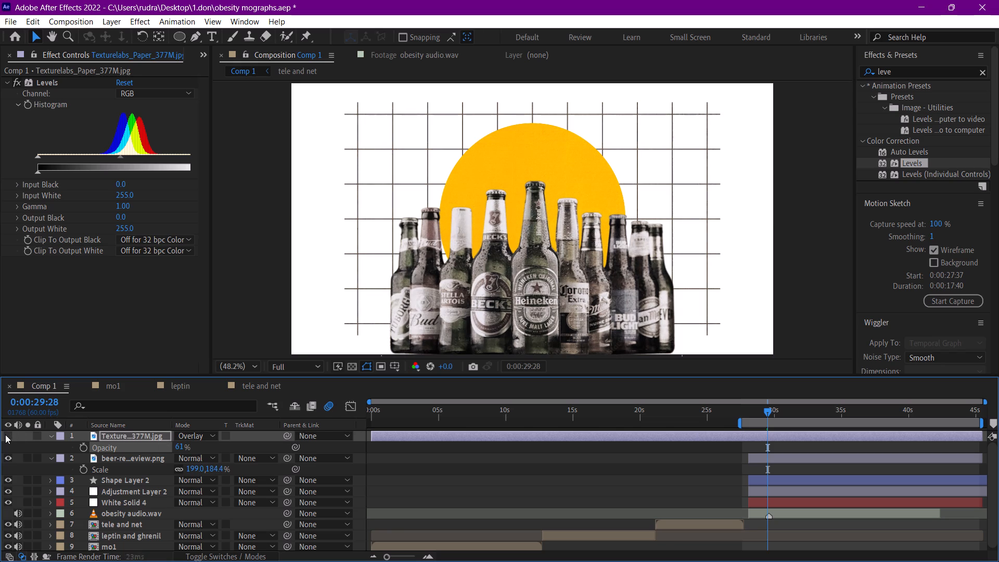
pyautogui.click(5, 435)
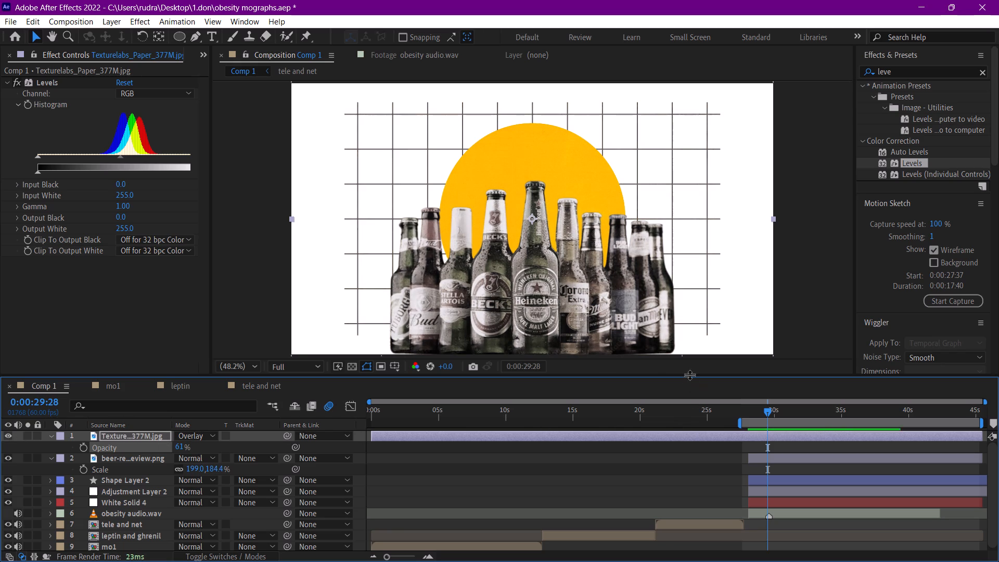
# Apply the Curves effect to the paper texture layer and pull the RGB curve down in the shadows, keeping the highlights near the diagonal.
pyautogui.moveTo(916, 75); pyautogui.dragTo(861, 71)
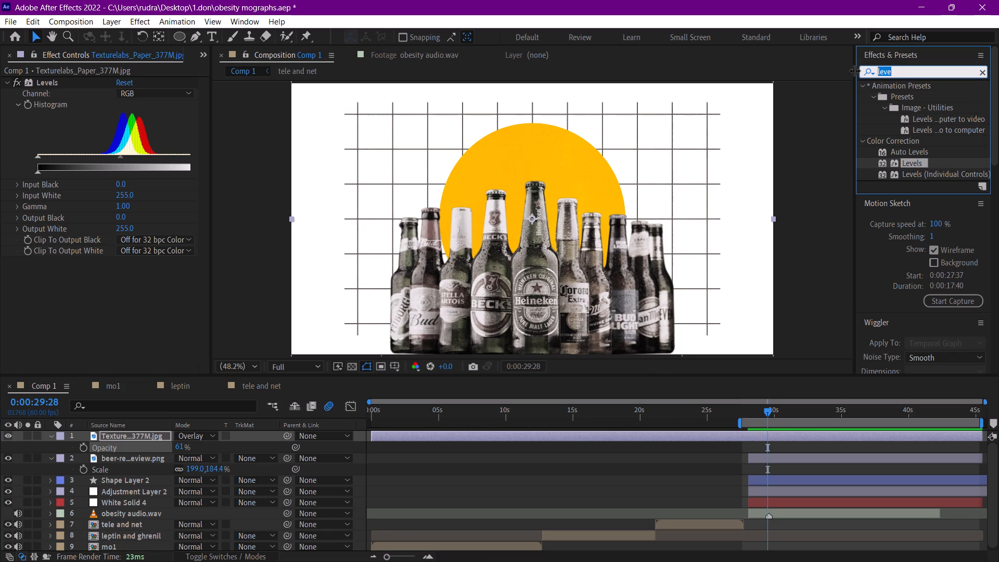
pyautogui.write('cu')
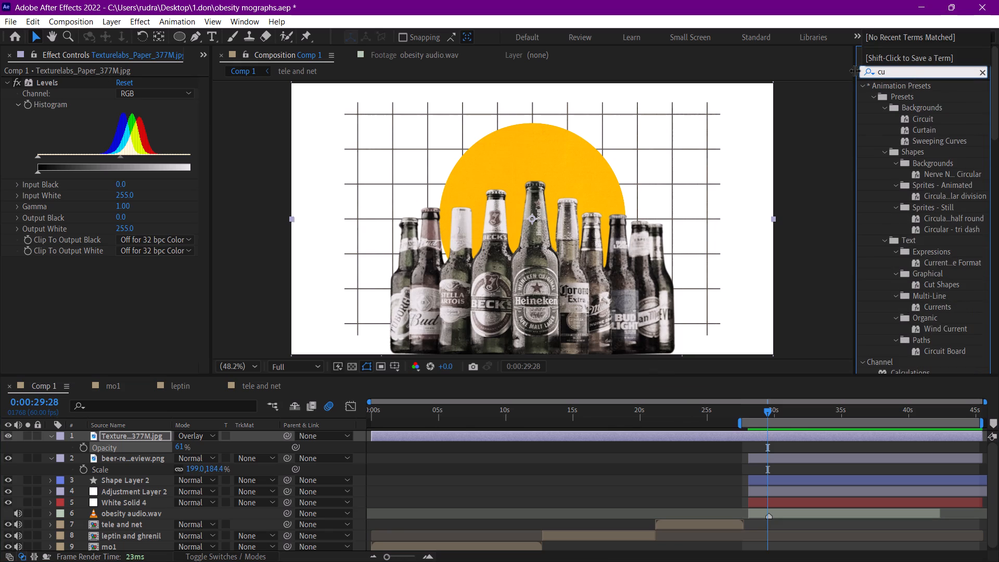
pyautogui.write('rv')
pyautogui.moveTo(909, 139); pyautogui.dragTo(445, 194)
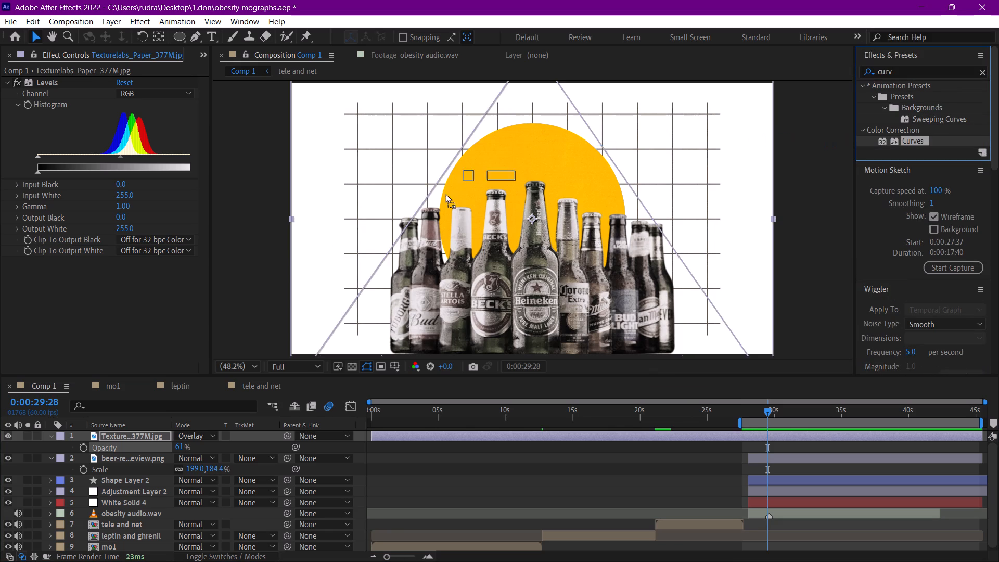
pyautogui.moveTo(445, 194); pyautogui.dragTo(123, 435)
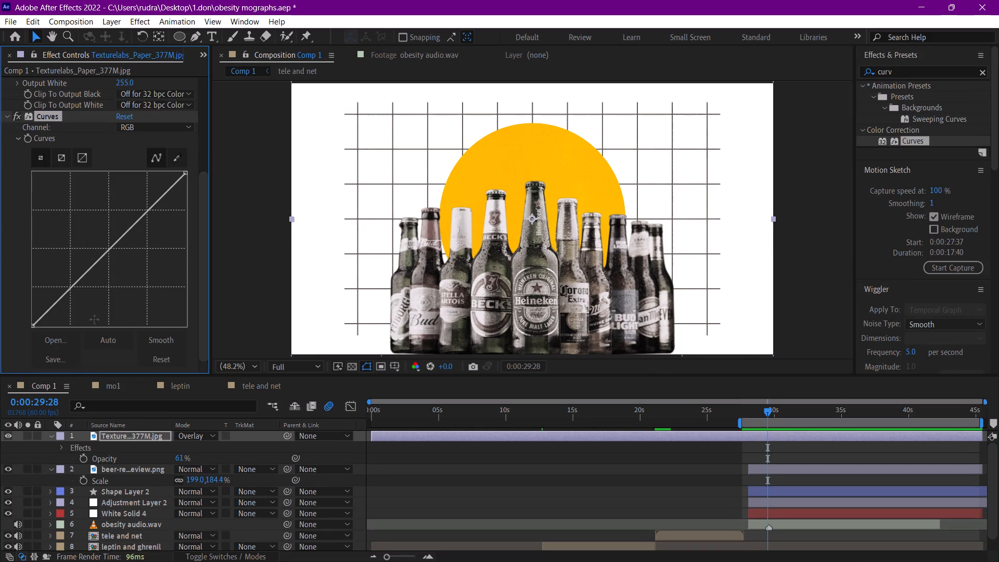
pyautogui.moveTo(64, 289); pyautogui.dragTo(80, 301)
pyautogui.moveTo(156, 218); pyautogui.dragTo(138, 208)
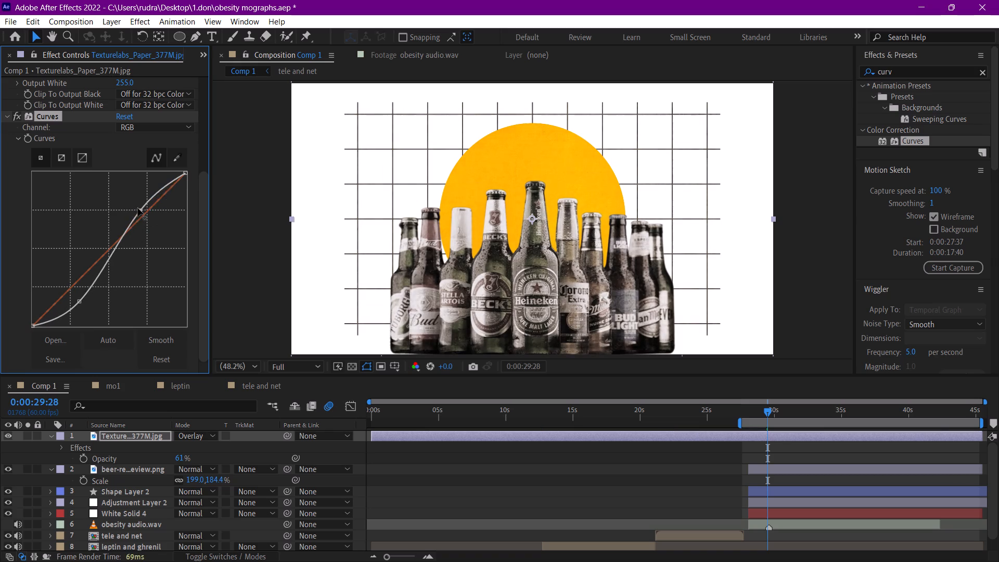
pyautogui.moveTo(138, 208); pyautogui.dragTo(149, 212)
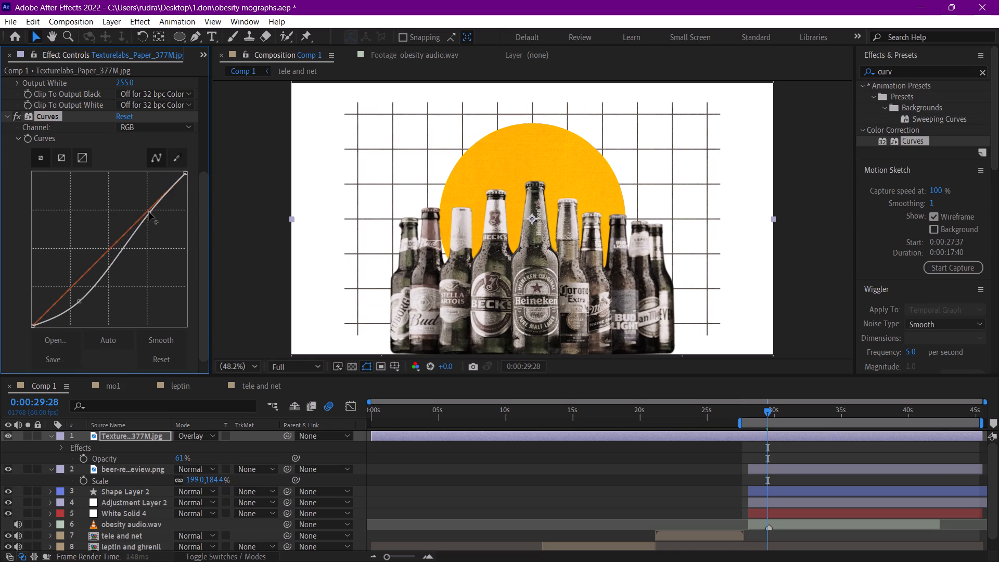
pyautogui.moveTo(149, 212); pyautogui.dragTo(149, 211)
# Split the paper texture layer at 0:00:27:56, where the bottles segment begins, and delete the earlier part.
pyautogui.moveTo(759, 411); pyautogui.dragTo(740, 408)
pyautogui.press('space')
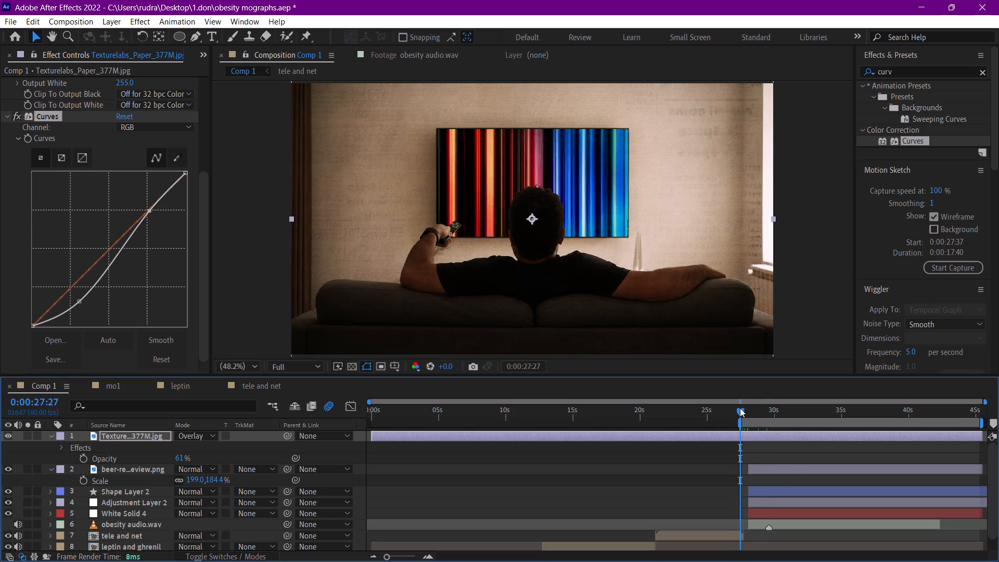
pyautogui.press('space')
pyautogui.moveTo(740, 408); pyautogui.dragTo(750, 413)
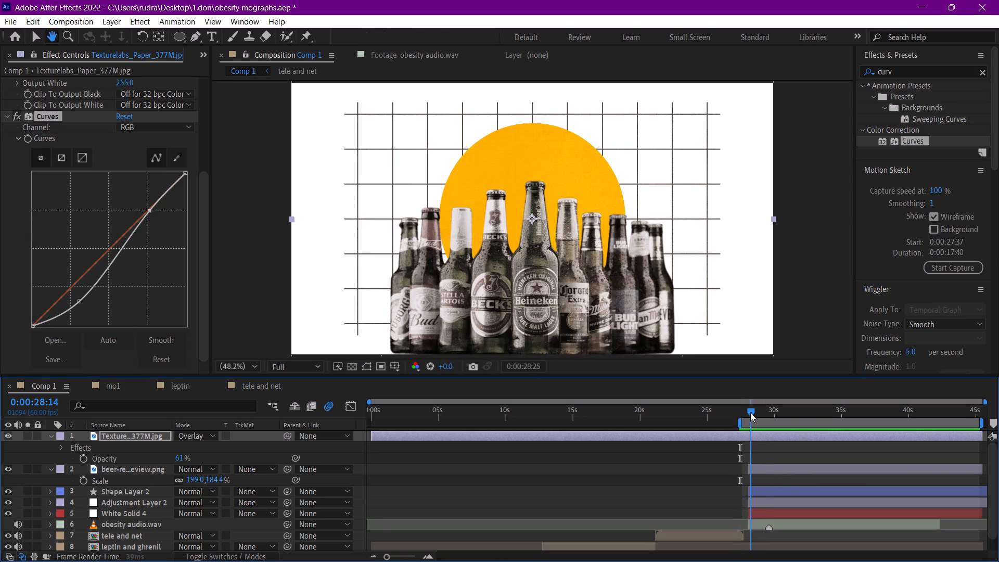
pyautogui.moveTo(750, 413); pyautogui.dragTo(749, 411)
pyautogui.click(752, 411)
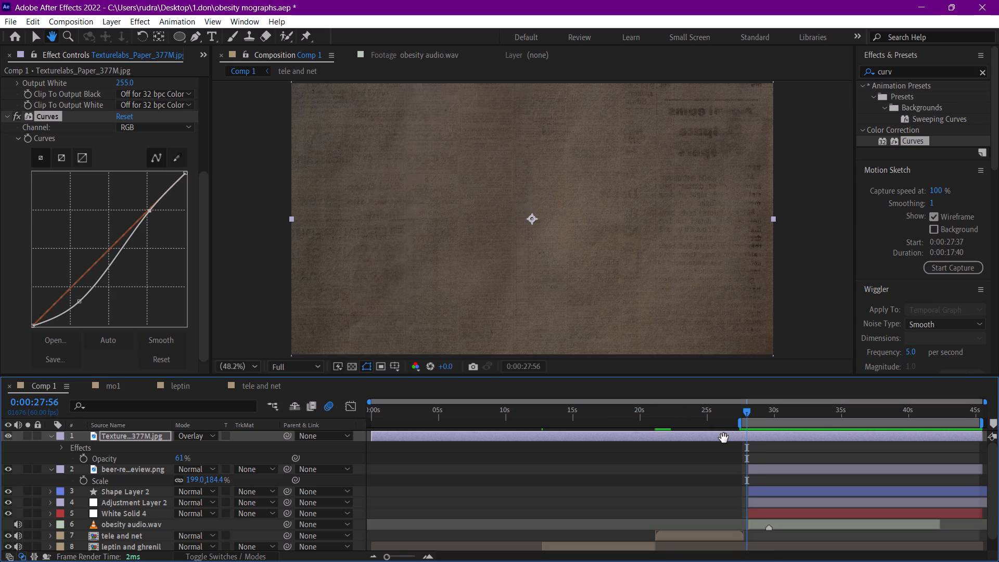
pyautogui.hotkey('ctrl', 'shift', 'd')
pyautogui.click(710, 449)
pyautogui.press('Delete')
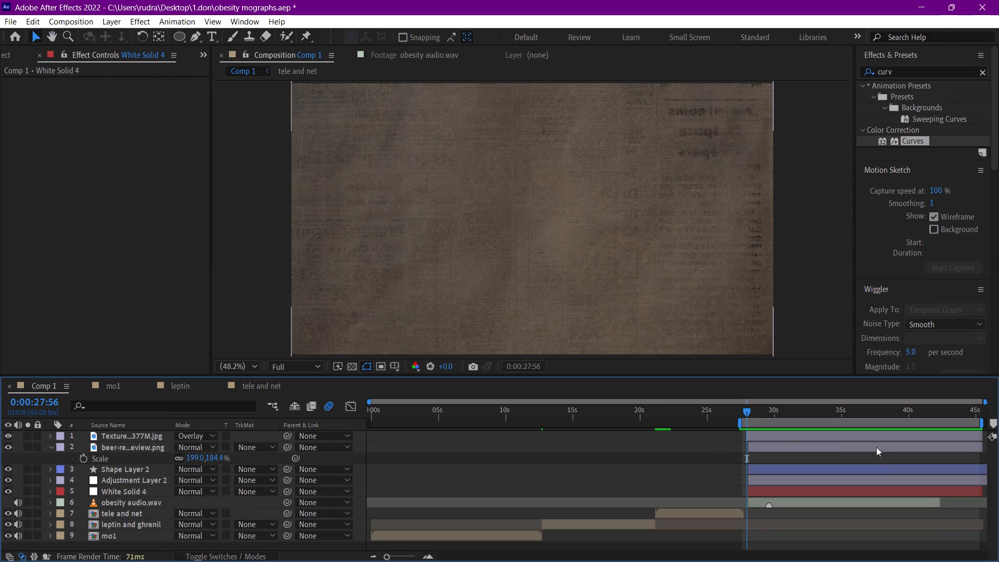
# Preview the textured bottles segment from 0:00:27:56 and save the project.
pyautogui.press('space')
pyautogui.press('space')
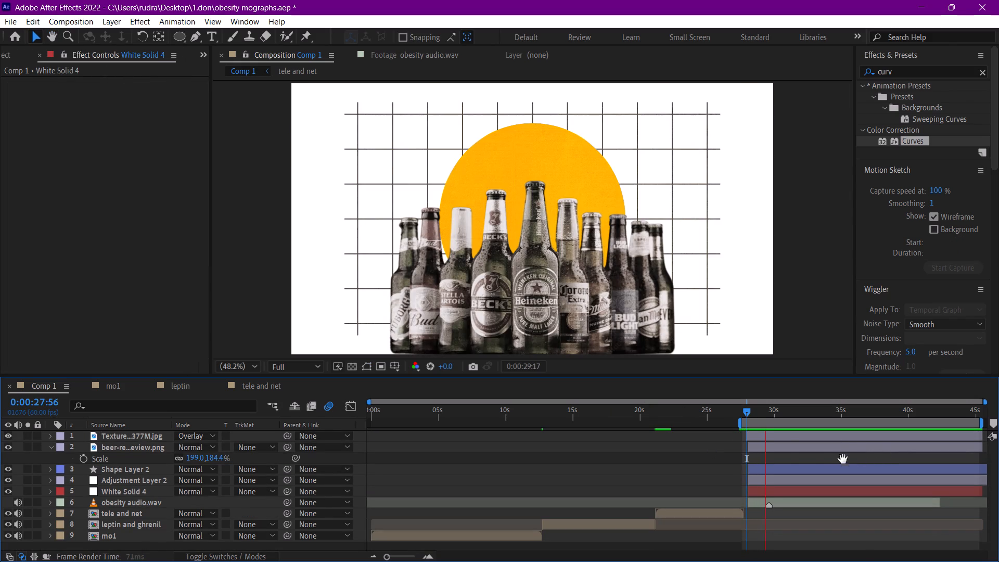
pyautogui.press('space')
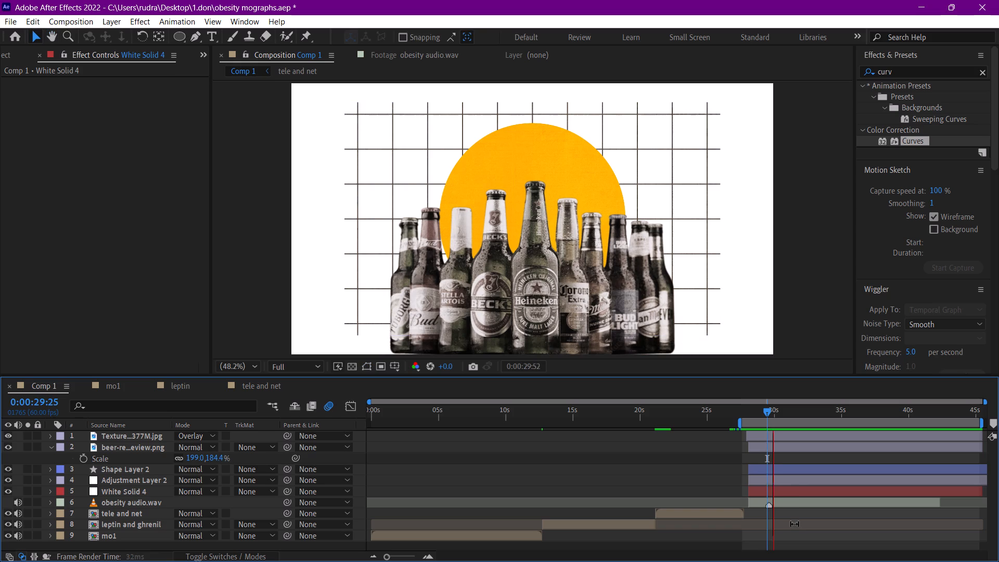
pyautogui.scroll(-2, 795, 524)
pyautogui.press('space')
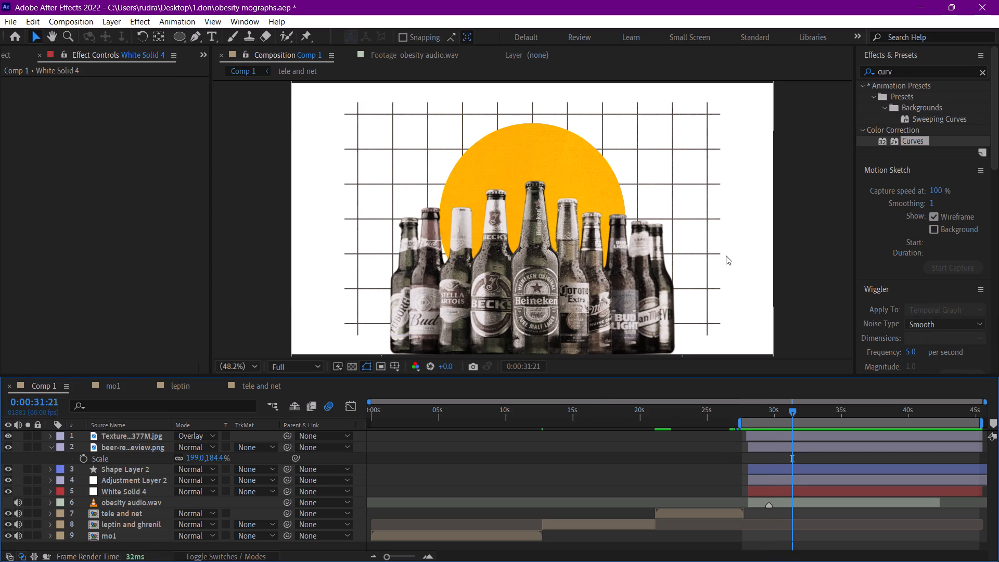
pyautogui.hotkey('ctrl', 's')
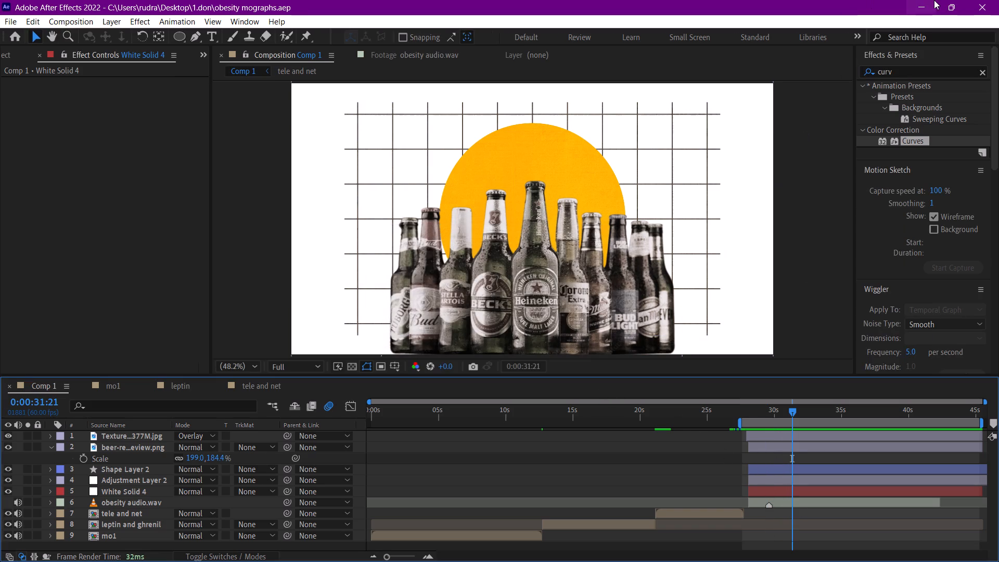
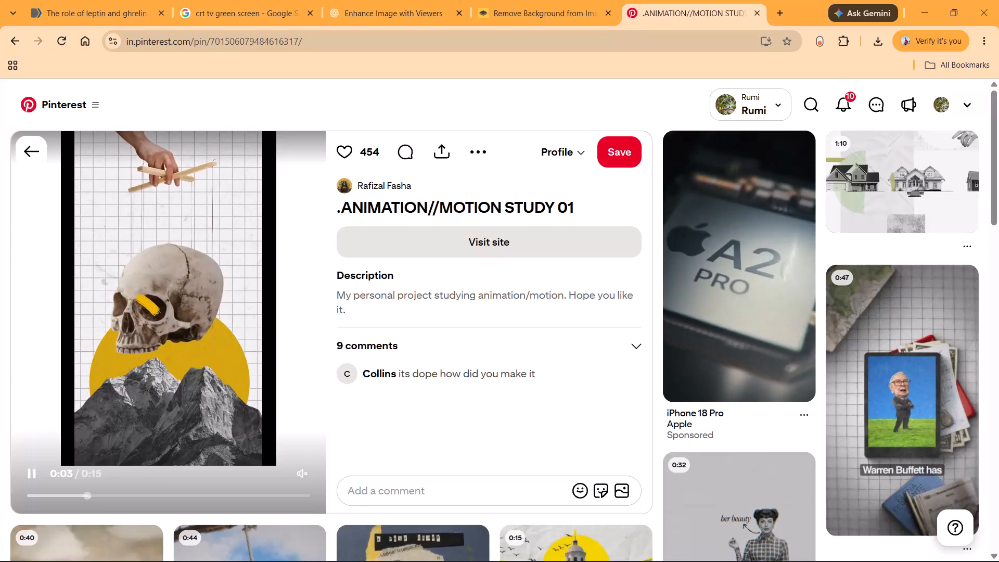
# Skim the rest of the skull motion study video on Pinterest as reference and return to the motion graphic designs results.
pyautogui.moveTo(103, 499); pyautogui.dragTo(201, 499)
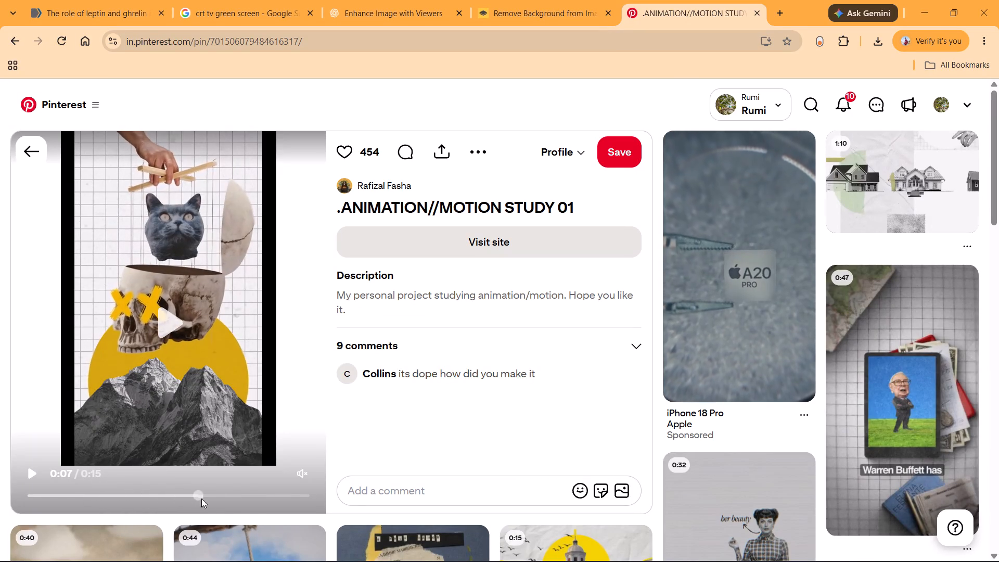
pyautogui.moveTo(201, 499); pyautogui.dragTo(321, 505)
pyautogui.click(32, 143)
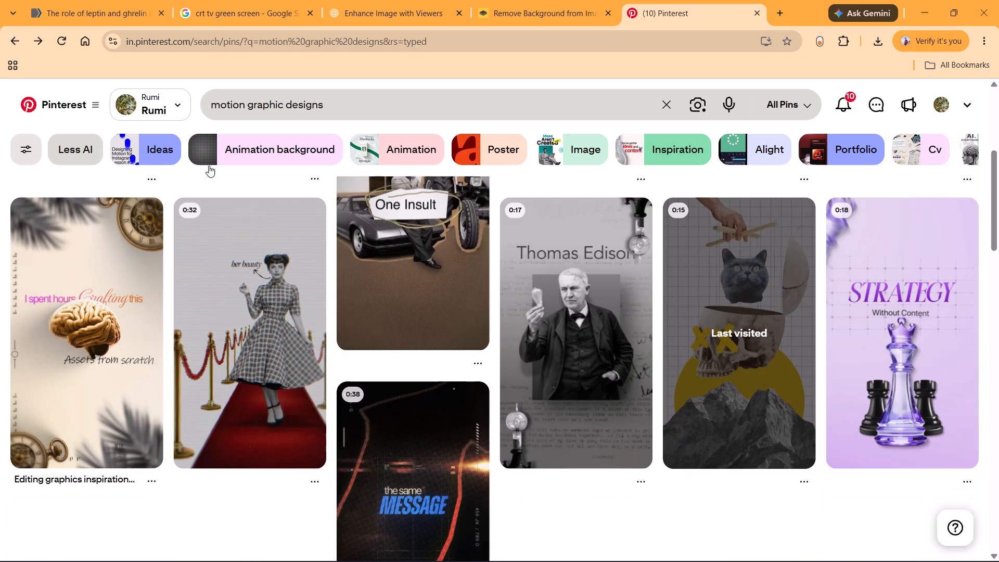
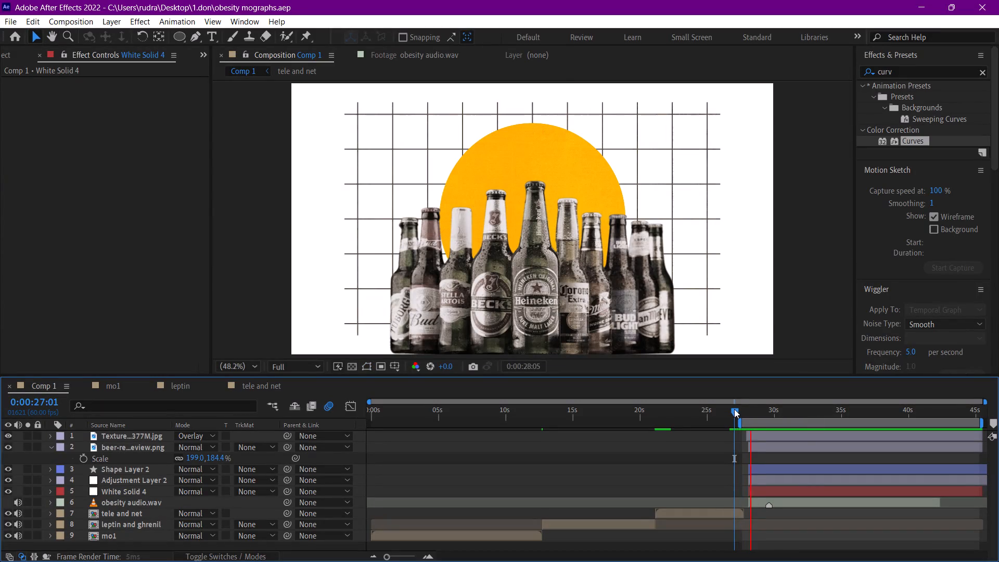
# Keyframe Adjustment Layer 2's Scale at 78, 86% and move the keyframe to about 29 s.
pyautogui.press('space')
pyautogui.click(784, 502)
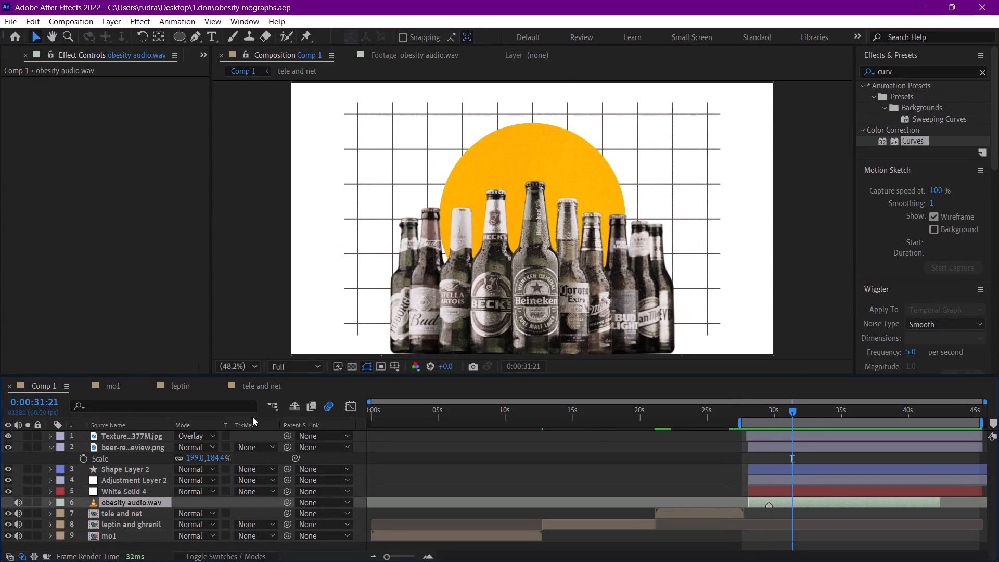
pyautogui.click(123, 479)
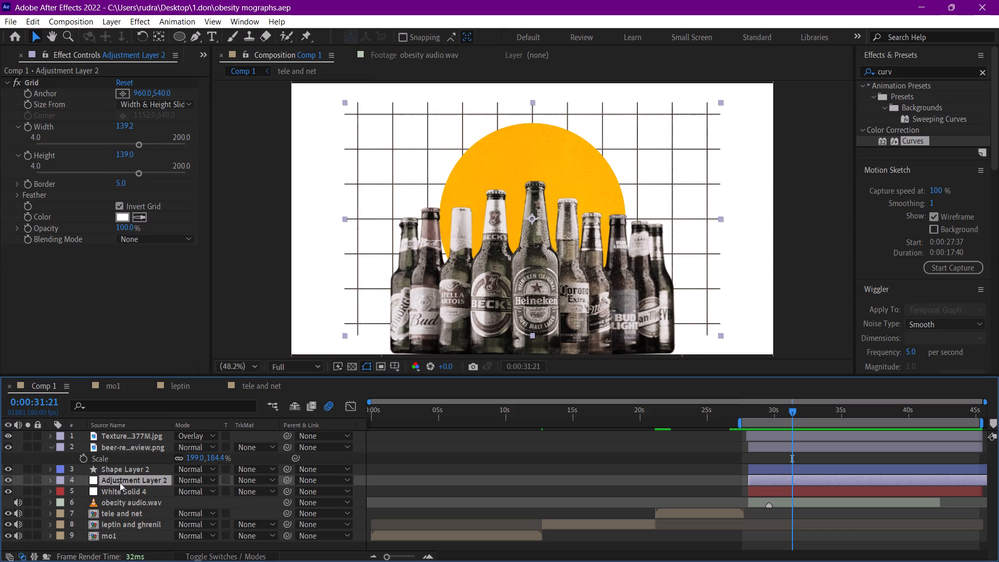
pyautogui.press('s')
pyautogui.click(82, 492)
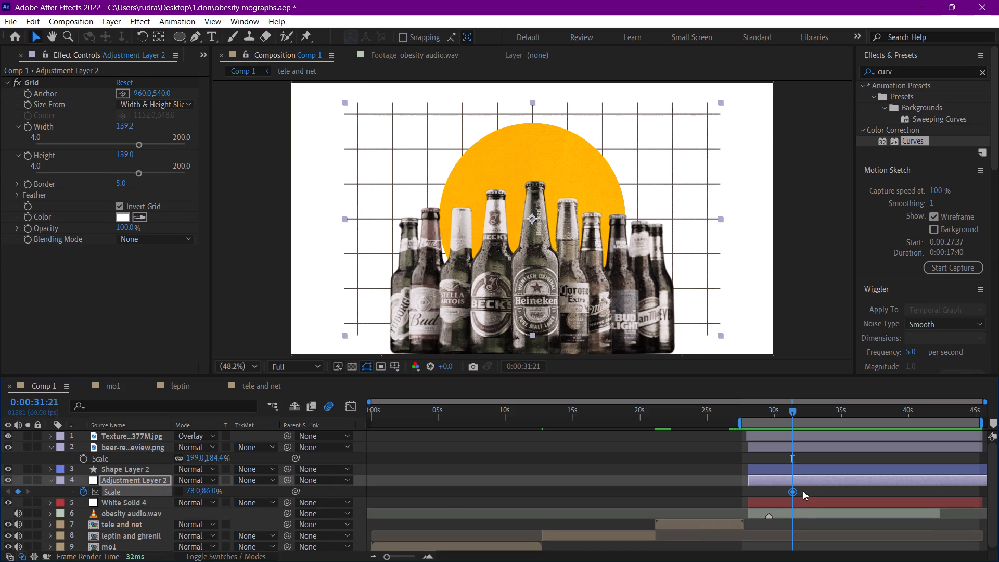
pyautogui.moveTo(794, 490); pyautogui.dragTo(767, 486)
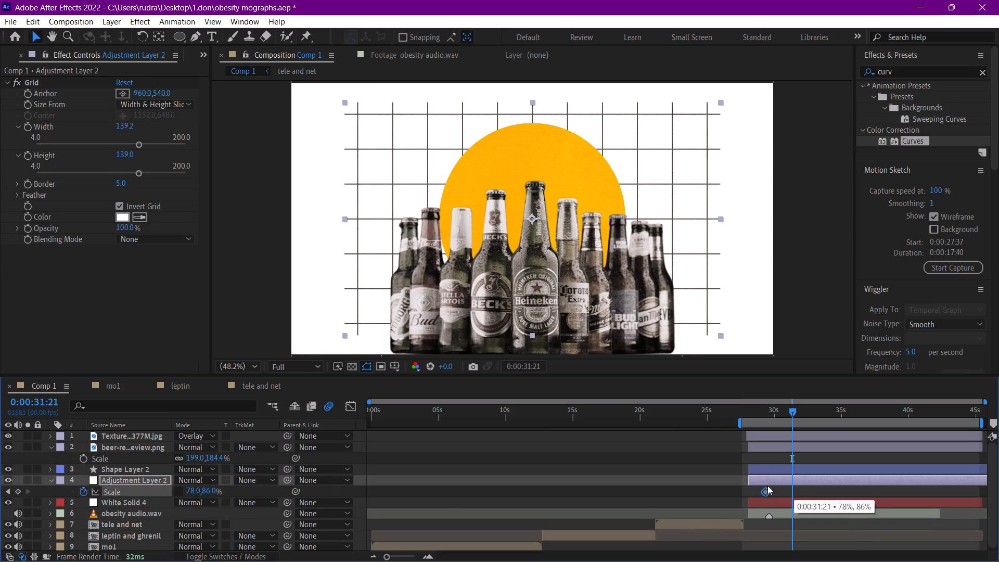
pyautogui.moveTo(767, 486); pyautogui.dragTo(766, 485)
# Shift the obesity audio.wav layer about 1.5 s later and extend its start back to about 28 s.
pyautogui.moveTo(779, 516); pyautogui.dragTo(798, 515)
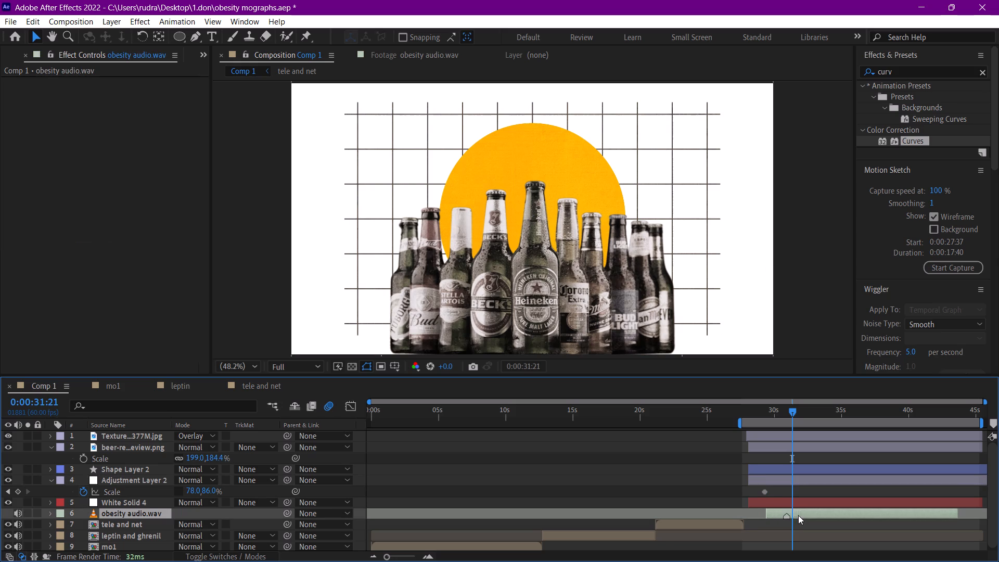
pyautogui.moveTo(798, 515); pyautogui.dragTo(800, 515)
pyautogui.click(773, 515)
pyautogui.moveTo(767, 513); pyautogui.dragTo(755, 511)
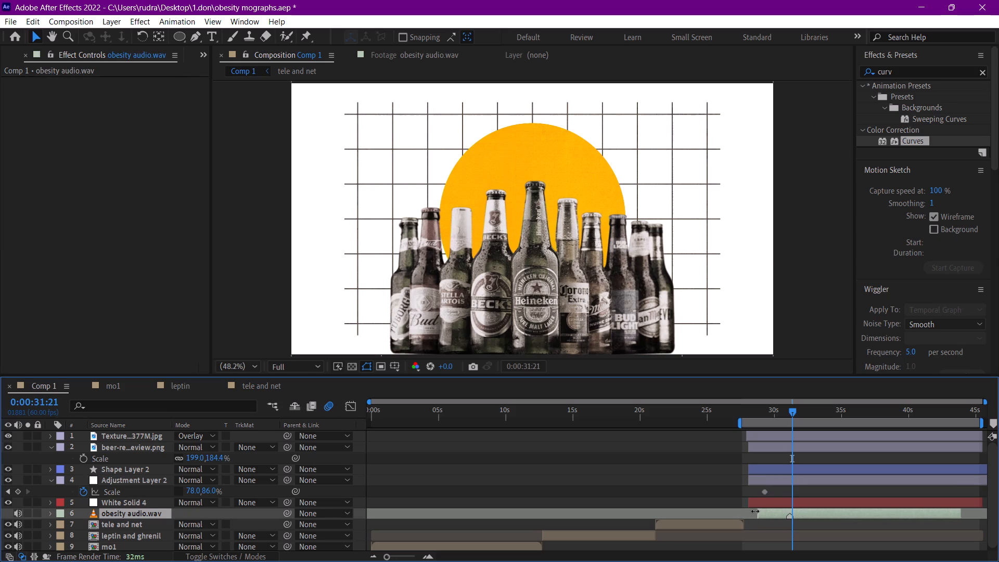
pyautogui.moveTo(755, 511); pyautogui.dragTo(750, 511)
# Move the grid's 78, 86% Scale keyframe to about 30.4 s and set its Scale to 0, 0% at 0:00:28:57.
pyautogui.moveTo(765, 415); pyautogui.dragTo(760, 413)
pyautogui.moveTo(765, 490); pyautogui.dragTo(779, 491)
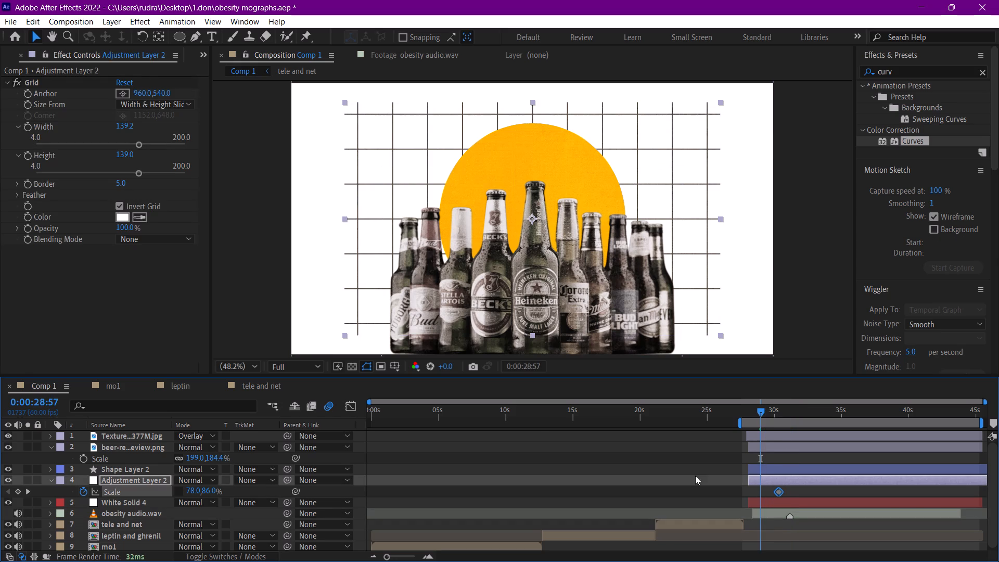
pyautogui.click(194, 491)
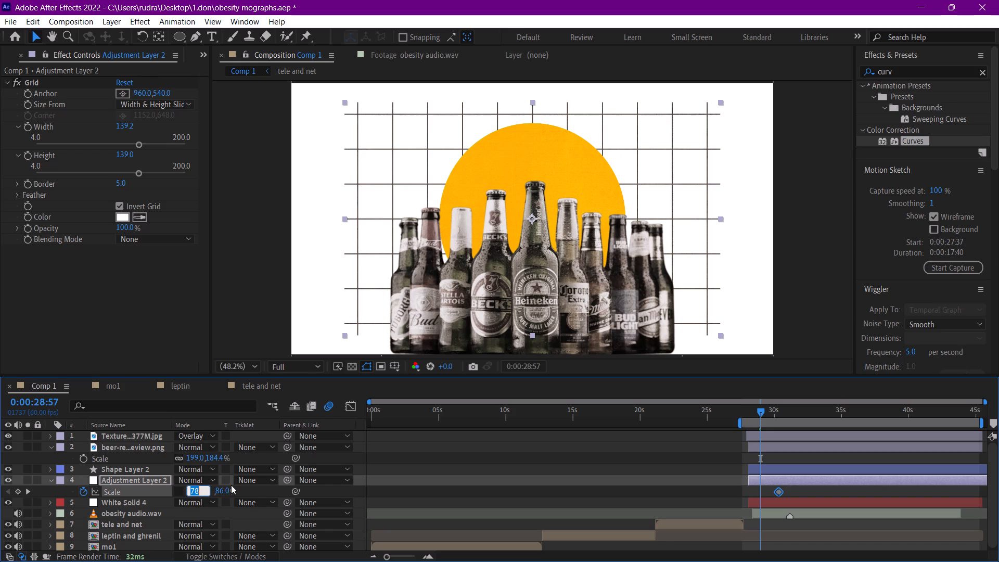
pyautogui.press('0')
pyautogui.press('Return')
pyautogui.click(208, 488)
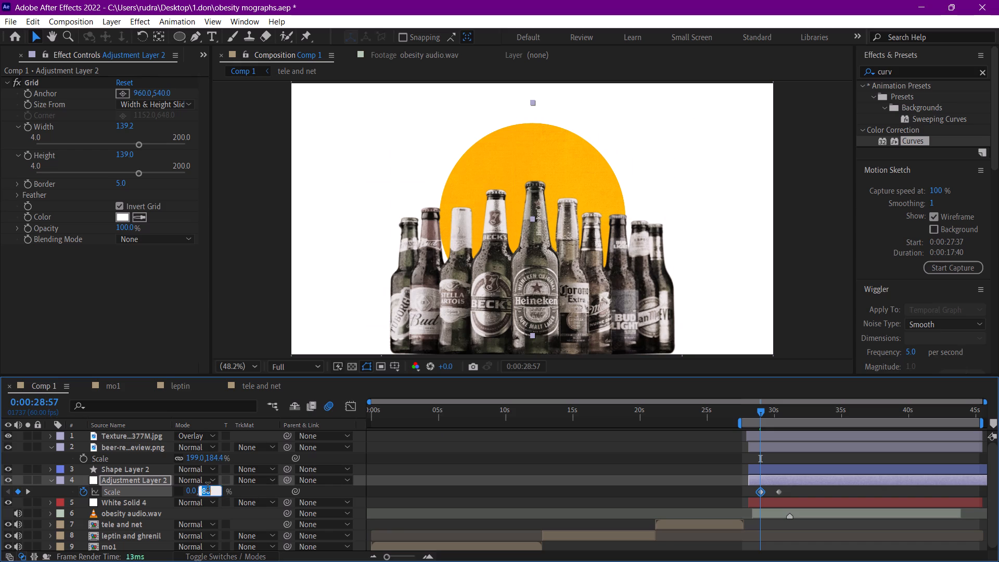
pyautogui.press('0')
pyautogui.press('Return')
# Apply Easy Ease to both Scale keyframes of Adjustment Layer 2.
pyautogui.moveTo(800, 492); pyautogui.dragTo(799, 491)
pyautogui.moveTo(799, 491); pyautogui.dragTo(748, 491)
pyautogui.rightClick(778, 491)
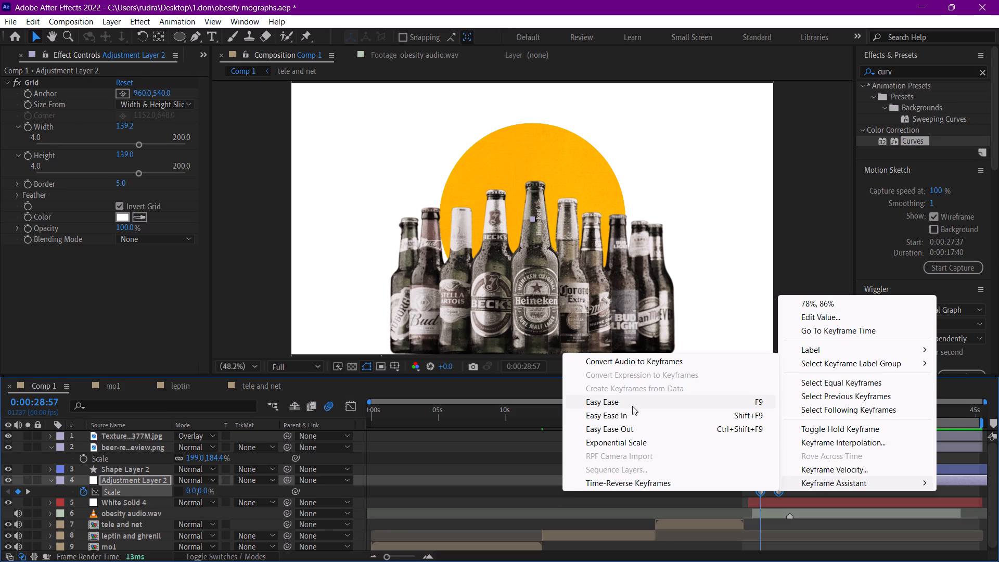
pyautogui.click(608, 401)
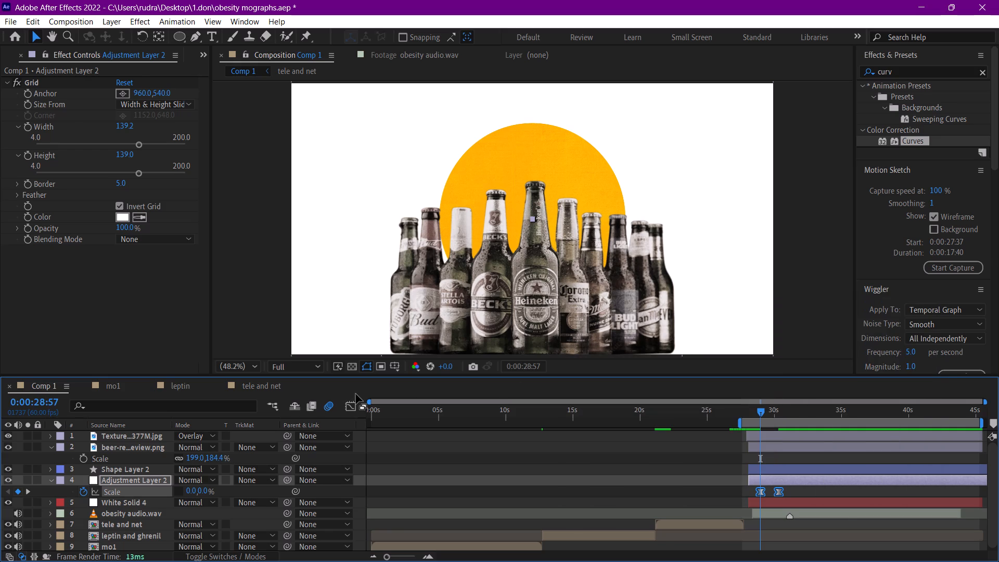
# Reshape the grid's Scale speed graph so it peaks near the first keyframe and slows gradually into the last one.
pyautogui.click(348, 402)
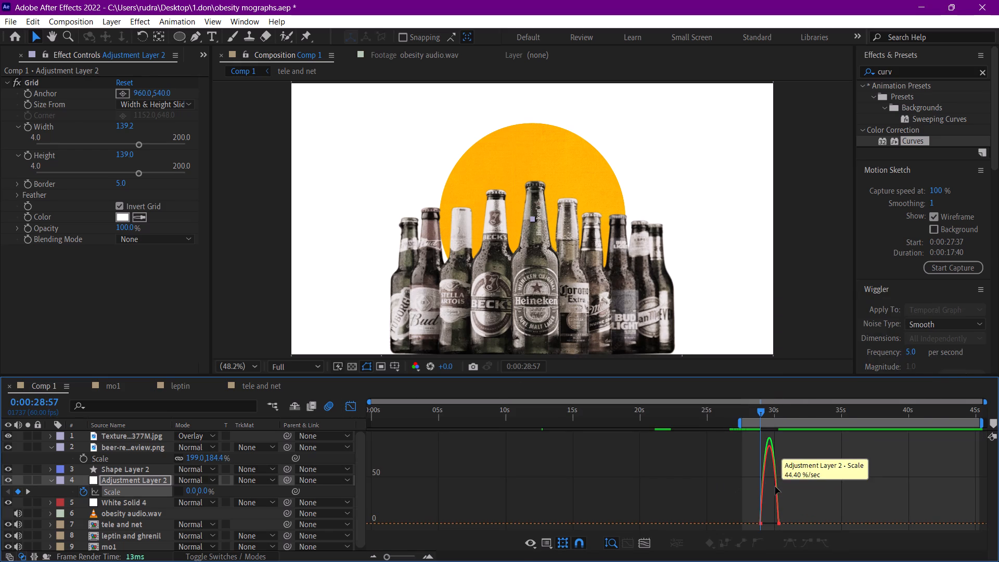
pyautogui.click(775, 487)
pyautogui.moveTo(774, 518); pyautogui.dragTo(762, 519)
pyautogui.moveTo(774, 520); pyautogui.dragTo(766, 521)
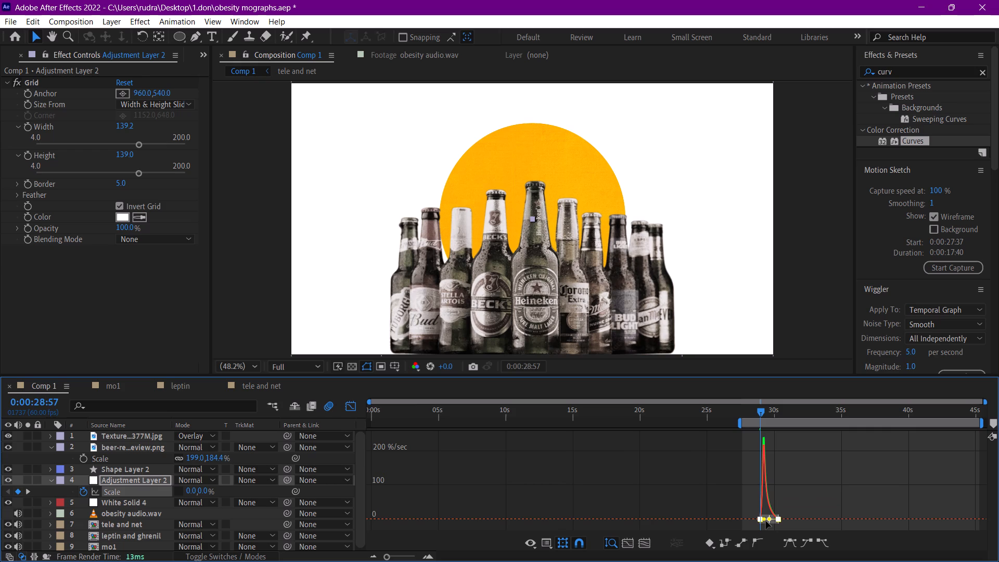
pyautogui.click(344, 399)
# Preview the grid's scale-up animation from about 28.5 s, checking its timing against the audio.
pyautogui.press('space')
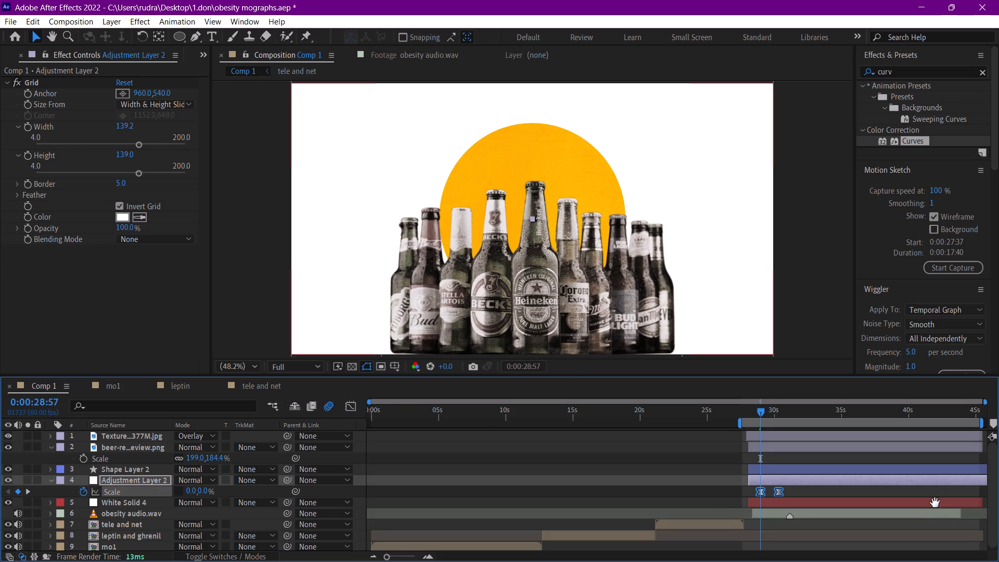
pyautogui.press('space')
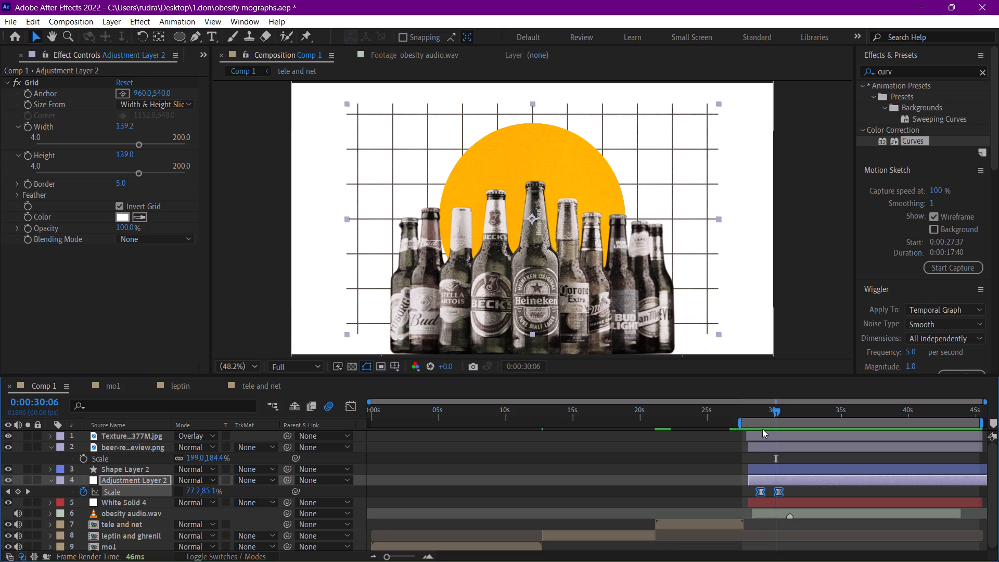
pyautogui.moveTo(762, 411); pyautogui.dragTo(751, 411)
pyautogui.press('space')
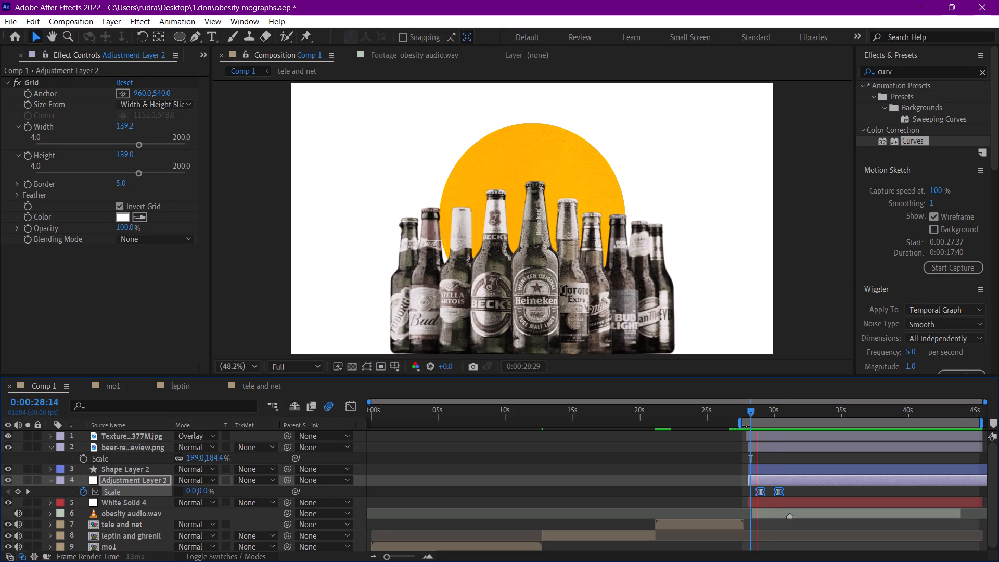
pyautogui.press('space')
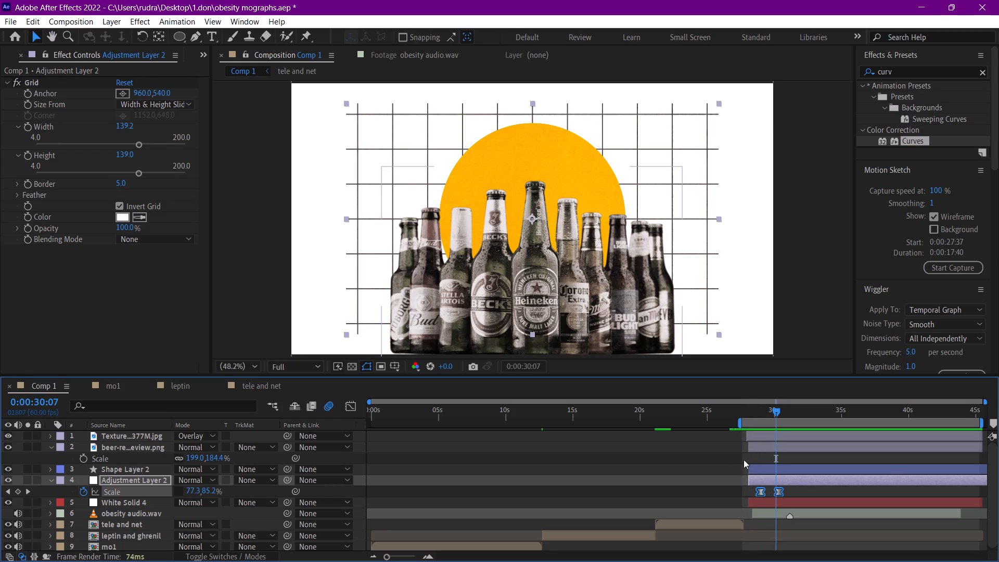
pyautogui.press('space')
pyautogui.press('space')
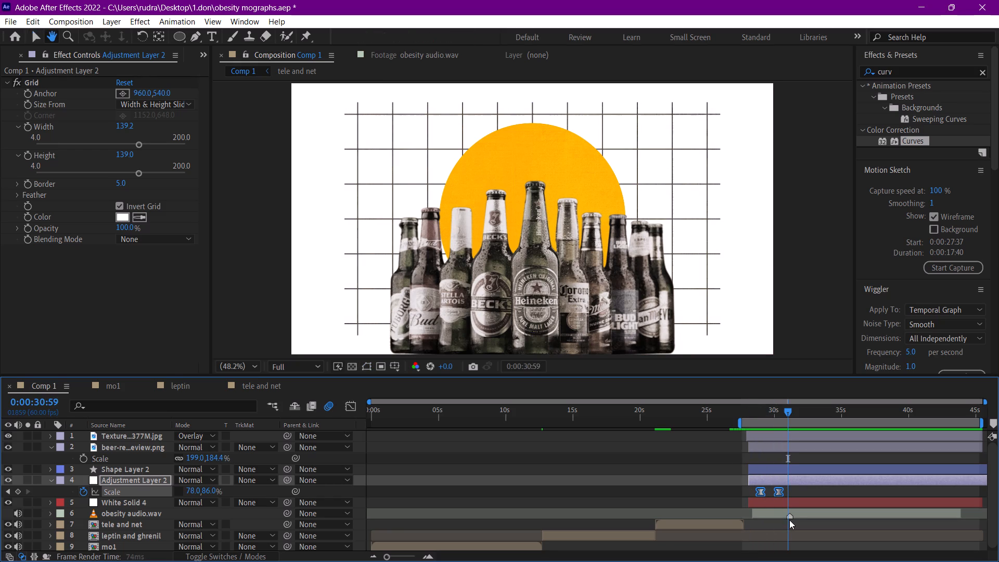
pyautogui.moveTo(767, 410); pyautogui.dragTo(756, 408)
pyautogui.press('space')
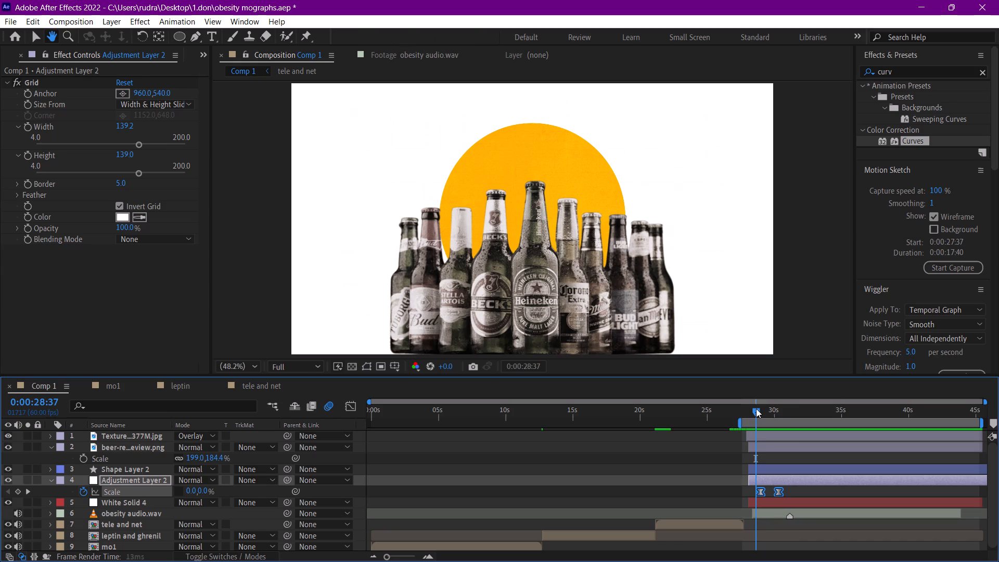
pyautogui.press('space')
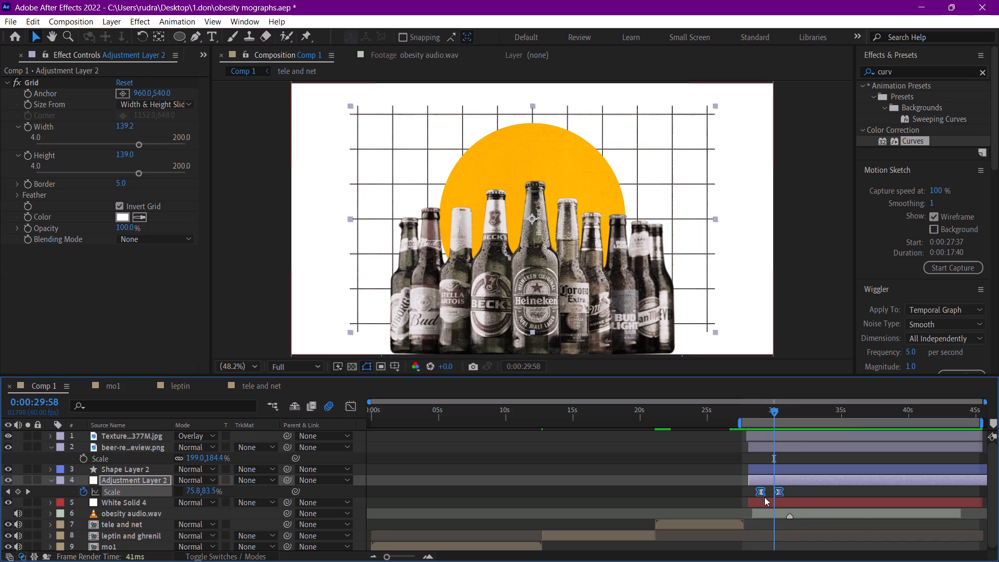
# Move the grid's two Scale keyframes later, to about 29.8 s and 30.8 s, and preview the timing.
pyautogui.click(768, 495)
pyautogui.moveTo(761, 491); pyautogui.dragTo(772, 492)
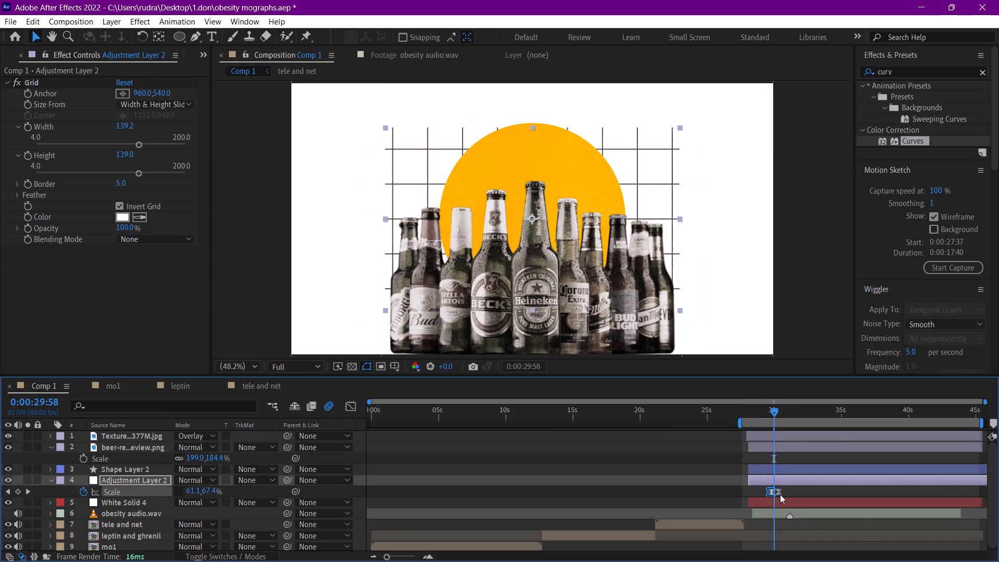
pyautogui.moveTo(780, 494); pyautogui.dragTo(786, 494)
pyautogui.click(762, 406)
pyautogui.press('space')
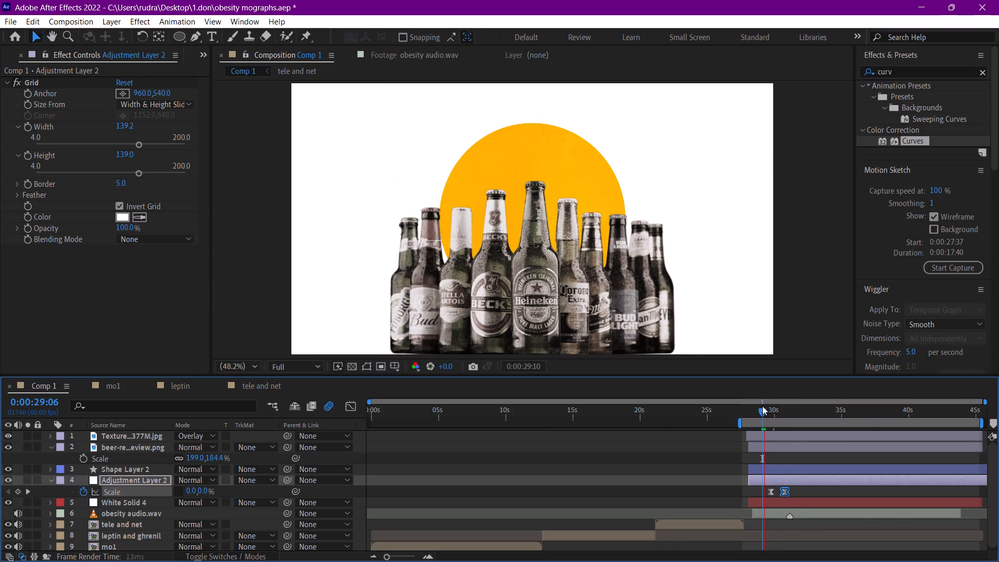
pyautogui.press('space')
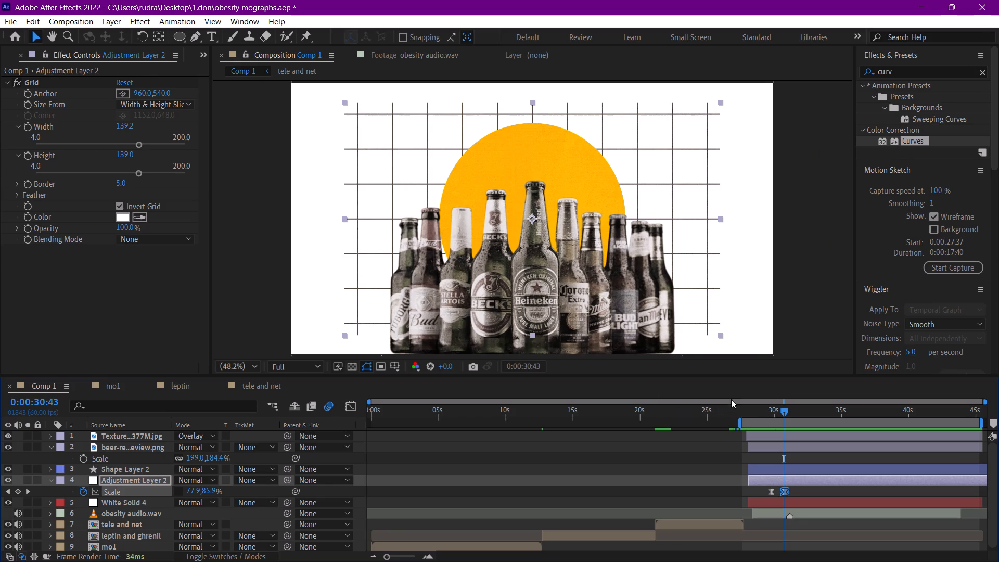
# Save the project.
pyautogui.hotkey('ctrl', 's')
# Shift both of the grid's Scale keyframes slightly earlier, to about 29.5 s and 30.5 s, and preview from 0:00:29:00.
pyautogui.moveTo(793, 491); pyautogui.dragTo(765, 490)
pyautogui.click(772, 491)
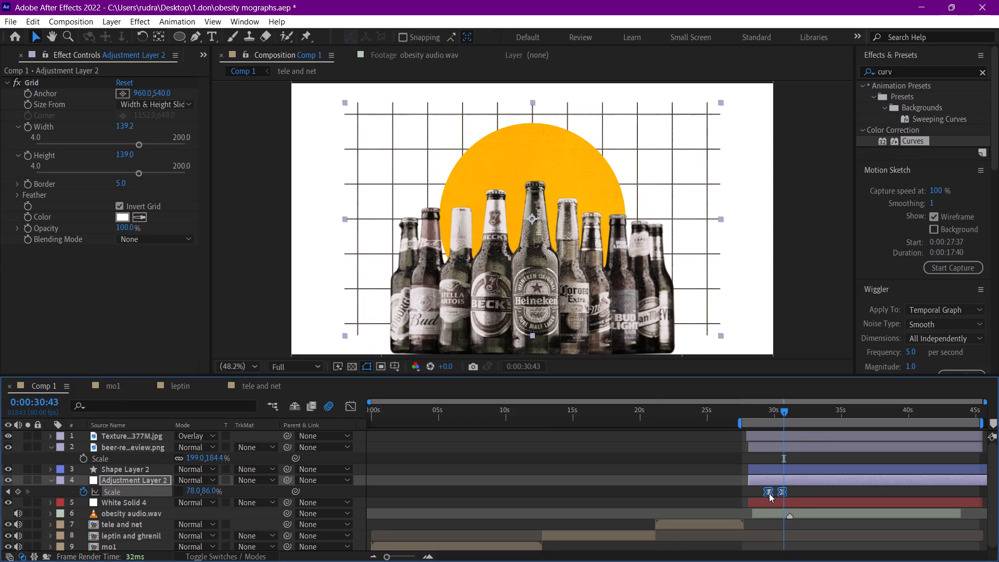
pyautogui.moveTo(769, 409); pyautogui.dragTo(761, 409)
pyautogui.press('space')
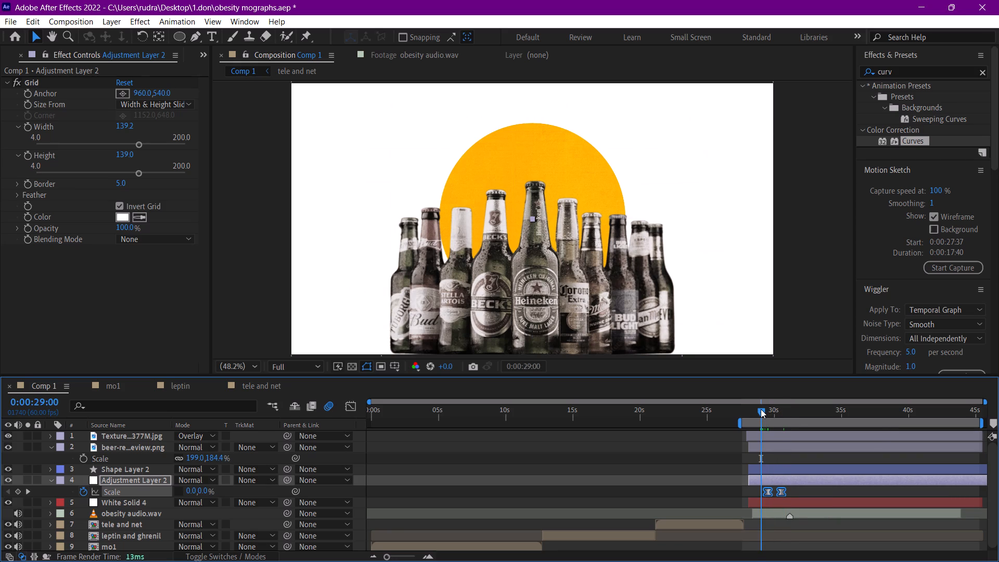
pyautogui.press('space')
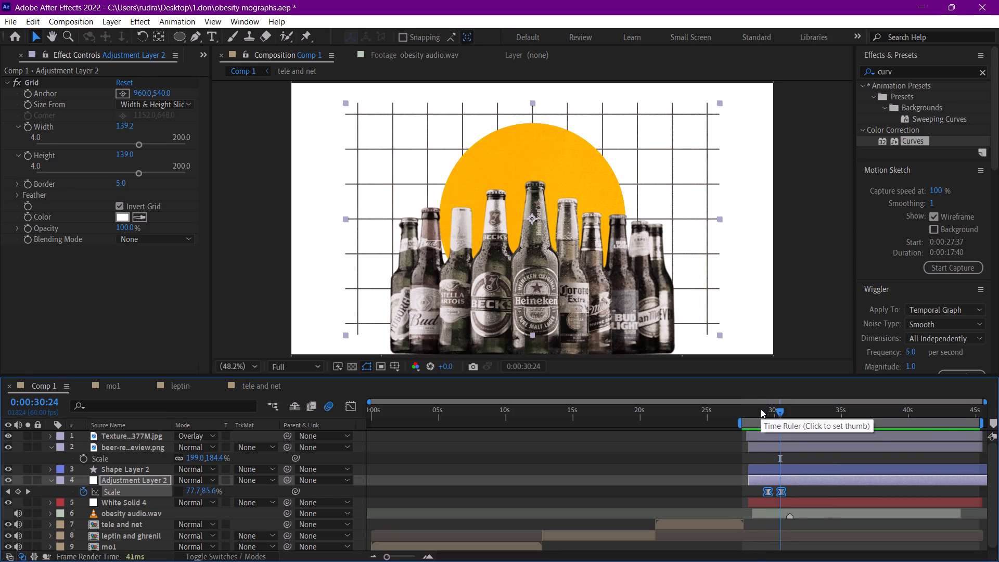
# Keyframe the beer bottles layer's Position at 957.9, 714.1 and move the keyframe to about 31.5 s.
pyautogui.click(134, 446)
pyautogui.press('p')
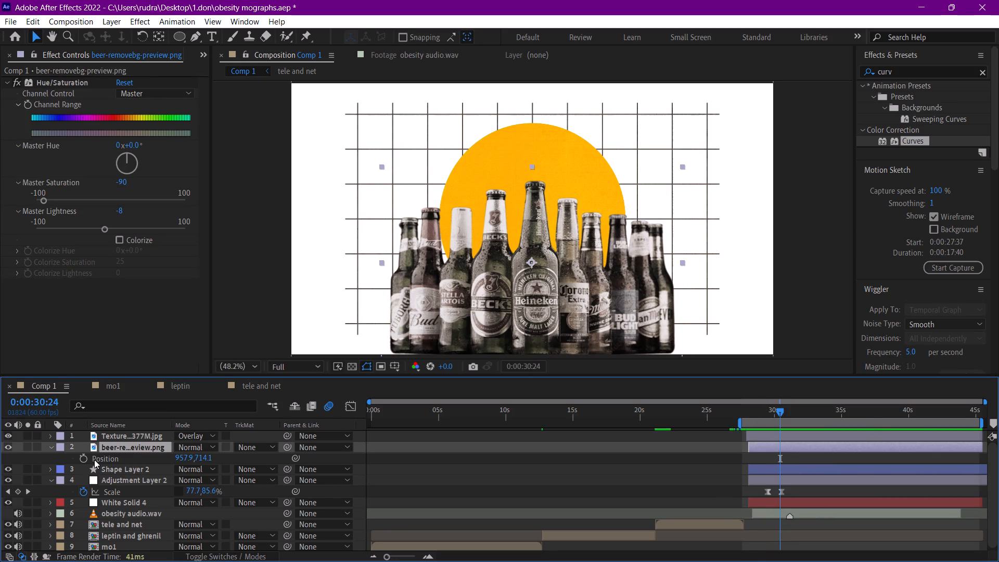
pyautogui.click(79, 459)
pyautogui.moveTo(206, 454); pyautogui.dragTo(406, 456)
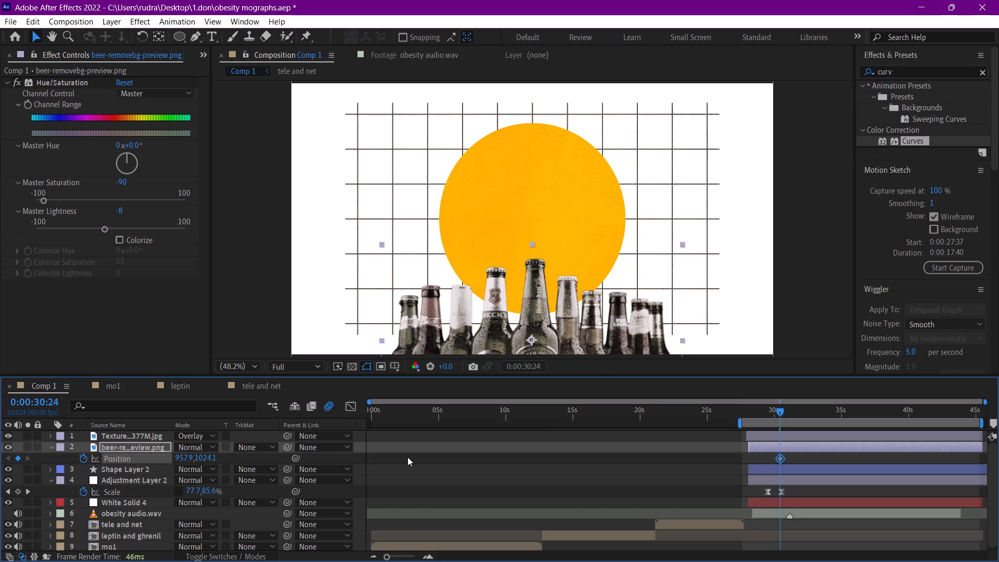
pyautogui.hotkey('ctrl', 'z')
pyautogui.moveTo(780, 458); pyautogui.dragTo(791, 458)
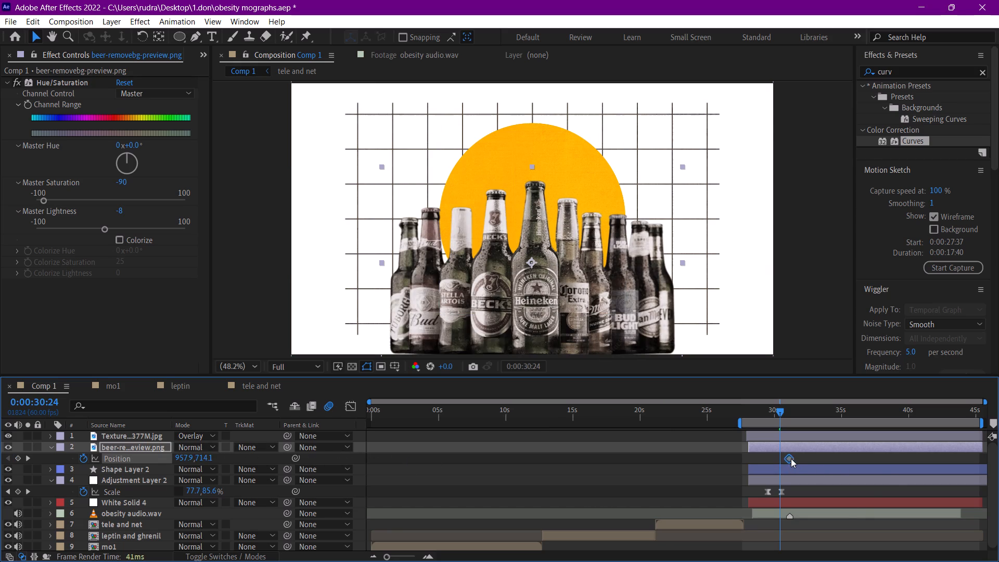
pyautogui.moveTo(791, 458); pyautogui.dragTo(795, 458)
# Set the beer bottles' Position to 957.9, 1422.1 at 0:00:30:24 so they start below the frame.
pyautogui.moveTo(199, 457); pyautogui.dragTo(229, 459)
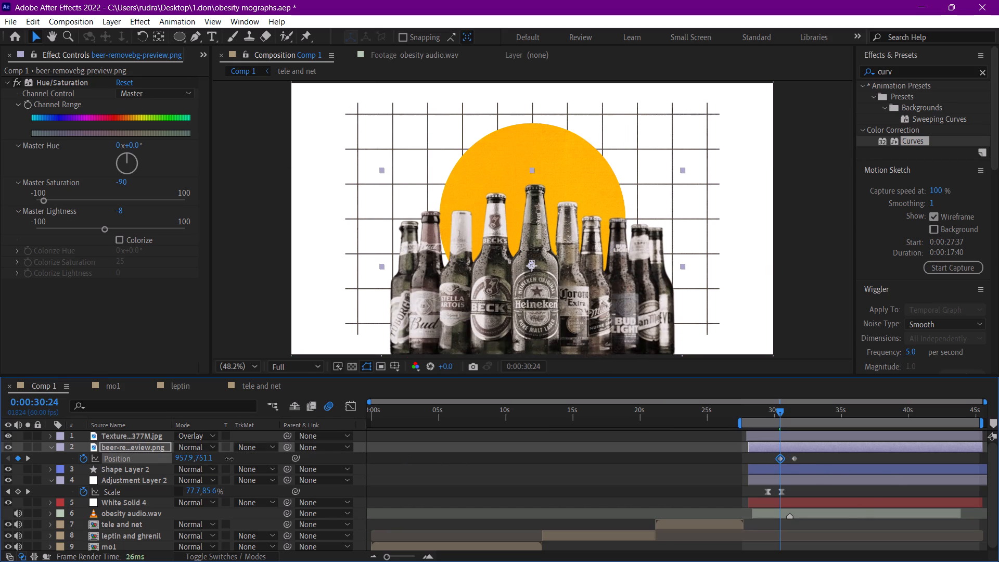
pyautogui.moveTo(229, 459); pyautogui.dragTo(638, 472)
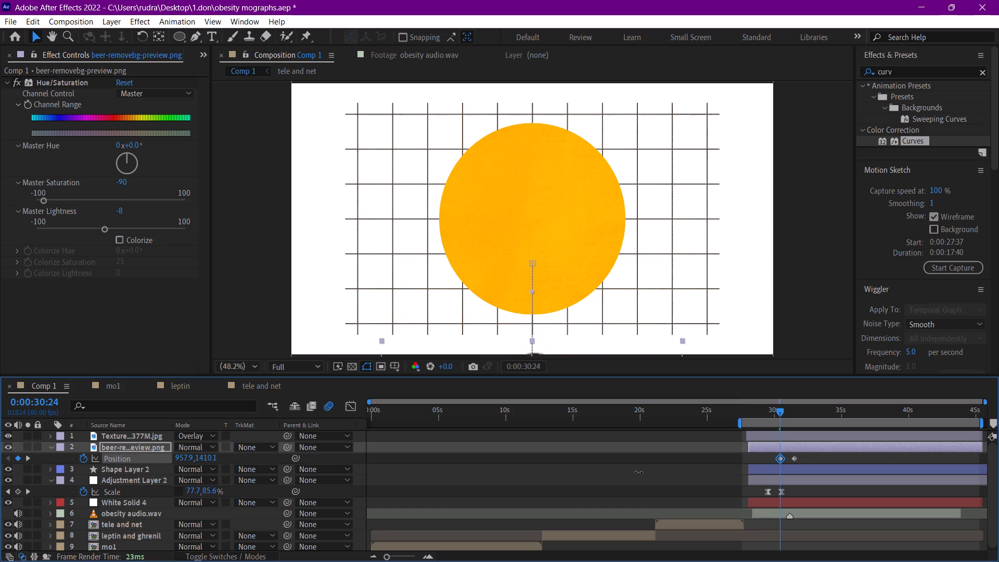
pyautogui.moveTo(638, 472); pyautogui.dragTo(641, 475)
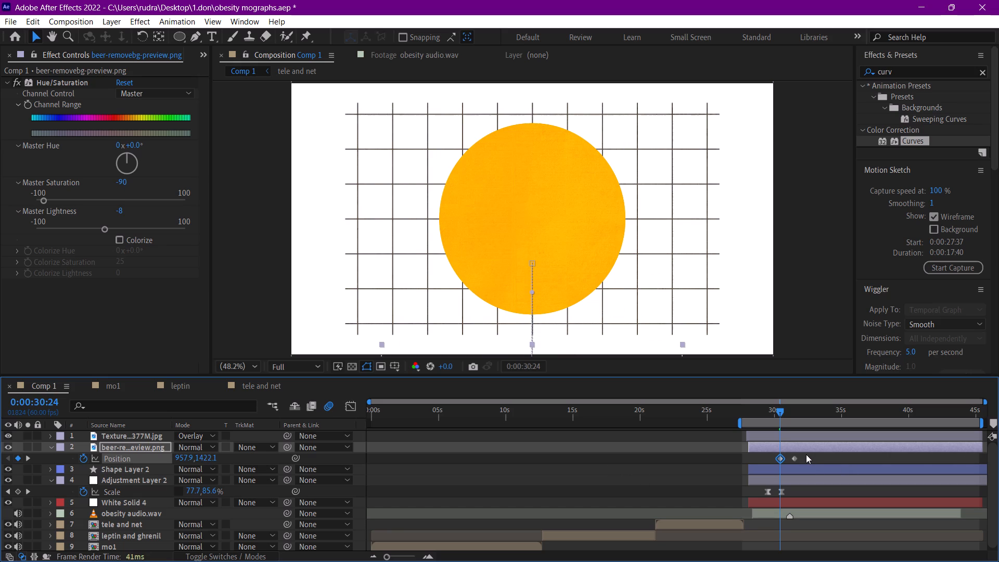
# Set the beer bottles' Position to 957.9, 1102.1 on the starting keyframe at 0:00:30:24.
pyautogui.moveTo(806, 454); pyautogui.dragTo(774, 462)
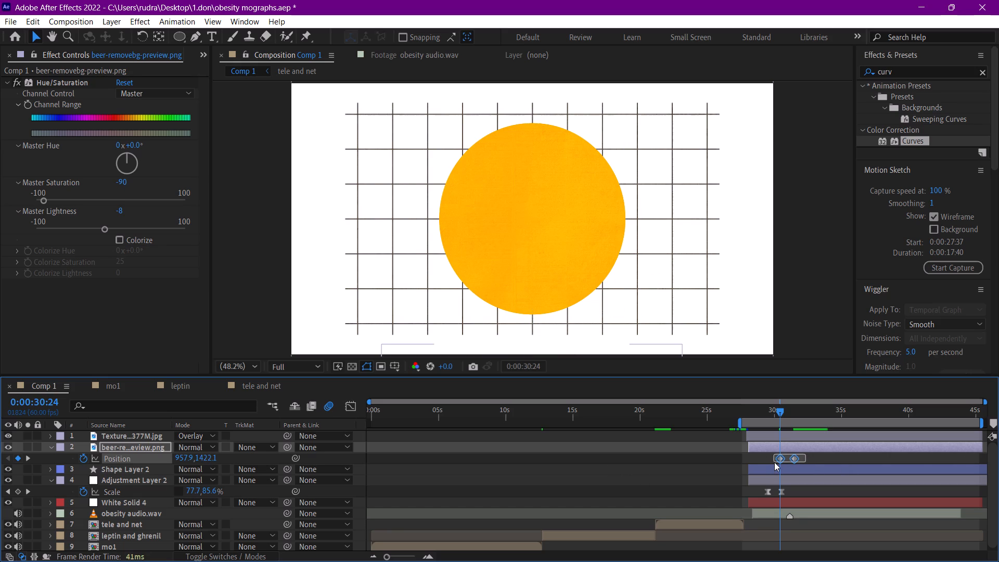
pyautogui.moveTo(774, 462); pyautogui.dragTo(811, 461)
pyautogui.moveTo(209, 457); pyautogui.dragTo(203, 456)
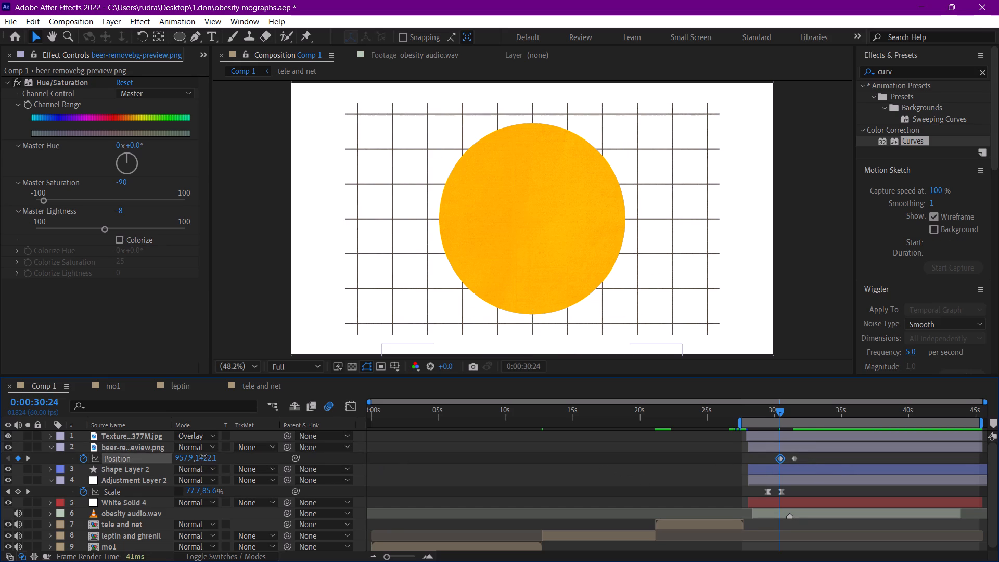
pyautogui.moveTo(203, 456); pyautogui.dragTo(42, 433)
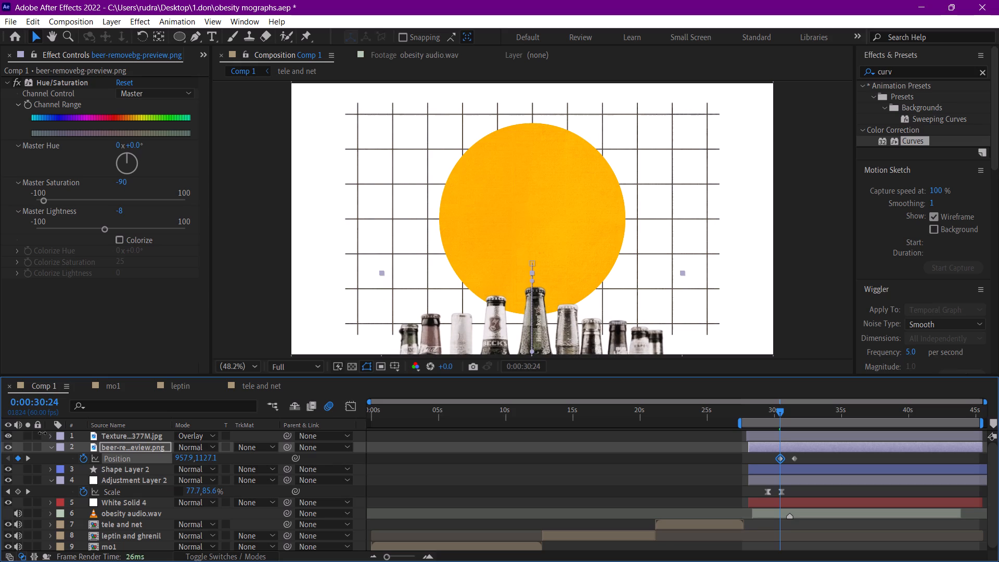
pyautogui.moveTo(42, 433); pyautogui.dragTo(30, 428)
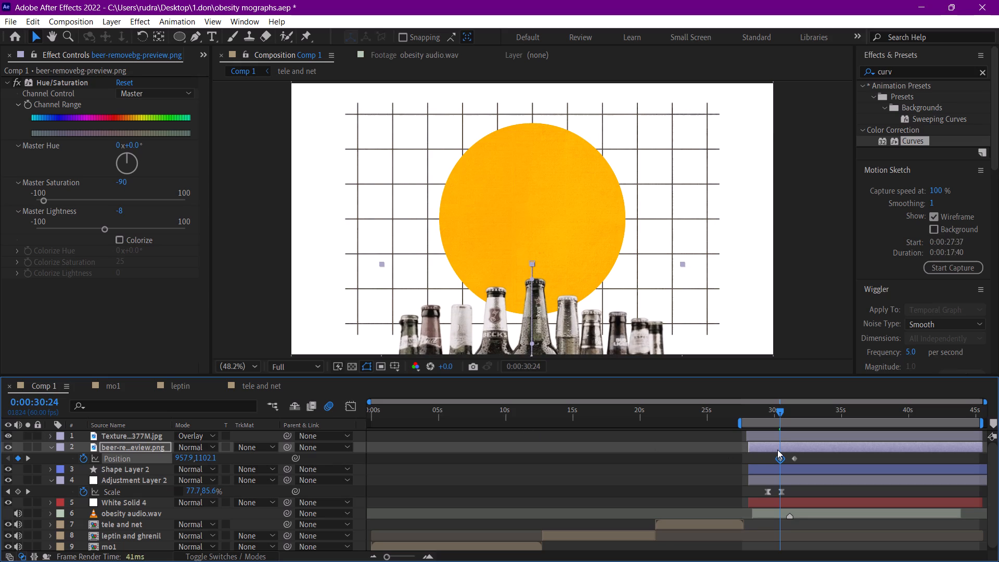
# Keyframe the beer bottles' Opacity from 0% at 0:00:30:24 to 100% at about 31.5 s, aligned with the Position keyframes.
pyautogui.press('t')
pyautogui.click(81, 462)
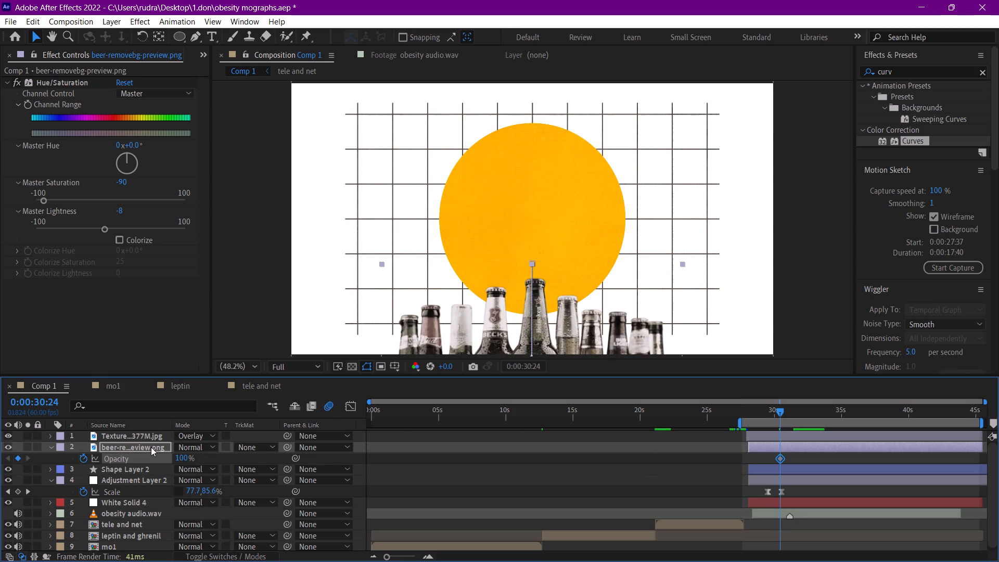
pyautogui.press('u')
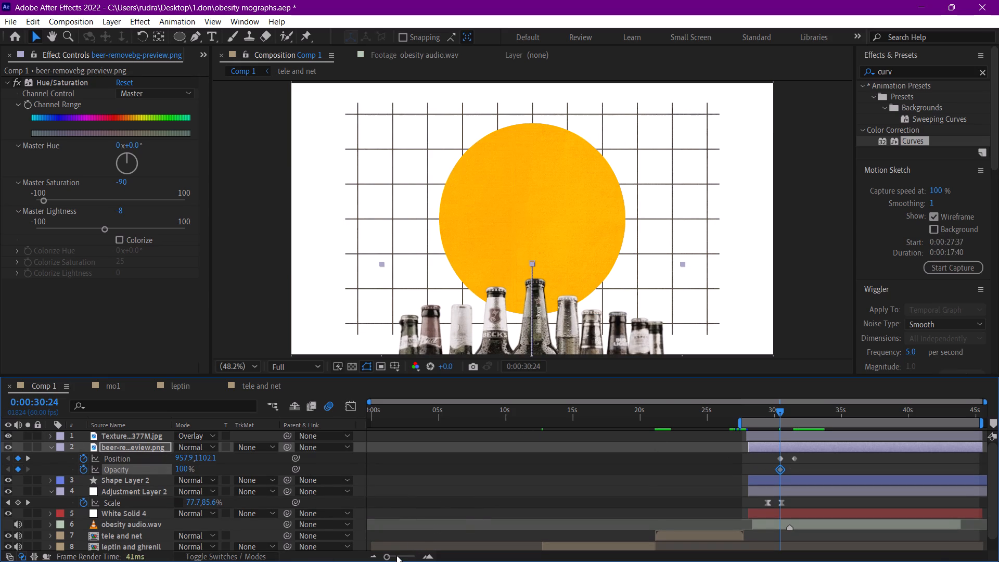
pyautogui.moveTo(396, 555); pyautogui.dragTo(404, 554)
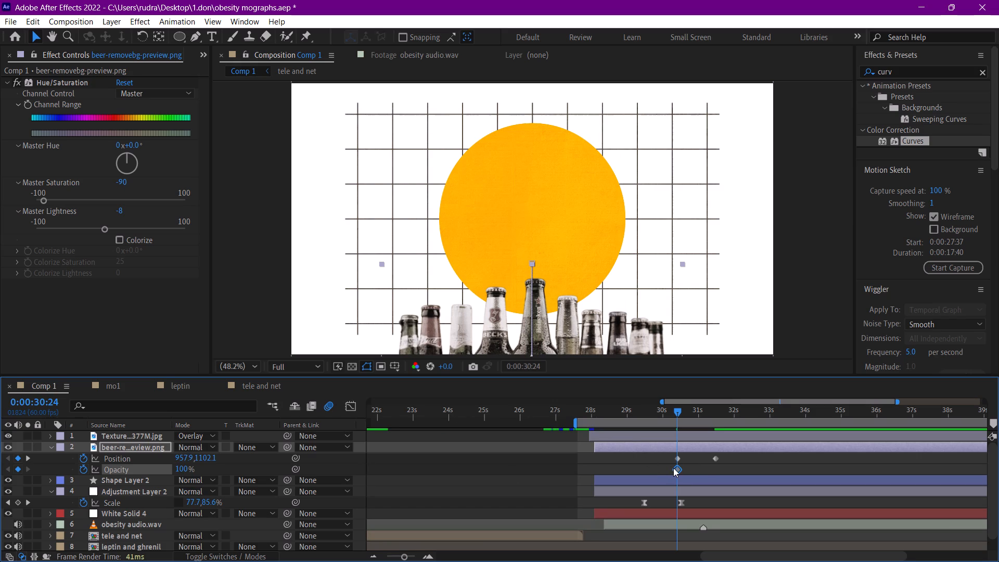
pyautogui.moveTo(674, 468); pyautogui.dragTo(710, 475)
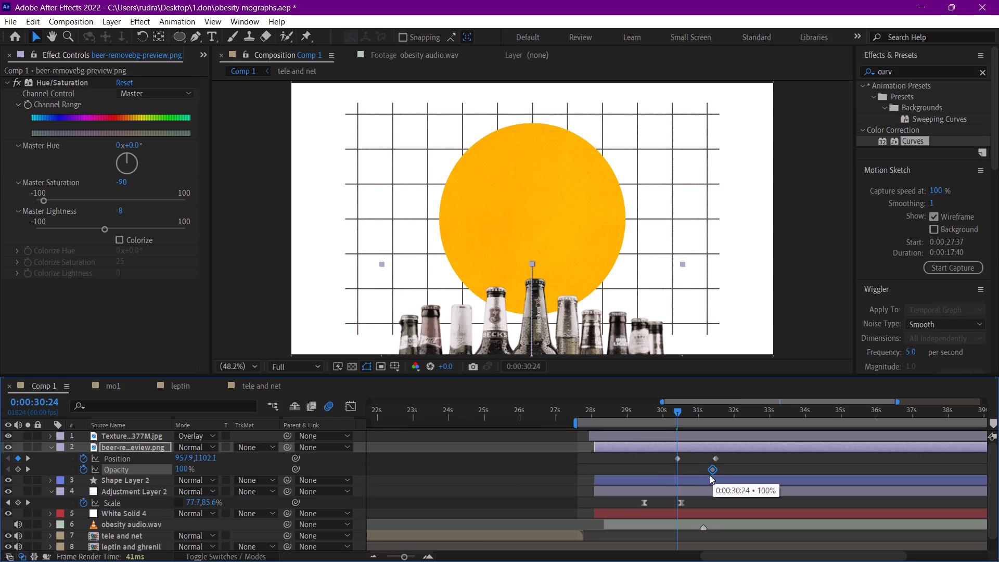
pyautogui.moveTo(710, 475); pyautogui.dragTo(713, 476)
pyautogui.moveTo(183, 467); pyautogui.dragTo(35, 468)
# Apply Easy Ease to all four Position and Opacity keyframes of the beer bottles layer.
pyautogui.moveTo(668, 458); pyautogui.dragTo(736, 465)
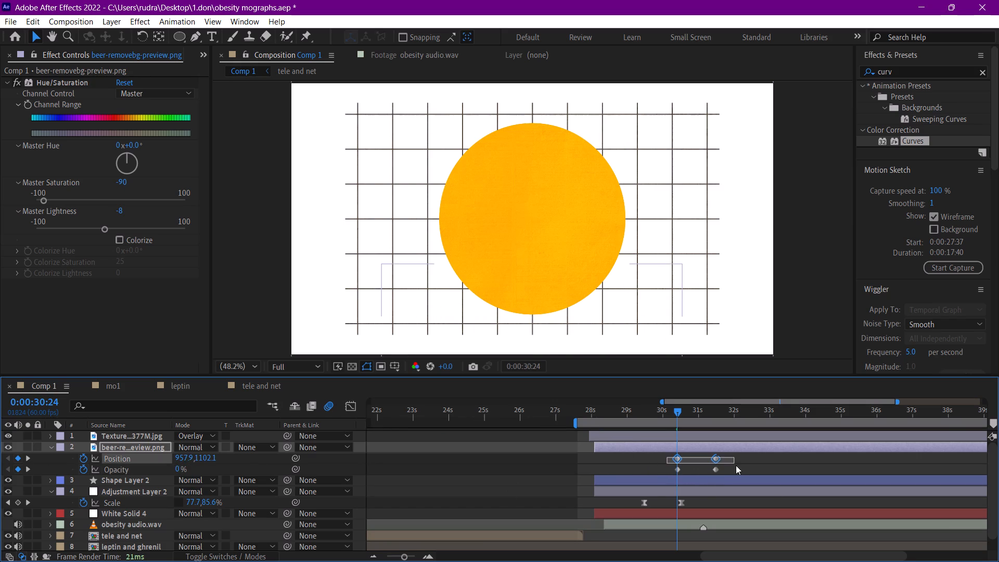
pyautogui.moveTo(736, 465); pyautogui.dragTo(736, 472)
pyautogui.rightClick(716, 469)
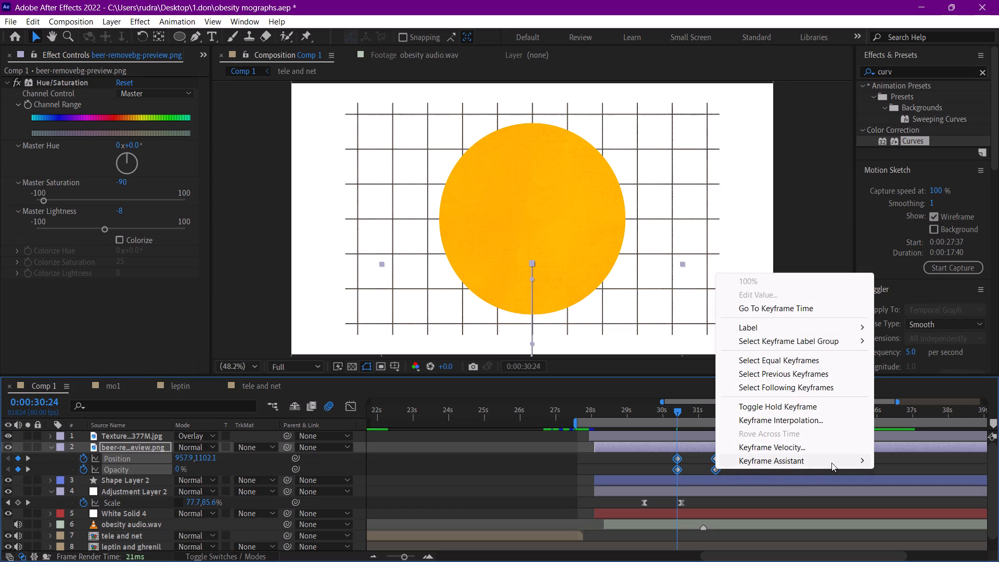
pyautogui.click(594, 378)
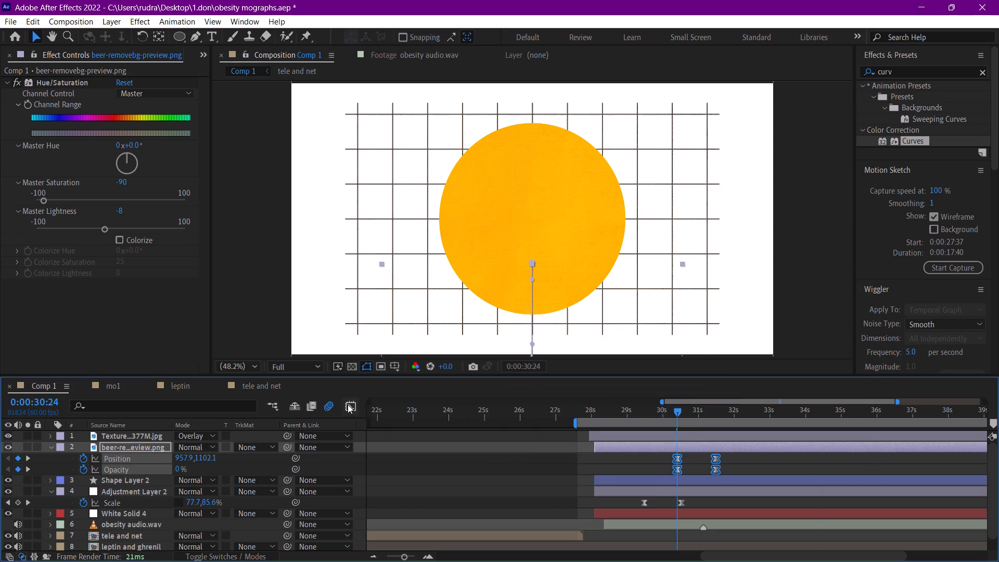
# Reshape the beer bottles' Position and Opacity speed curves to peak early with a long slow-down, and preview the entrance.
pyautogui.click(348, 404)
pyautogui.click(699, 504)
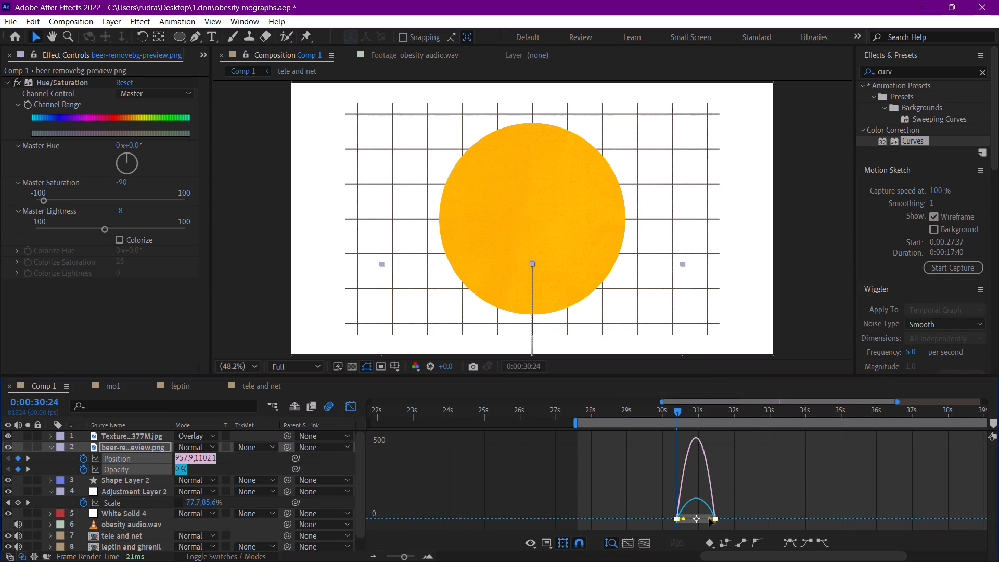
pyautogui.click(685, 519)
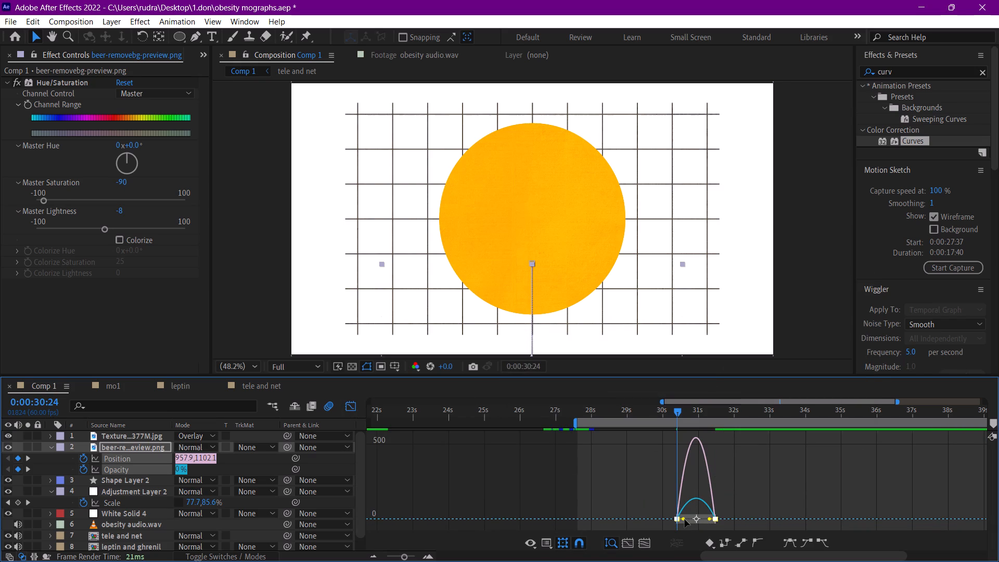
pyautogui.moveTo(708, 519); pyautogui.dragTo(694, 518)
pyautogui.click(712, 481)
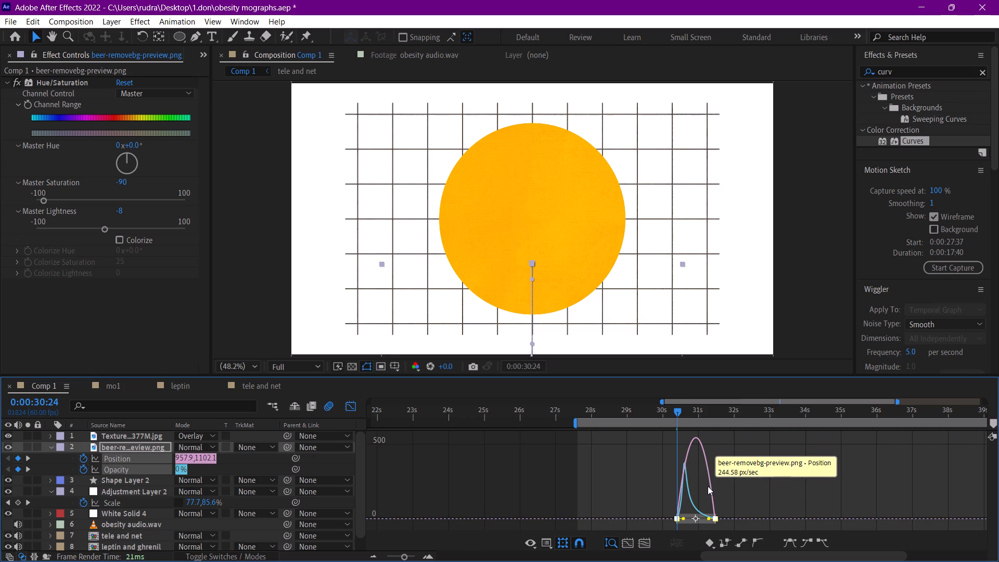
pyautogui.moveTo(710, 517); pyautogui.dragTo(695, 519)
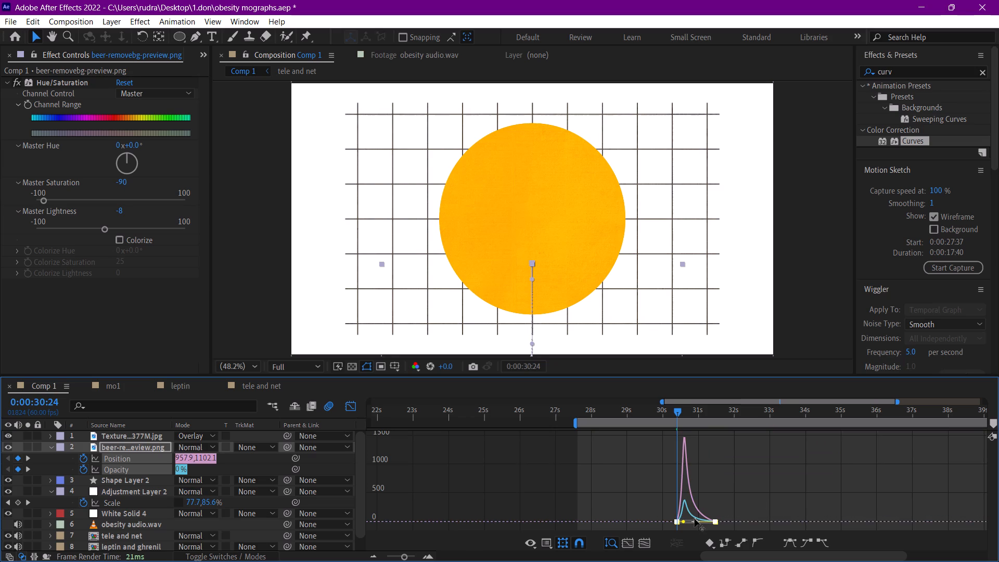
pyautogui.click(345, 405)
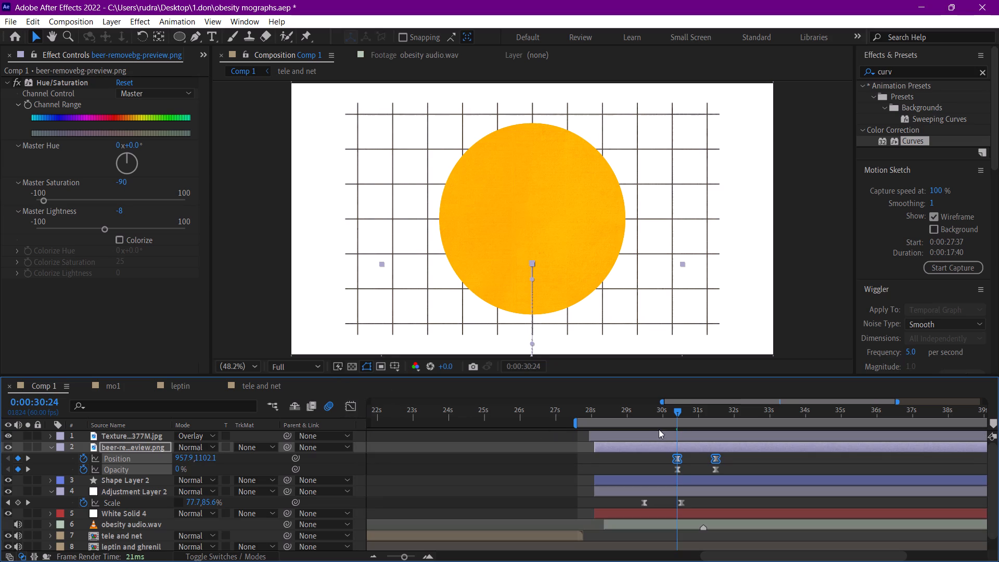
pyautogui.press('space')
pyautogui.press('space')
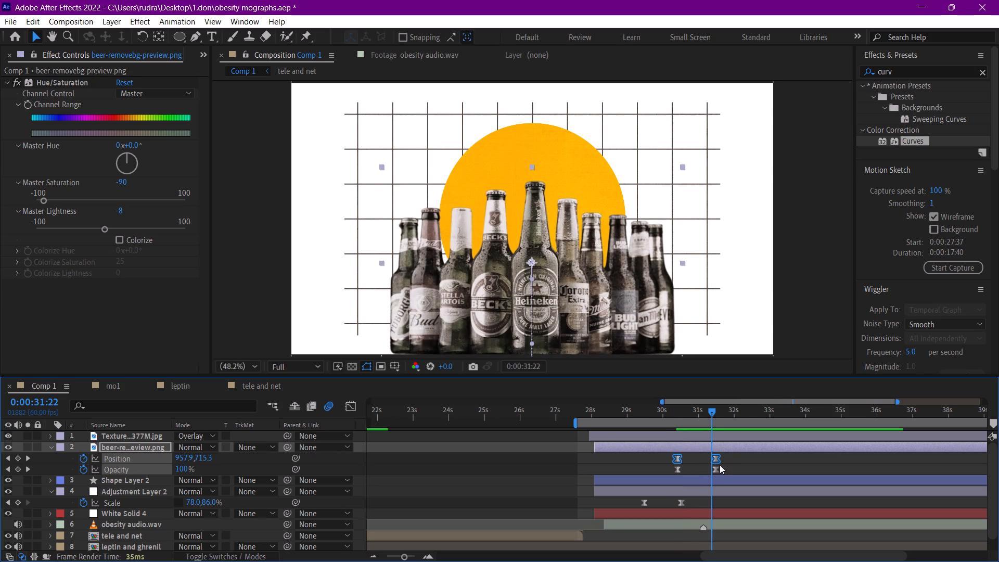
# Set the beer bottles' Position to 957.9, 883.1 on the starting keyframe at 0:00:30:24 for a shorter rise.
pyautogui.click(678, 408)
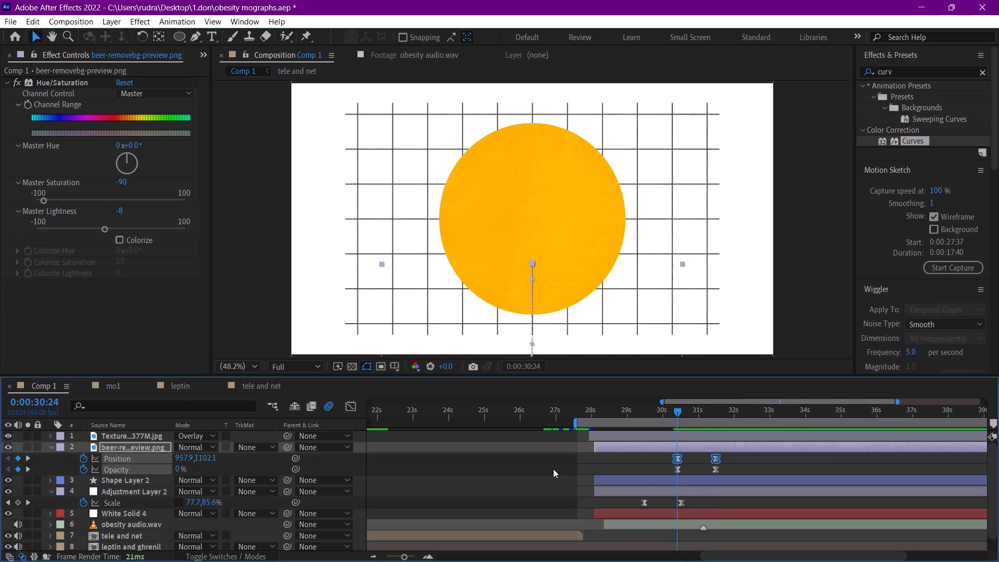
pyautogui.click(209, 466)
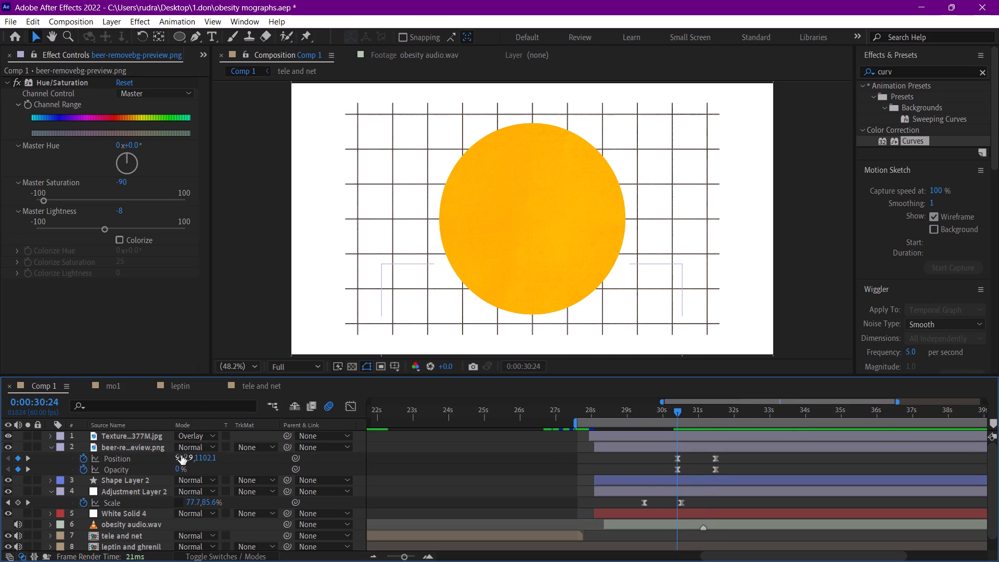
pyautogui.moveTo(181, 455); pyautogui.dragTo(157, 449)
pyautogui.hotkey('ctrl', 'z')
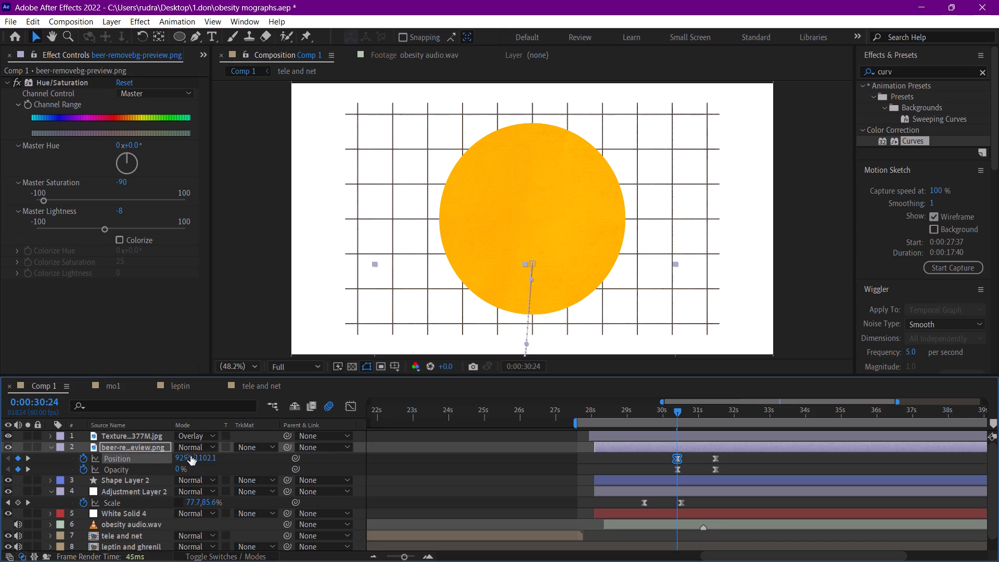
pyautogui.moveTo(208, 456); pyautogui.dragTo(124, 431)
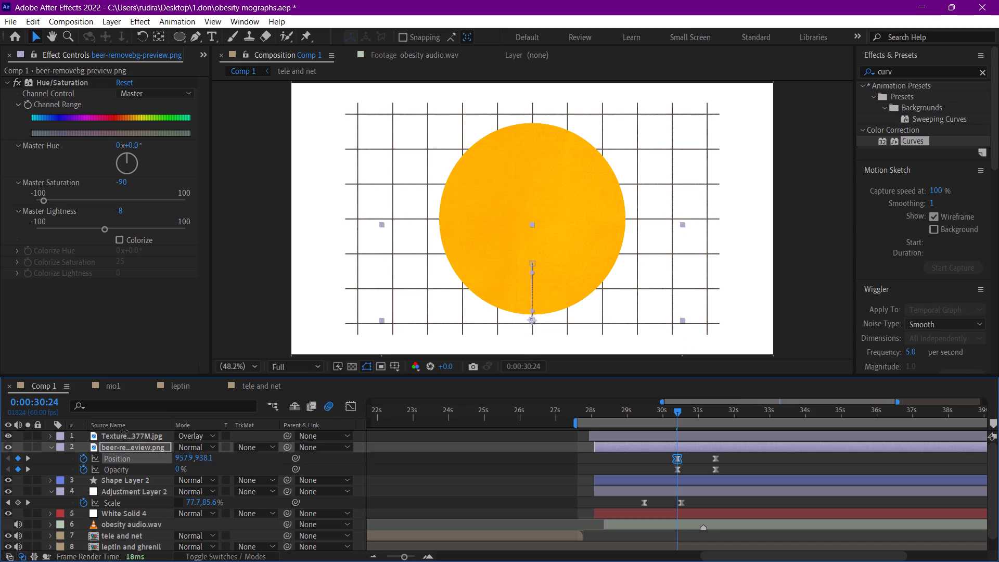
pyautogui.moveTo(124, 431); pyautogui.dragTo(96, 425)
# Preview the beer bottles' rise and fade-in several times from around 30.5 s to check the timing.
pyautogui.press('space')
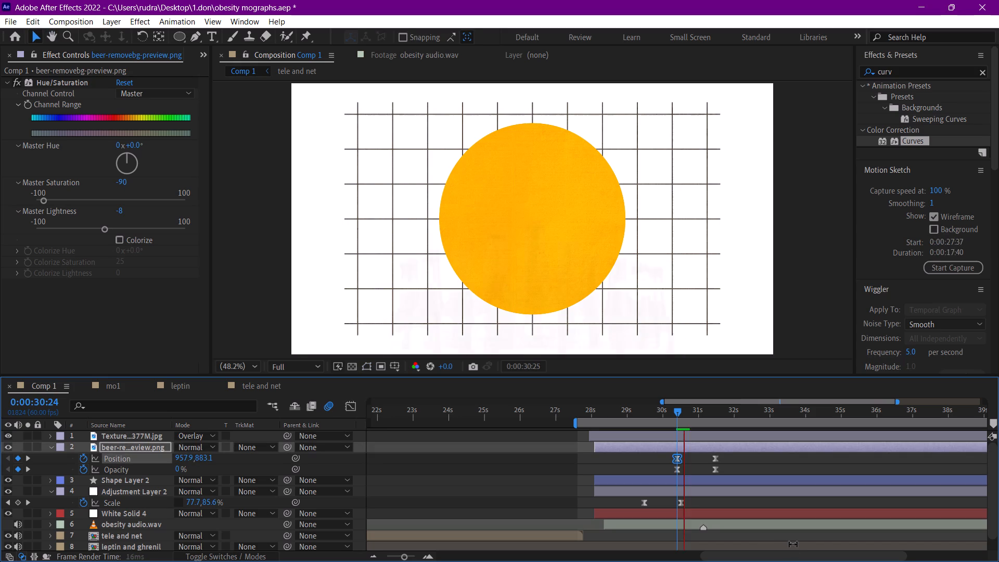
pyautogui.press('space')
pyautogui.press('space')
pyautogui.press('space')
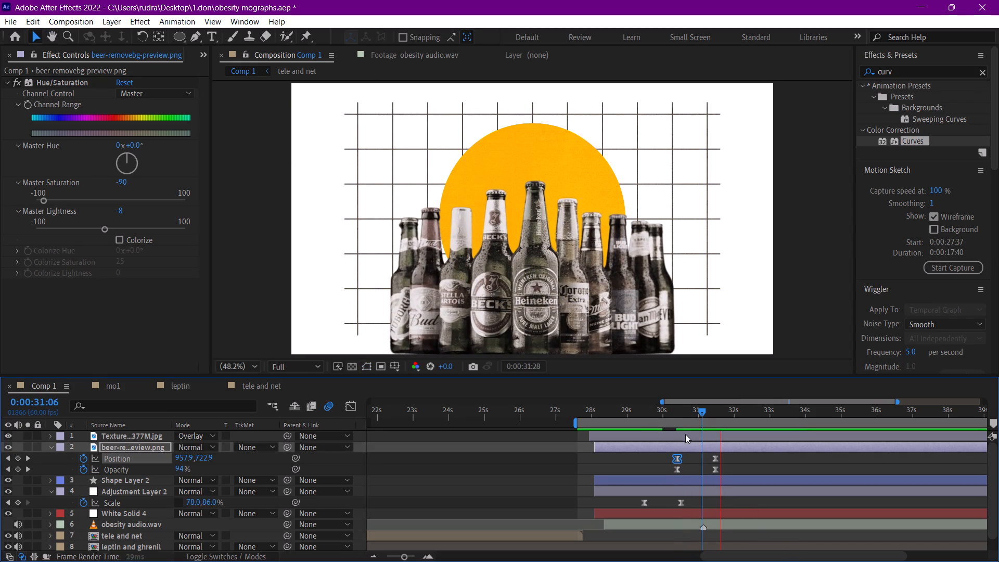
pyautogui.moveTo(679, 411); pyautogui.dragTo(671, 408)
pyautogui.press('space')
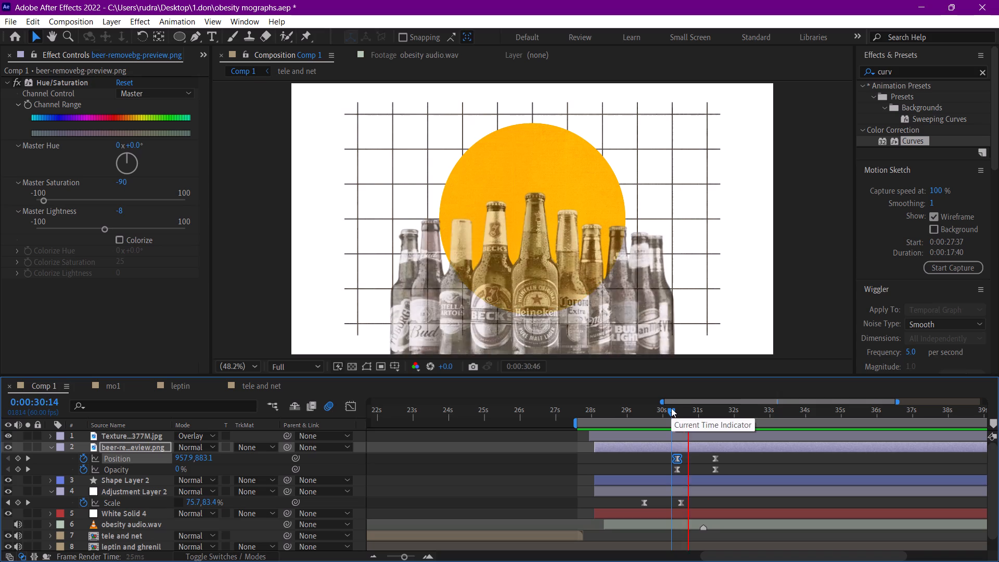
pyautogui.press('space')
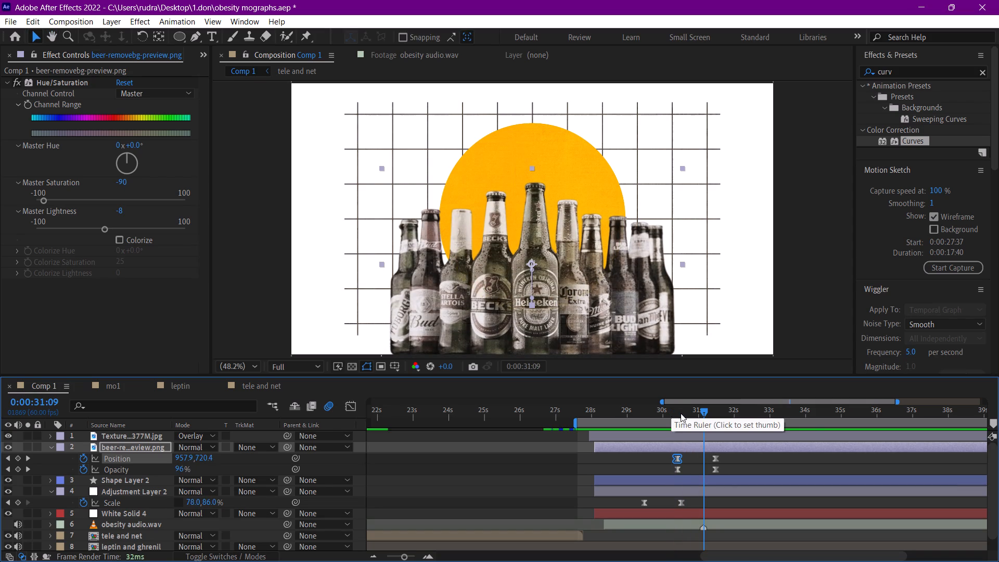
pyautogui.click(683, 407)
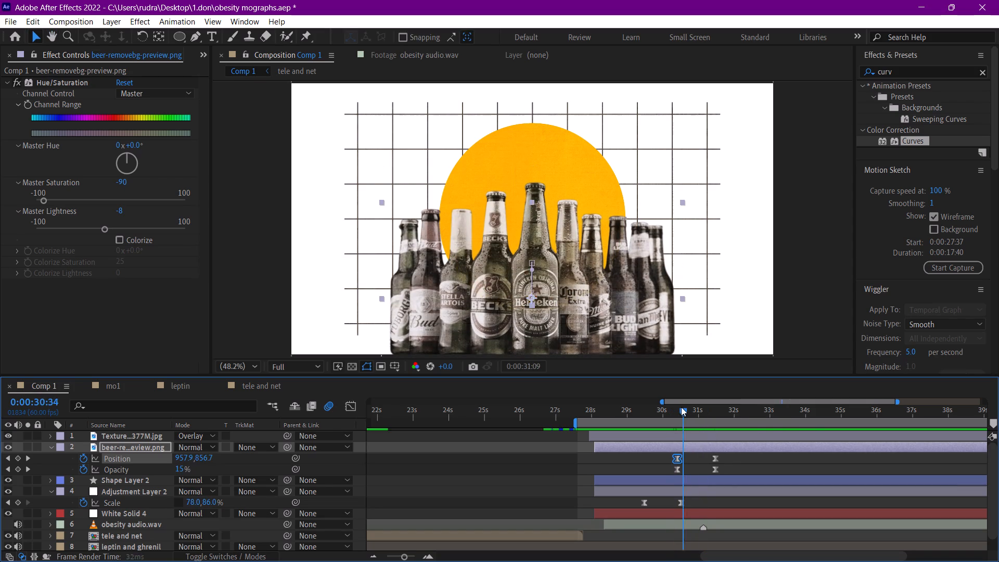
pyautogui.press('space')
pyautogui.press('space')
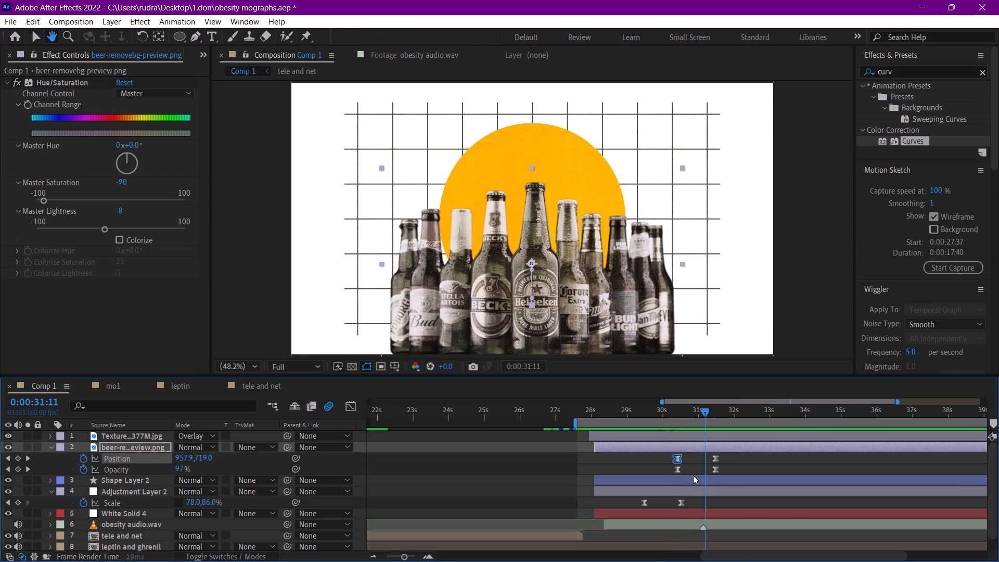
# Move the beer bottles' ending Position and Opacity keyframes to about 31.7 s and preview the slower entrance.
pyautogui.moveTo(701, 456); pyautogui.dragTo(735, 474)
pyautogui.moveTo(715, 469); pyautogui.dragTo(724, 468)
pyautogui.moveTo(686, 410); pyautogui.dragTo(678, 410)
pyautogui.press('space')
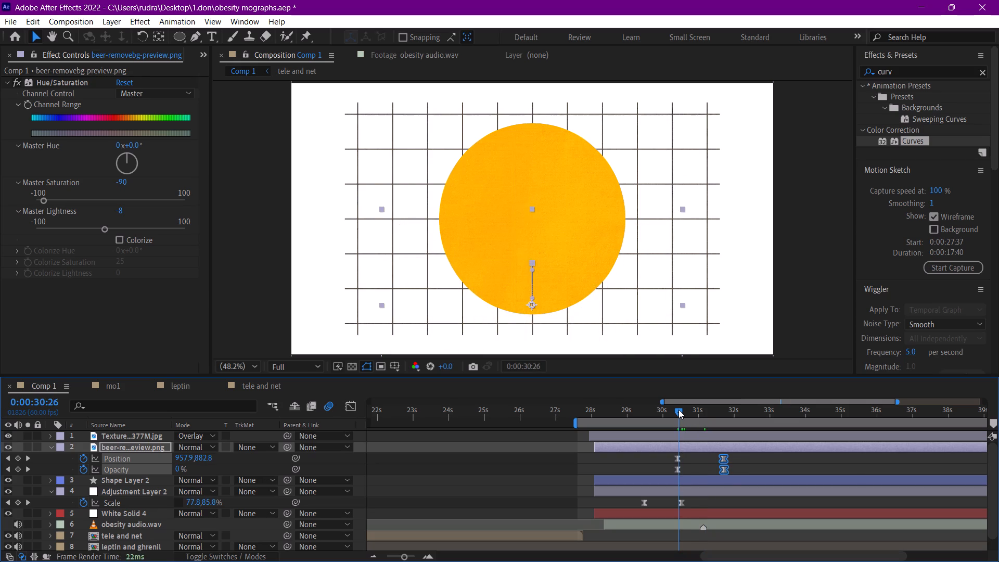
pyautogui.press('space')
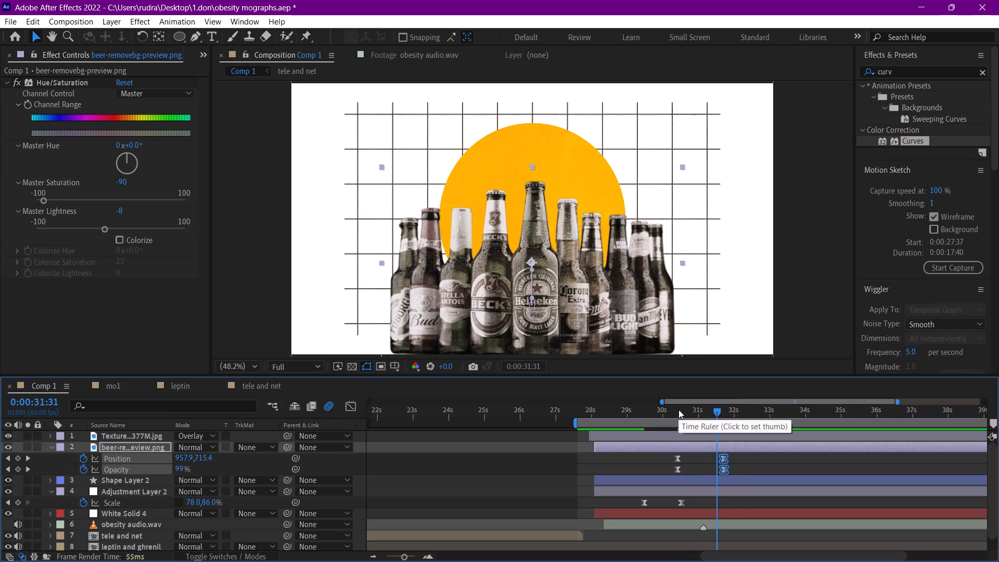
# Extend the easing out of the beer bottles' first Opacity keyframe so the fade peaks slightly later, and preview from 0:00:30:13.
pyautogui.click(352, 408)
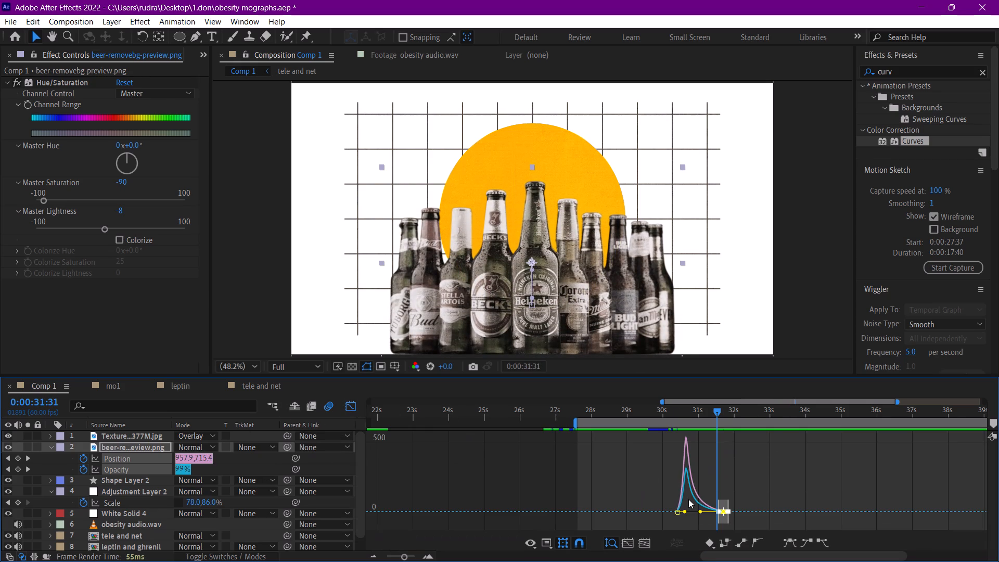
pyautogui.moveTo(685, 513); pyautogui.dragTo(688, 513)
pyautogui.moveTo(688, 513); pyautogui.dragTo(690, 521)
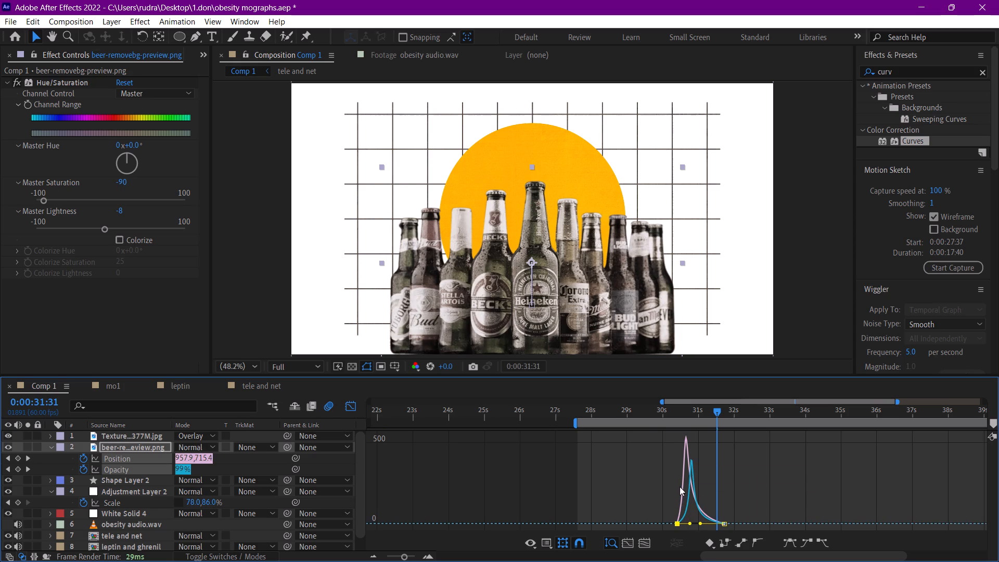
pyautogui.click(356, 405)
pyautogui.moveTo(681, 414); pyautogui.dragTo(671, 412)
pyautogui.press('space')
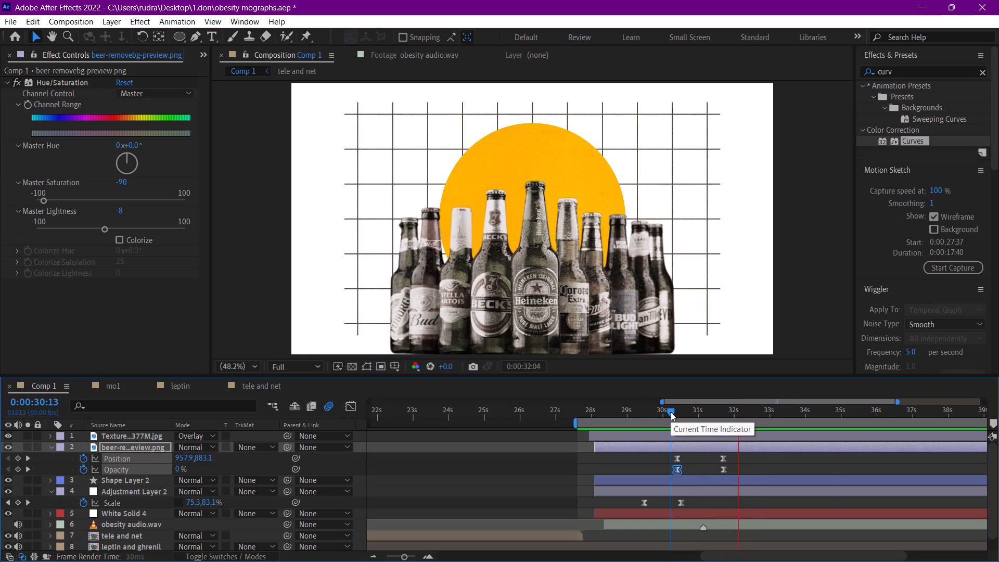
pyautogui.press('space')
# Save the project.
pyautogui.hotkey('ctrl', 's')
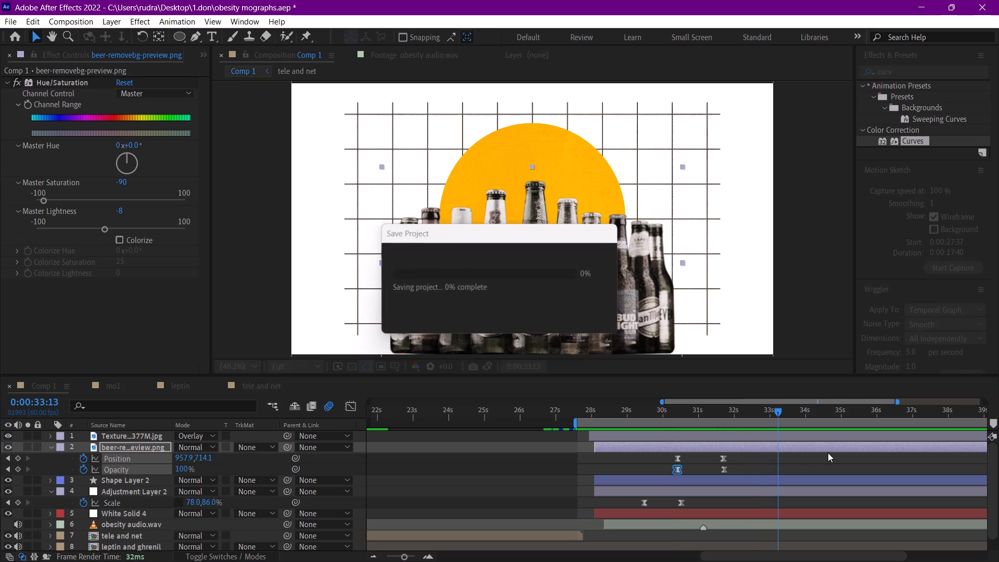
# Preview the beer bottles' entrance from about 30.7 s.
pyautogui.moveTo(707, 411); pyautogui.dragTo(688, 410)
pyautogui.press('space')
pyautogui.press('space')
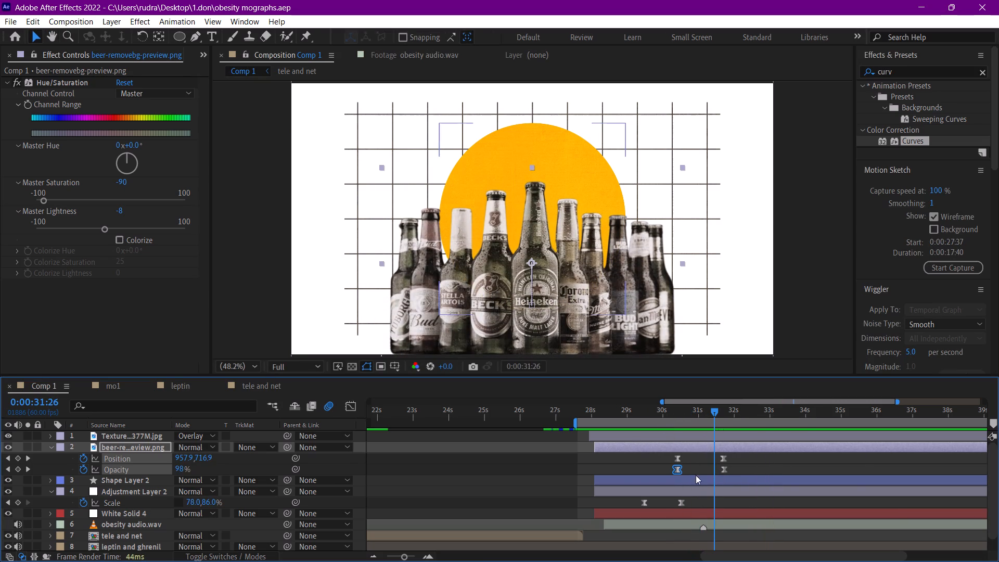
# Copy the beer bottles' Position and Opacity keyframes onto Shape Layer 2, the orange circle, starting at 0:00:31:26.
pyautogui.click(138, 437)
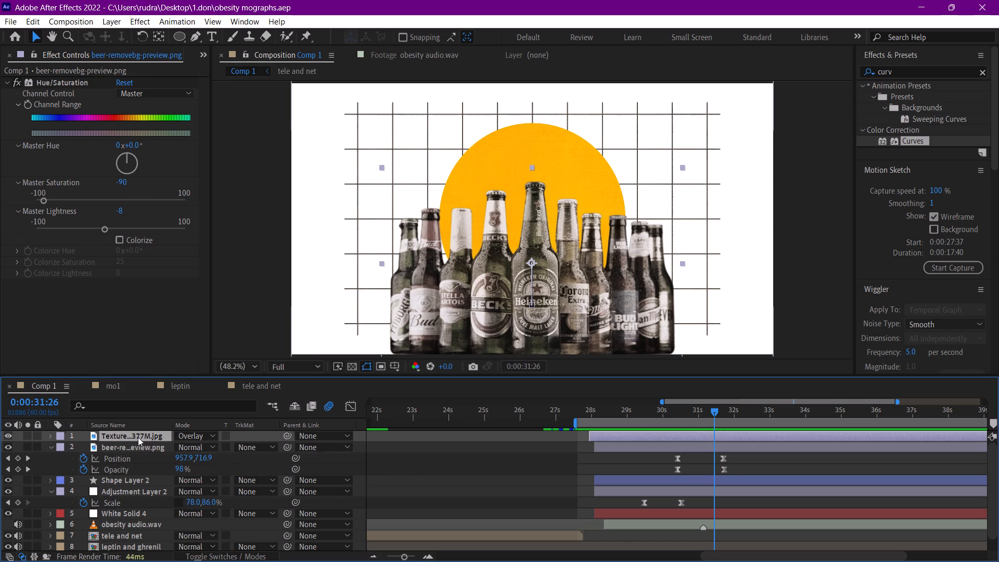
pyautogui.click(119, 479)
pyautogui.press('p')
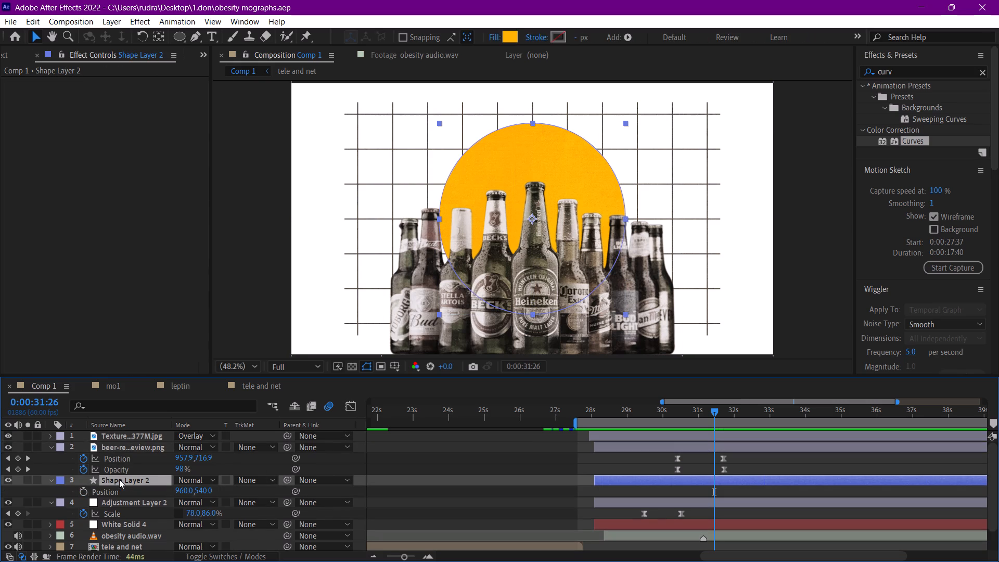
pyautogui.moveTo(671, 458); pyautogui.dragTo(750, 478)
pyautogui.hotkey('ctrl', 'c')
pyautogui.hotkey('ctrl', 'v')
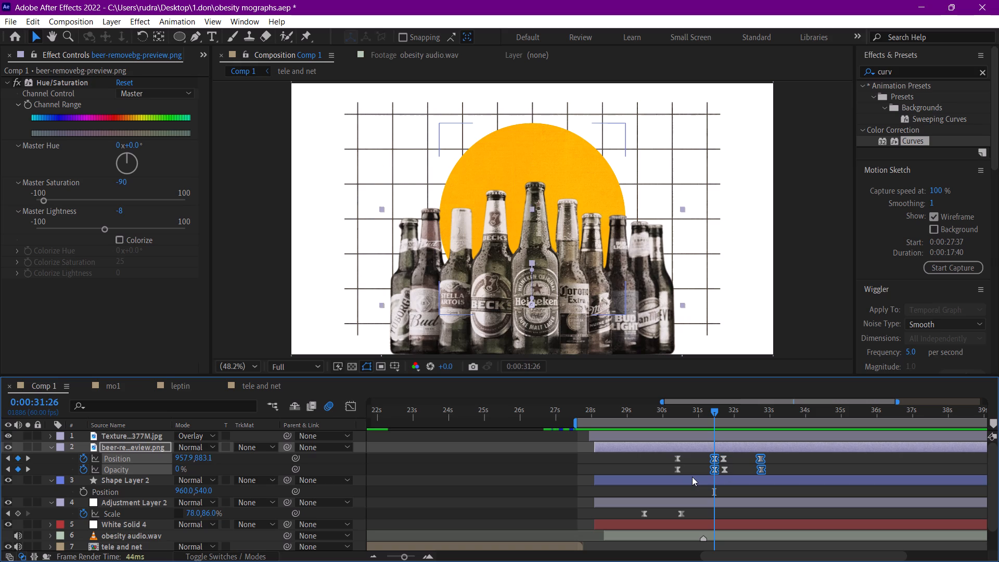
pyautogui.hotkey('ctrl', 'z')
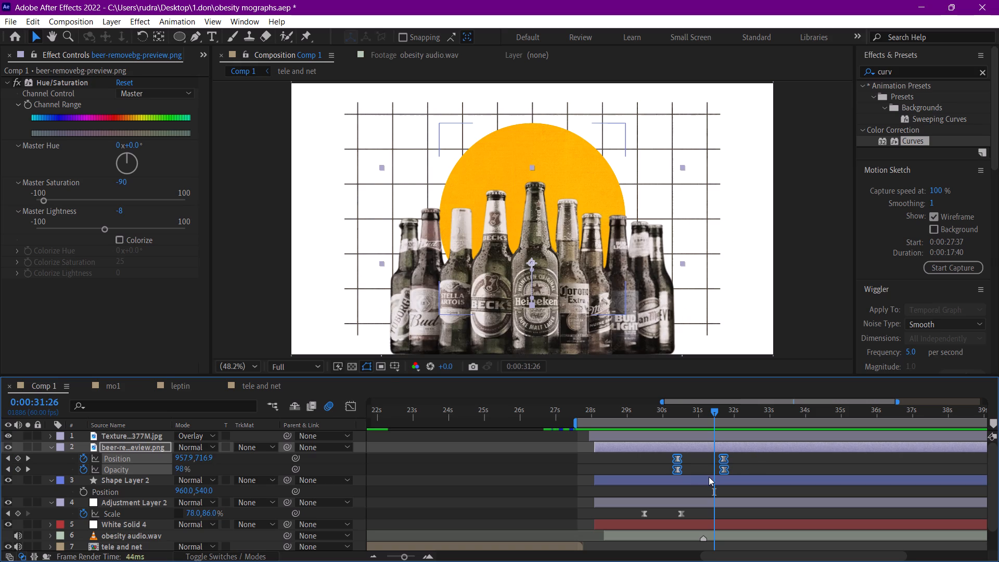
pyautogui.keyDown('ctrl'); pyautogui.click(709, 477); pyautogui.keyUp('ctrl')
pyautogui.click(721, 498)
pyautogui.click(728, 484)
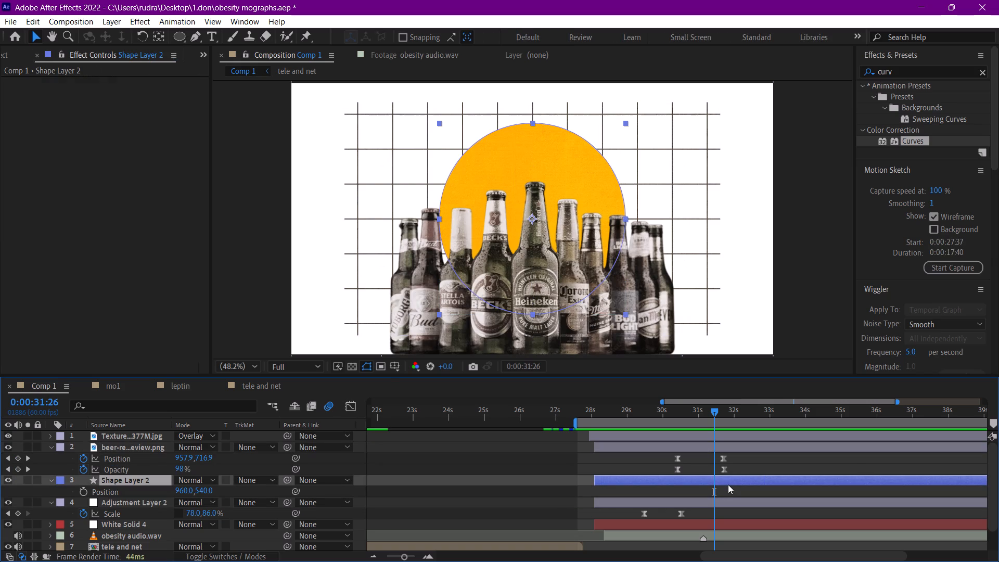
pyautogui.hotkey('ctrl', 'v')
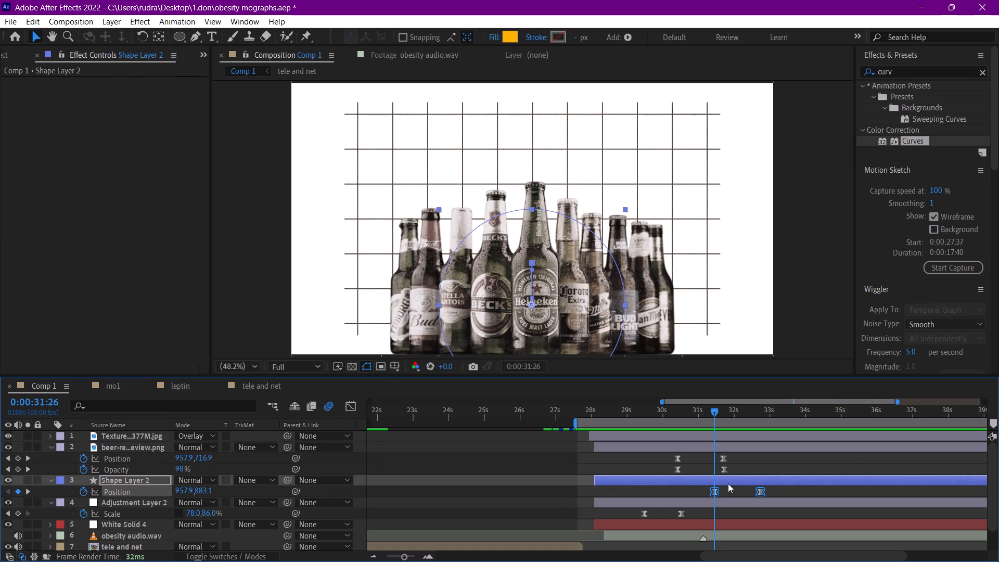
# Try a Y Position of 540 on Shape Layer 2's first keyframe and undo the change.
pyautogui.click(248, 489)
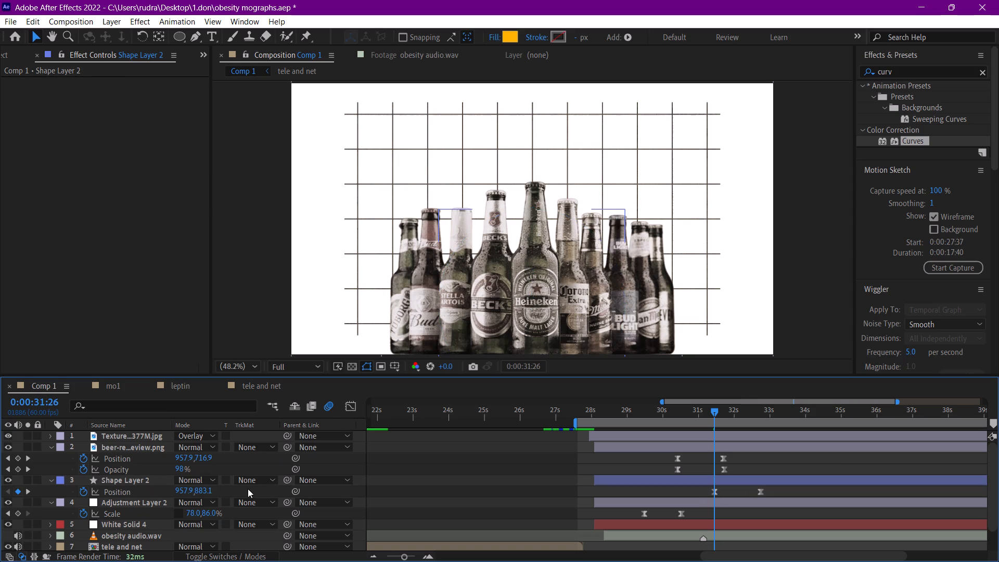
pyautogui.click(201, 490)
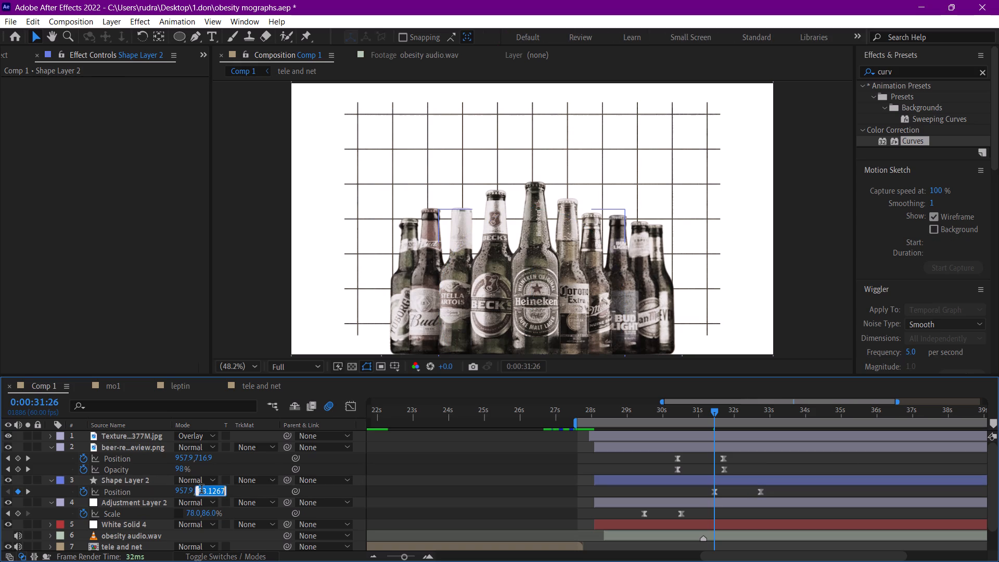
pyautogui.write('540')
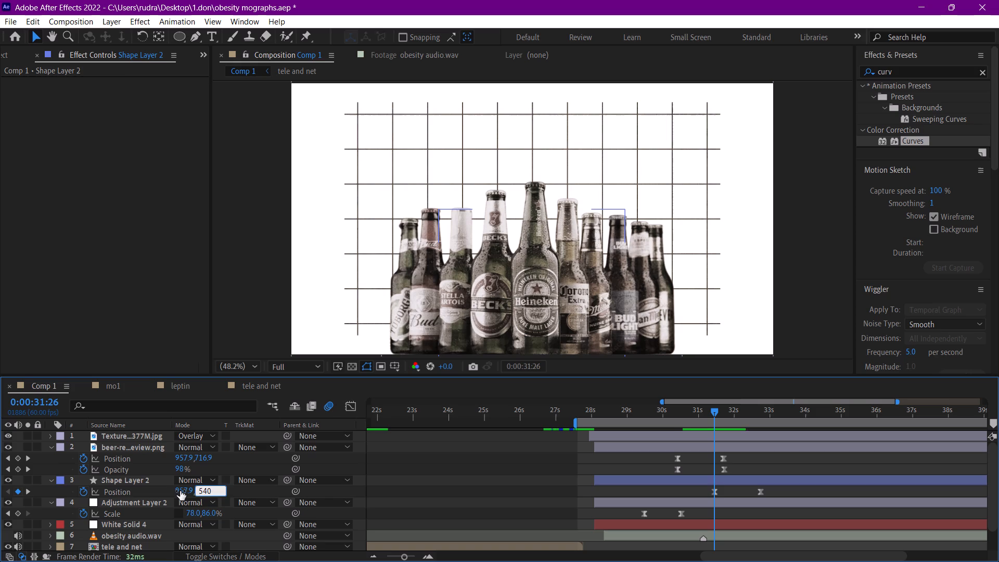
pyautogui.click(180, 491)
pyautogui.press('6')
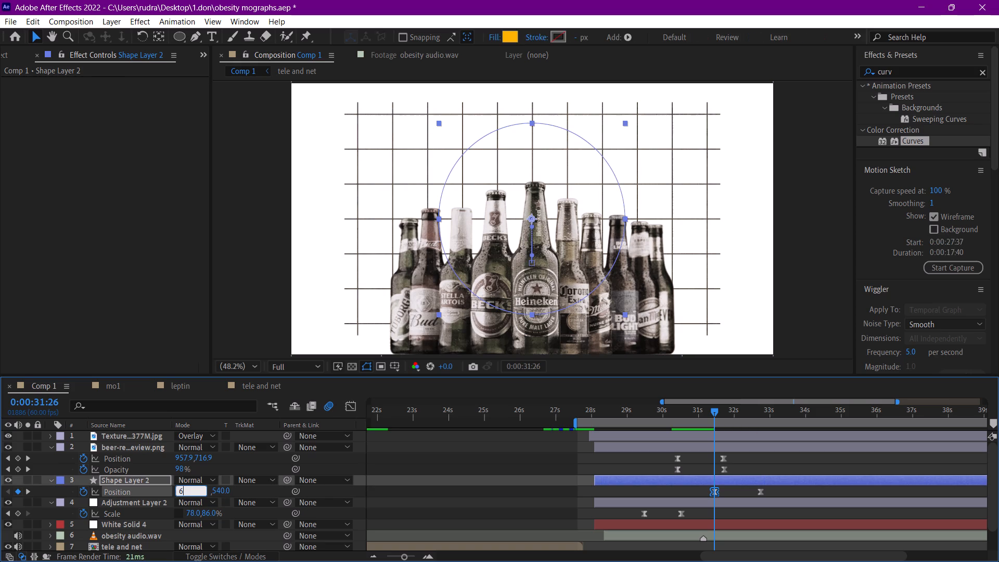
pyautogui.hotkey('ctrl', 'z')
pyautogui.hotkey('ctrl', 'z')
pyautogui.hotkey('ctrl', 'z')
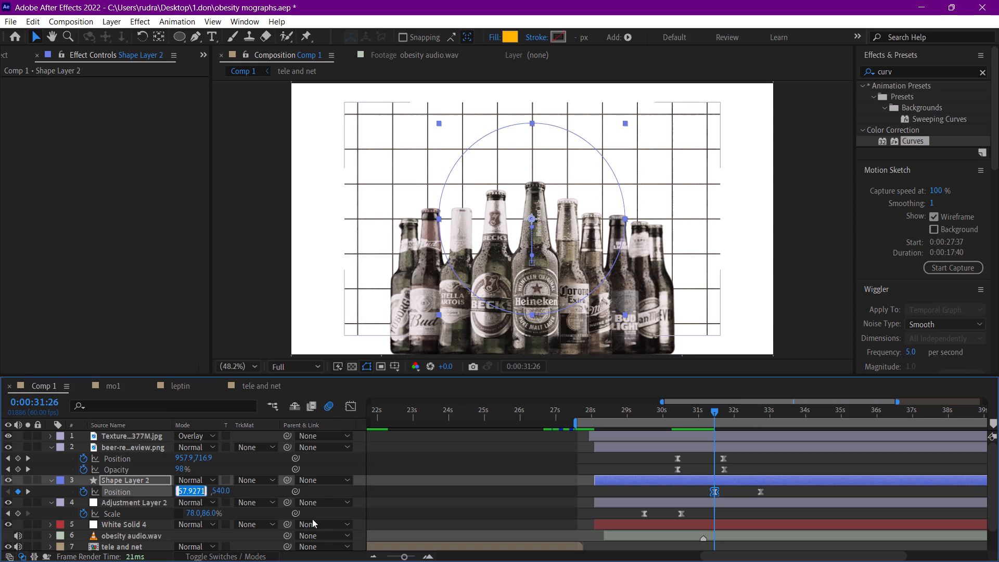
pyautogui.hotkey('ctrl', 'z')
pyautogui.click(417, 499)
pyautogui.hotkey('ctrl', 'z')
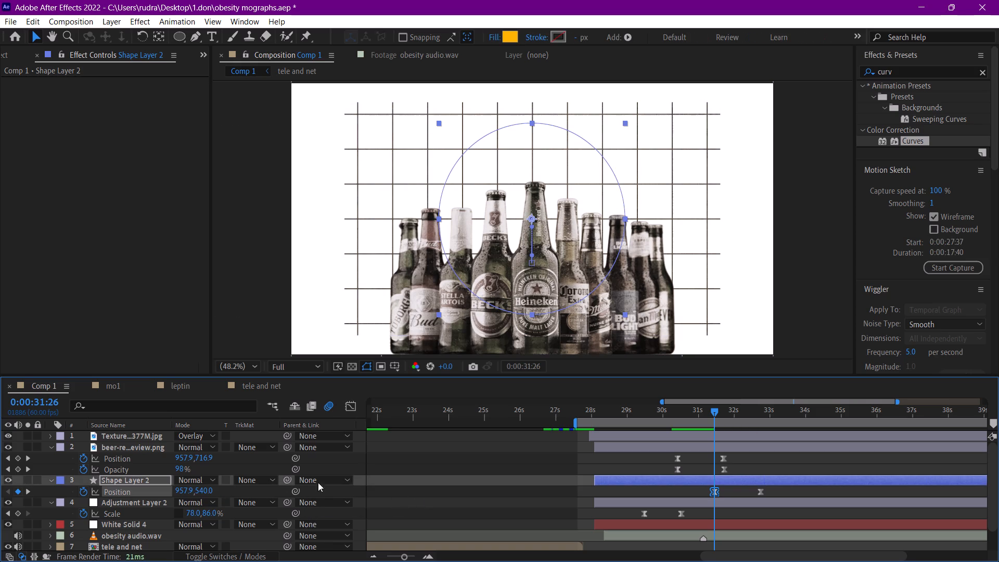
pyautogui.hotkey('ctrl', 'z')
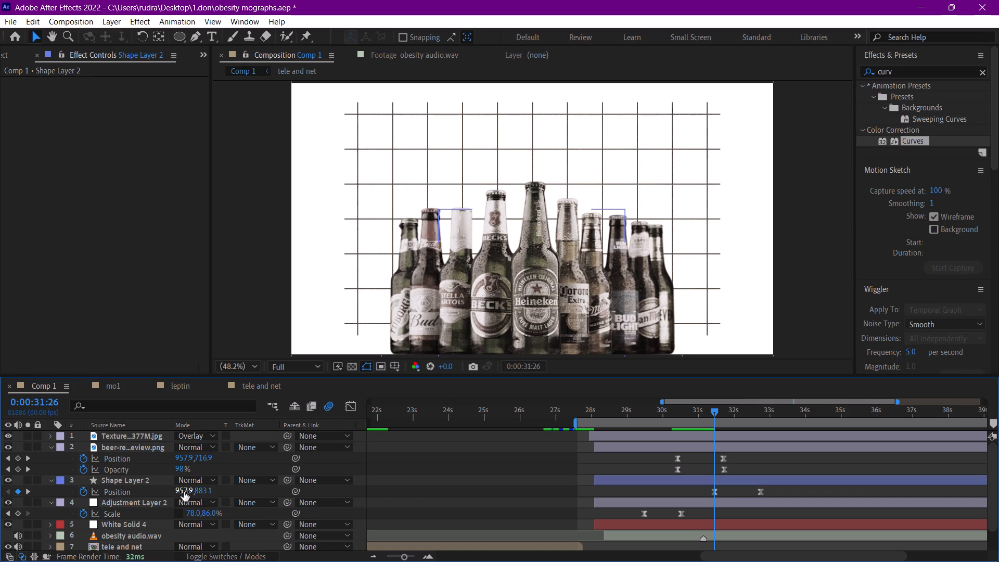
# Set Shape Layer 2's first Position keyframe at 0:00:31:26 to X 960 and Y about 718.
pyautogui.click(181, 489)
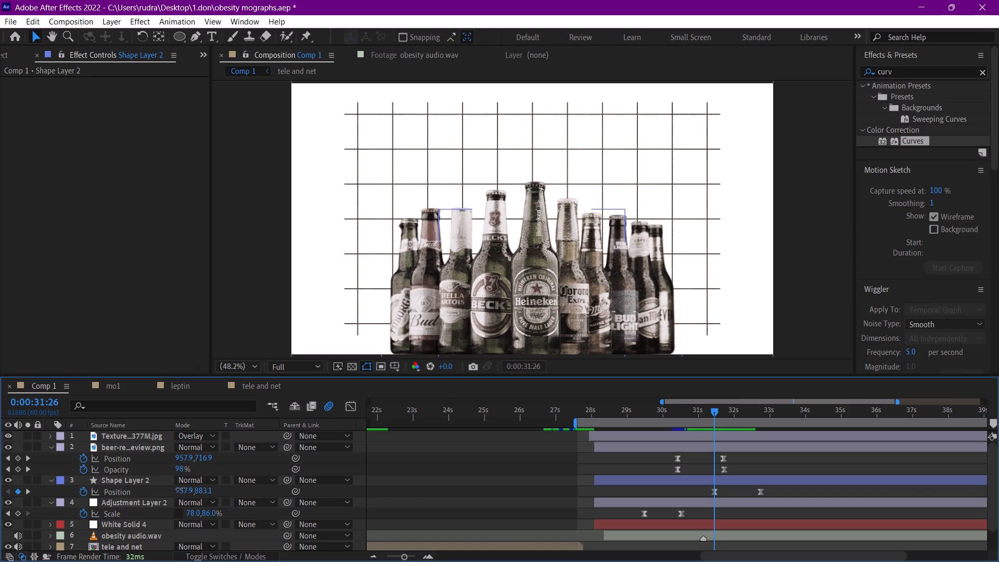
pyautogui.write('960')
pyautogui.press('Return')
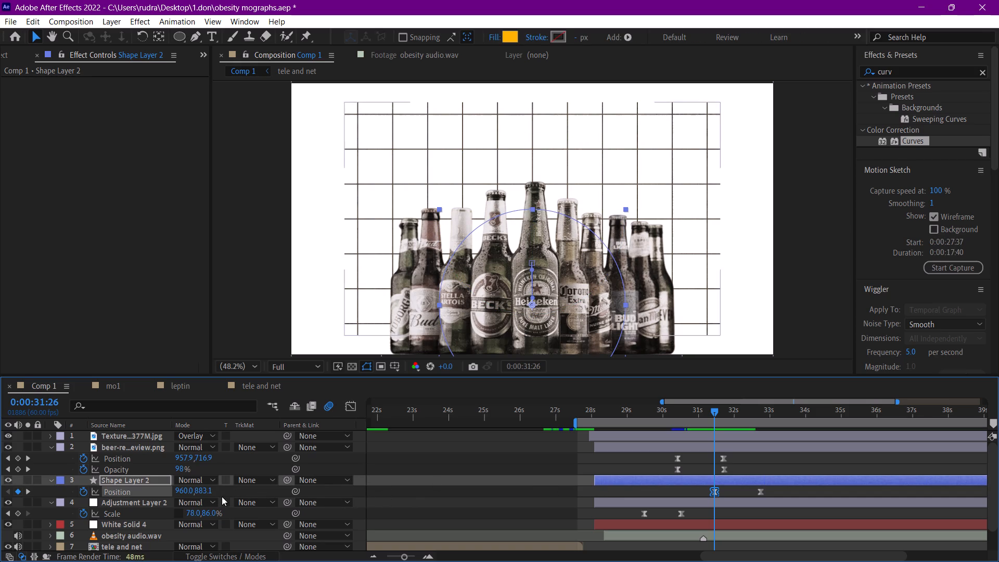
pyautogui.moveTo(208, 492); pyautogui.dragTo(154, 488)
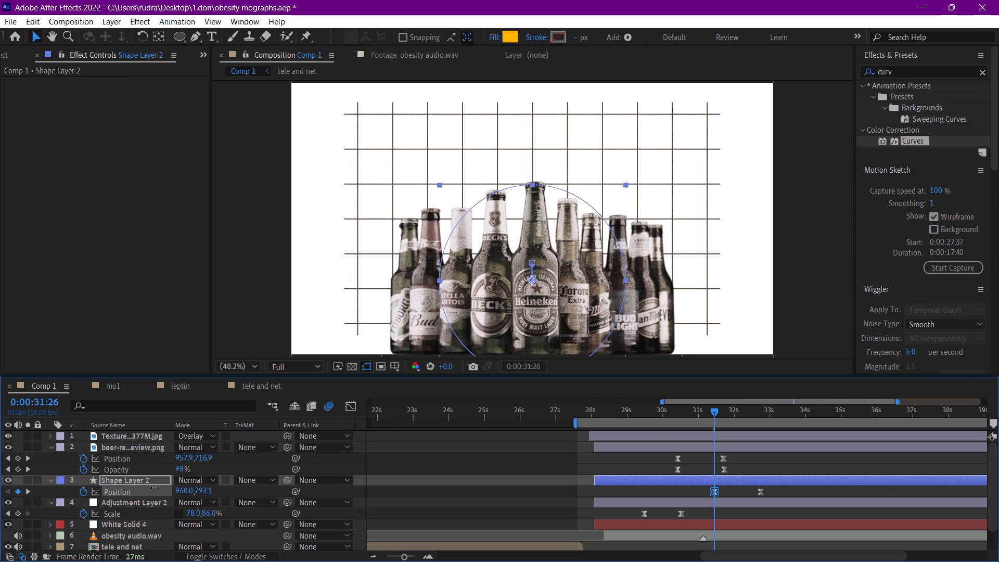
pyautogui.moveTo(154, 488); pyautogui.dragTo(156, 489)
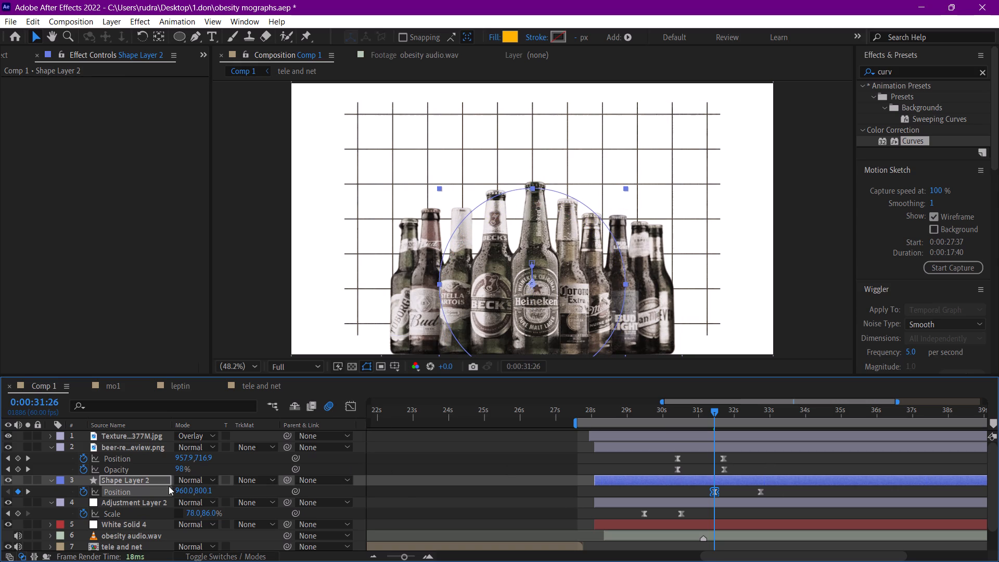
pyautogui.moveTo(203, 492); pyautogui.dragTo(158, 484)
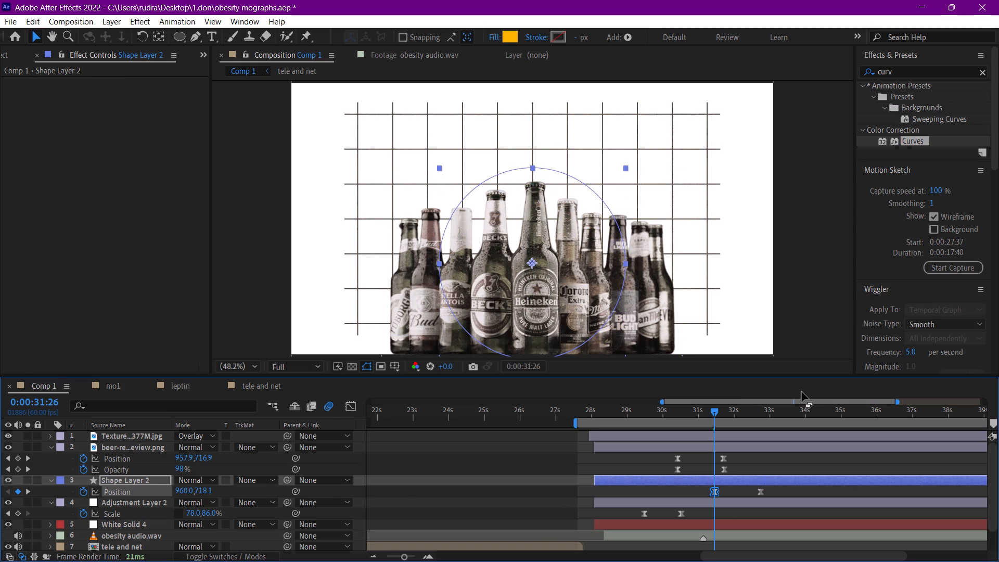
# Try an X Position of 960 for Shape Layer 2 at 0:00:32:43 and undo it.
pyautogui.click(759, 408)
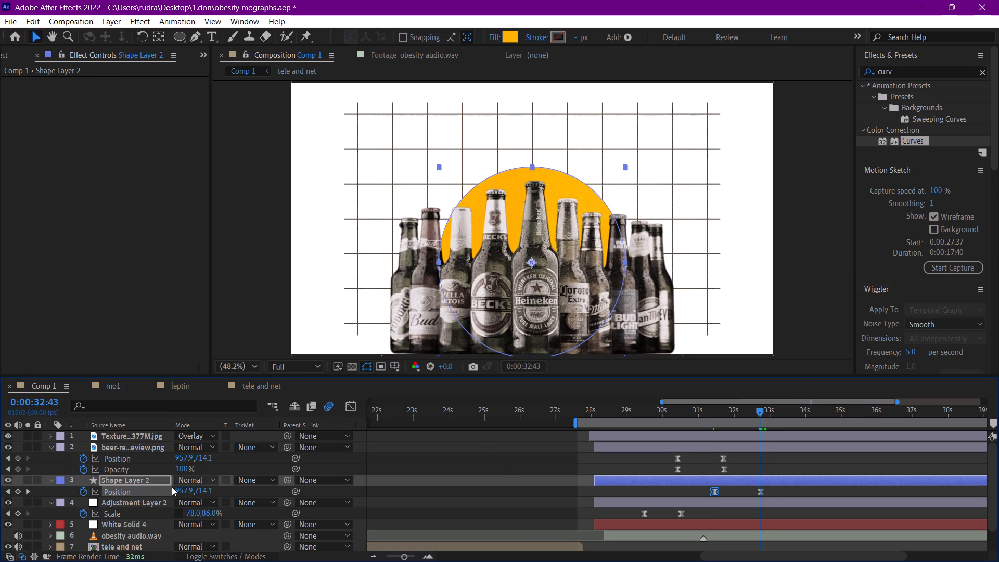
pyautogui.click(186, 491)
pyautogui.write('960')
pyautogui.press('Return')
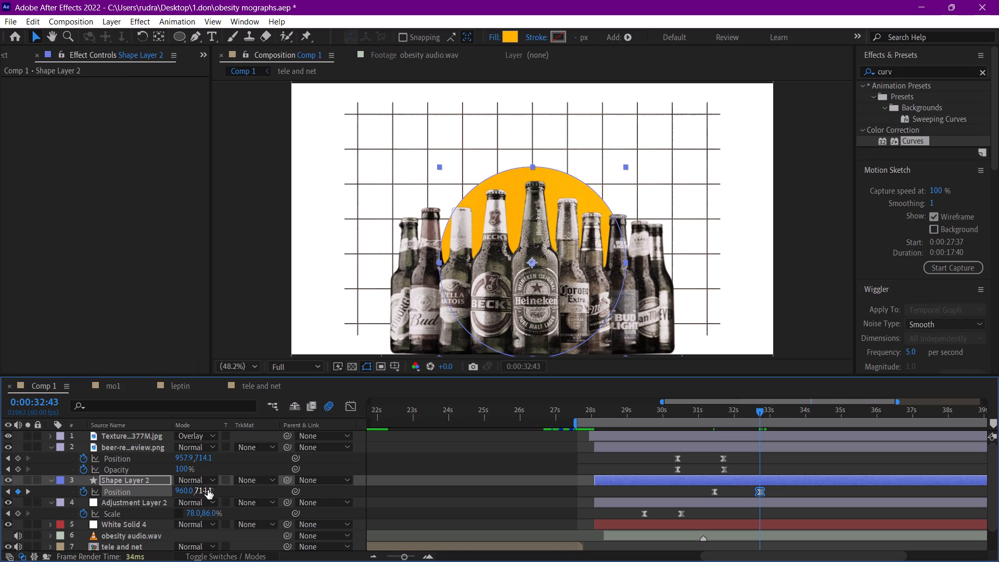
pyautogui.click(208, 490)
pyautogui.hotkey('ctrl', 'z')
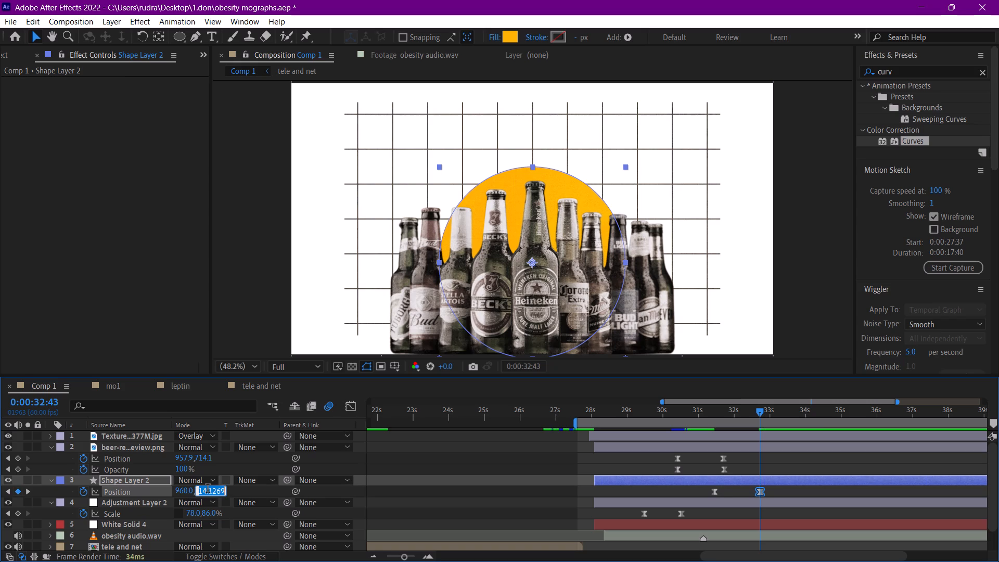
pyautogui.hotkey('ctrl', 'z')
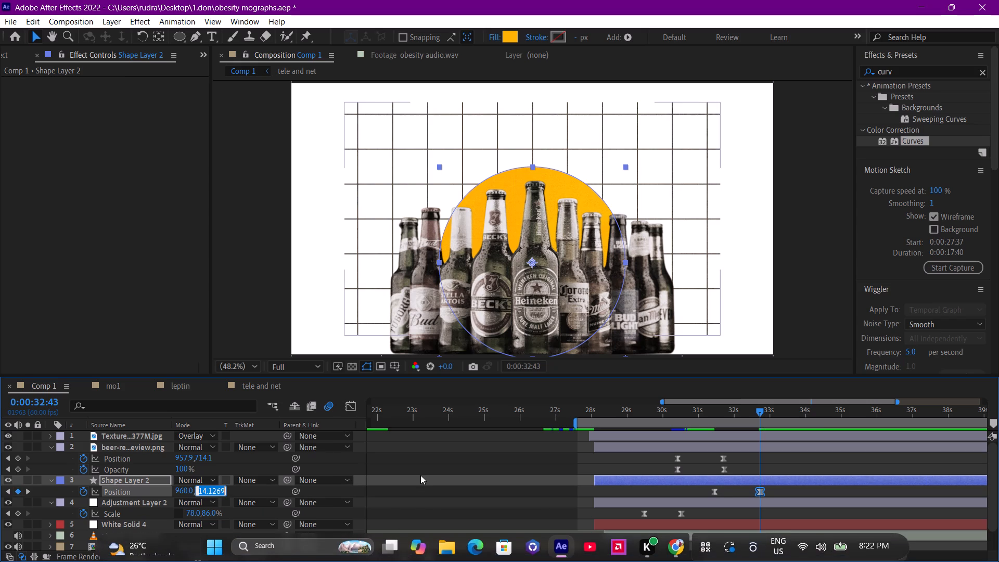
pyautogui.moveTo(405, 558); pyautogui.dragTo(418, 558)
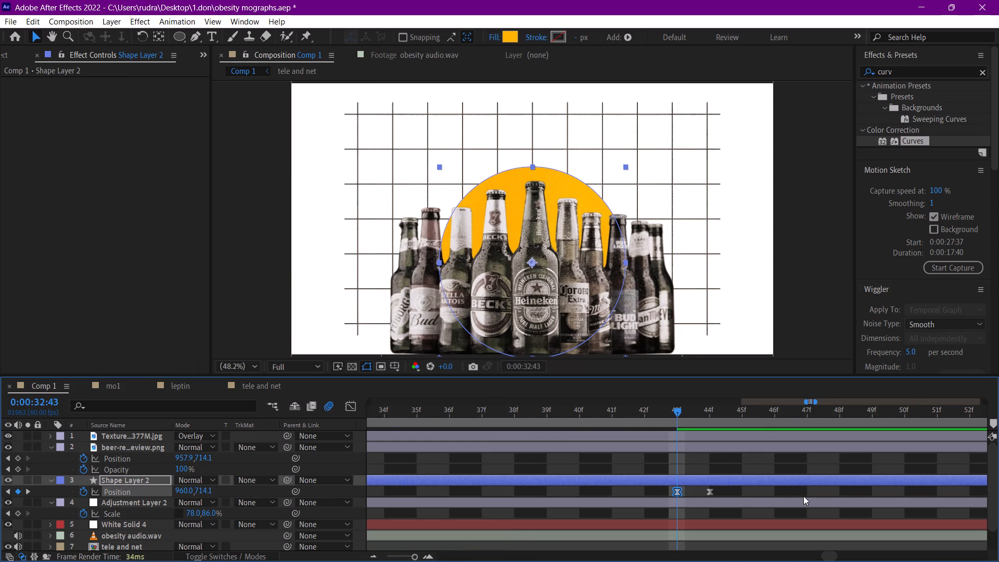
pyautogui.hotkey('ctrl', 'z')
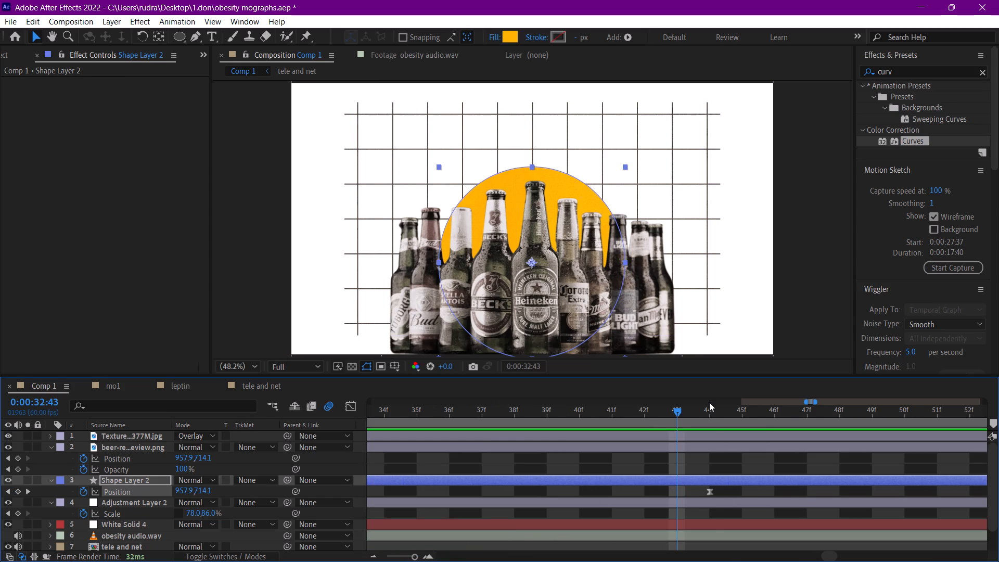
# Set Shape Layer 2's ending Position keyframe at 0:00:32:44 to 960, 540.
pyautogui.click(710, 407)
pyautogui.click(178, 492)
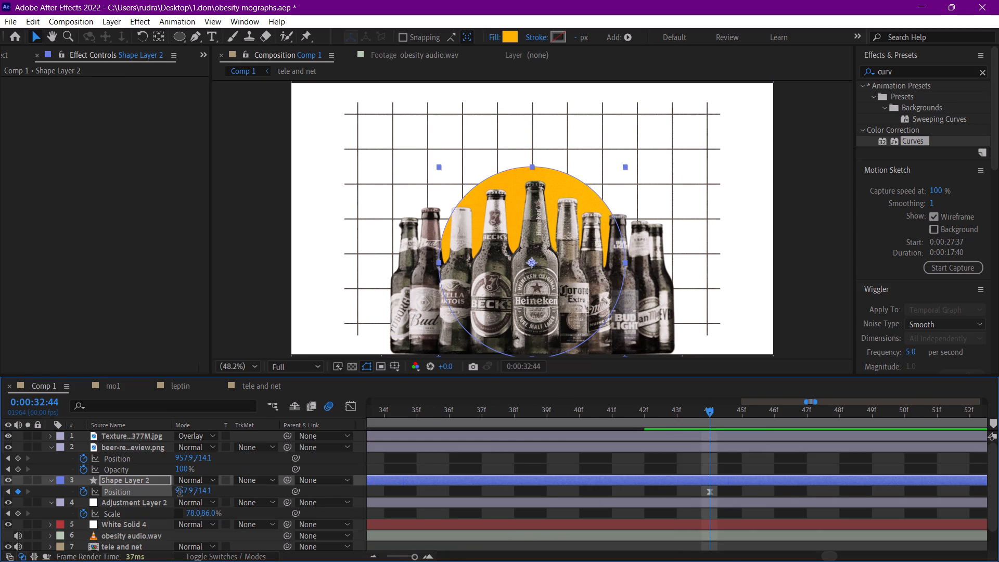
pyautogui.write('960')
pyautogui.press('Return')
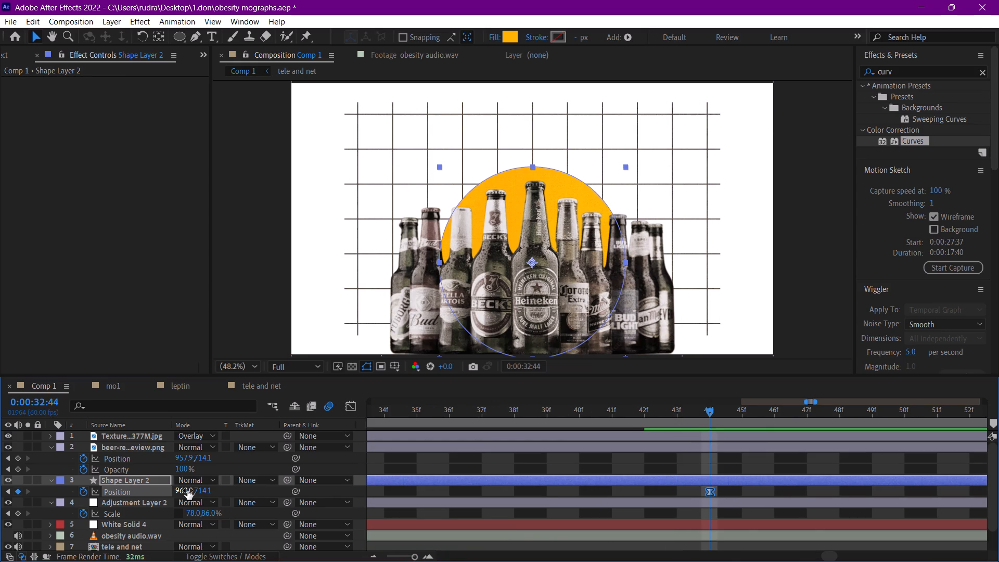
pyautogui.click(197, 494)
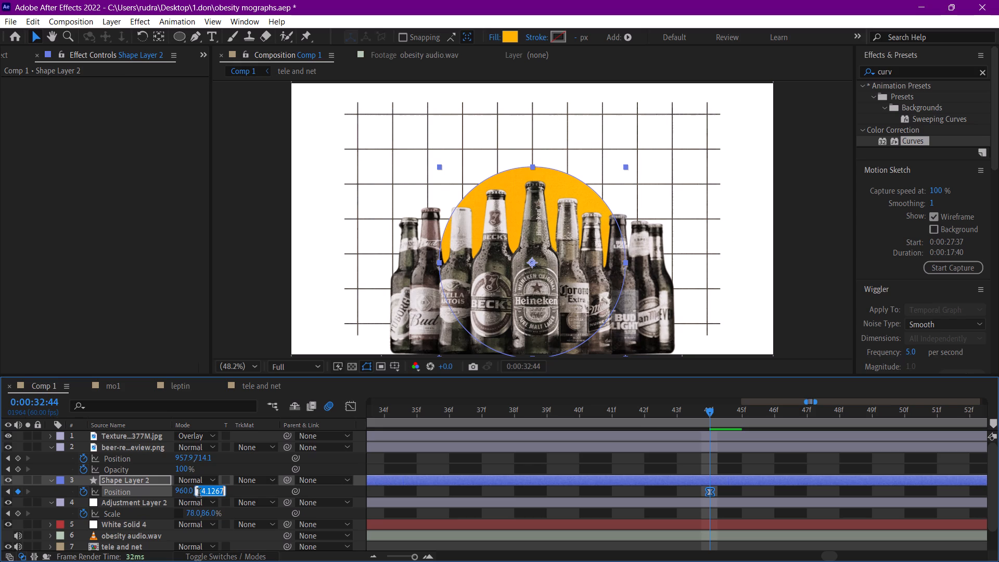
pyautogui.write('540')
pyautogui.press('Return')
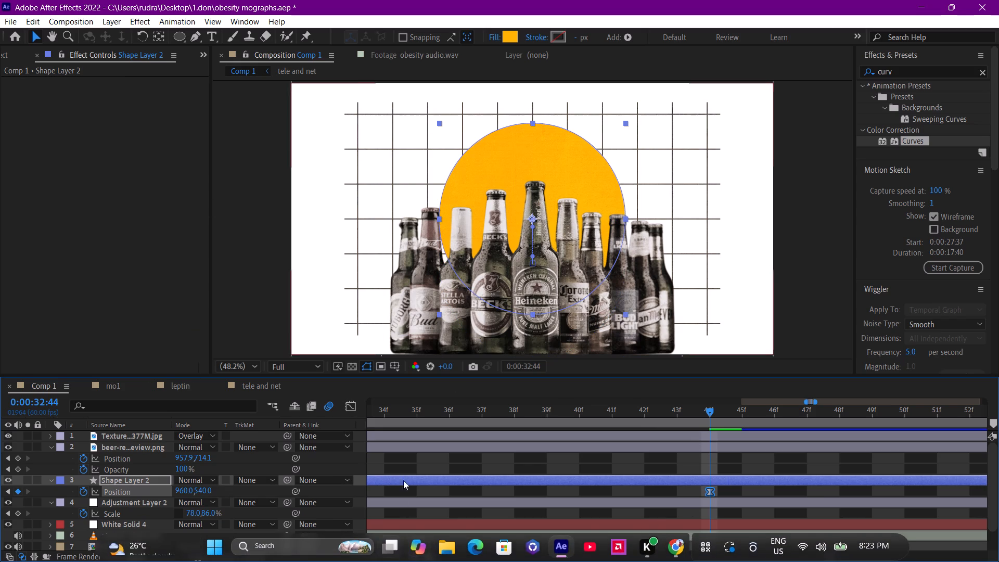
# Preview the orange circle's rise and fade-in from 0:00:31:27.
pyautogui.click(399, 557)
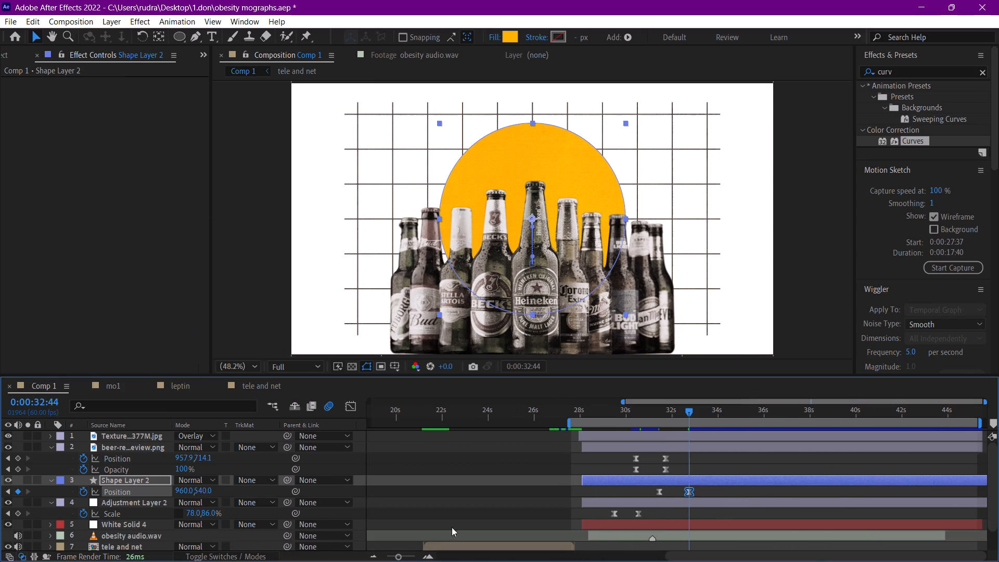
pyautogui.click(661, 412)
pyautogui.press('space')
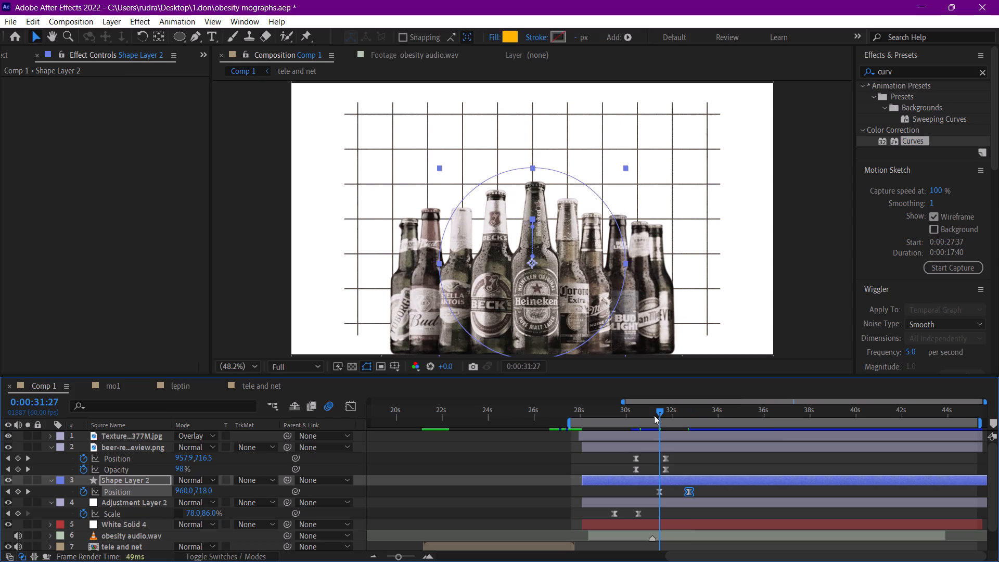
pyautogui.press('space')
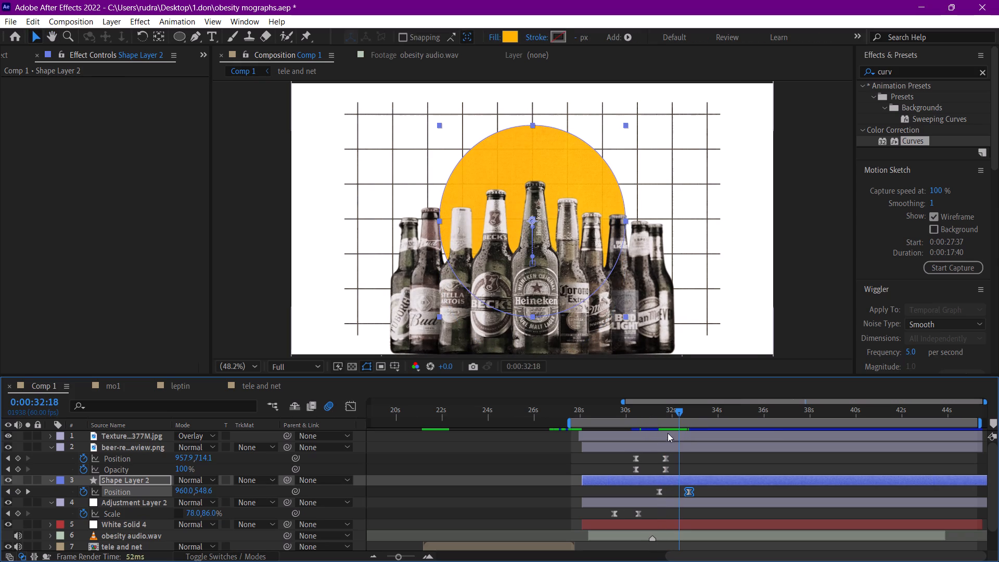
# Move Shape Layer 2's ending Opacity keyframe earlier to 0:00:32:11 and show all of the layer's keyframed properties.
pyautogui.click(669, 482)
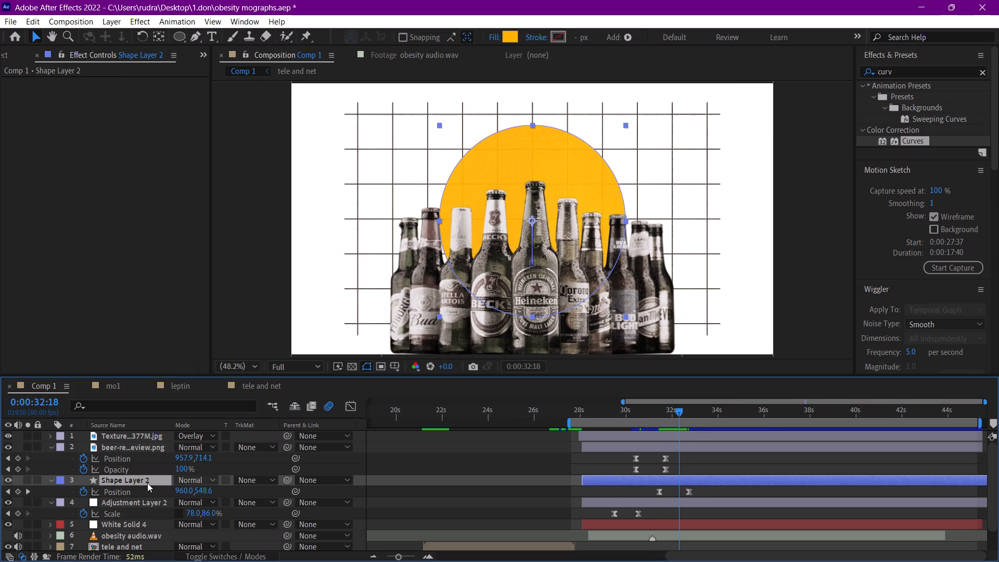
pyautogui.press('t')
pyautogui.moveTo(690, 494); pyautogui.dragTo(677, 492)
pyautogui.press('u')
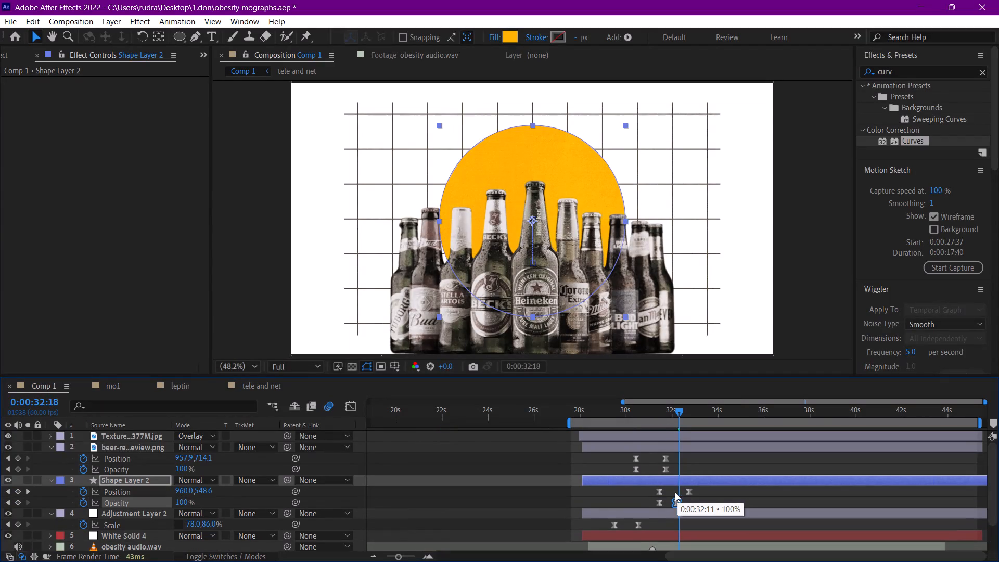
# Move Shape Layer 2's ending Opacity keyframe earlier to about 0:00:32:00, previewing the circle's fade-in before and after the change.
pyautogui.click(659, 415)
pyautogui.press('space')
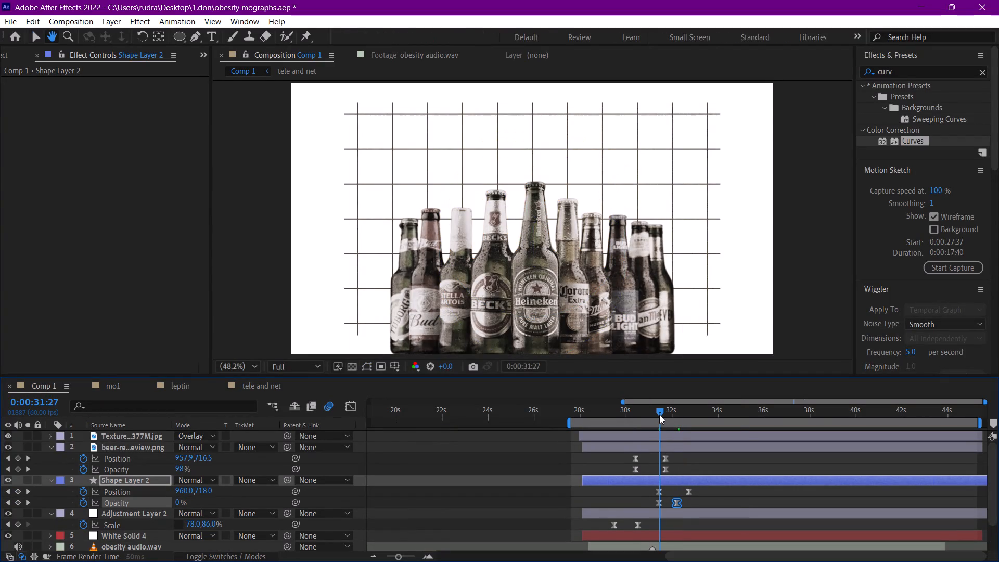
pyautogui.press('space')
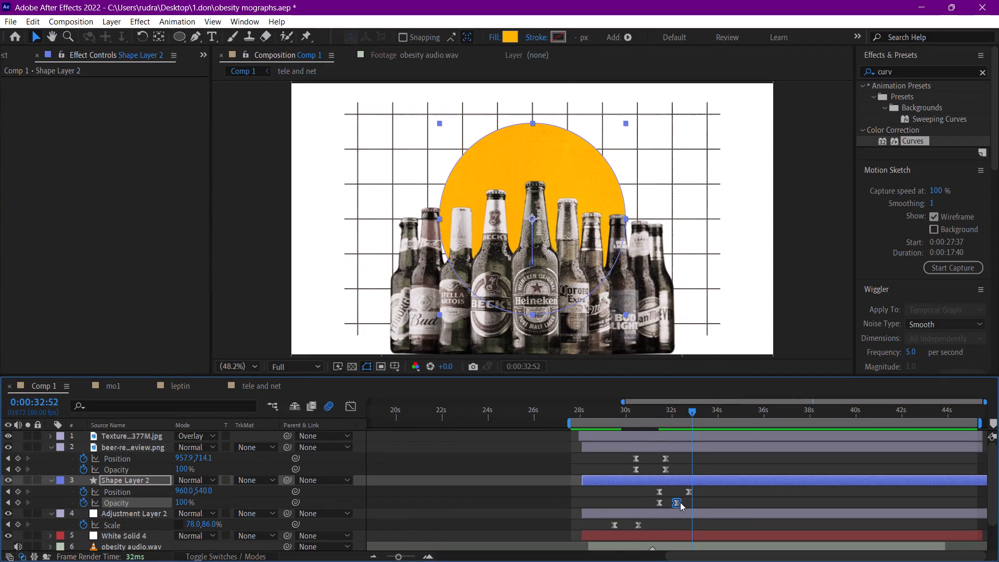
pyautogui.moveTo(680, 502); pyautogui.dragTo(675, 502)
pyautogui.moveTo(675, 502); pyautogui.dragTo(669, 501)
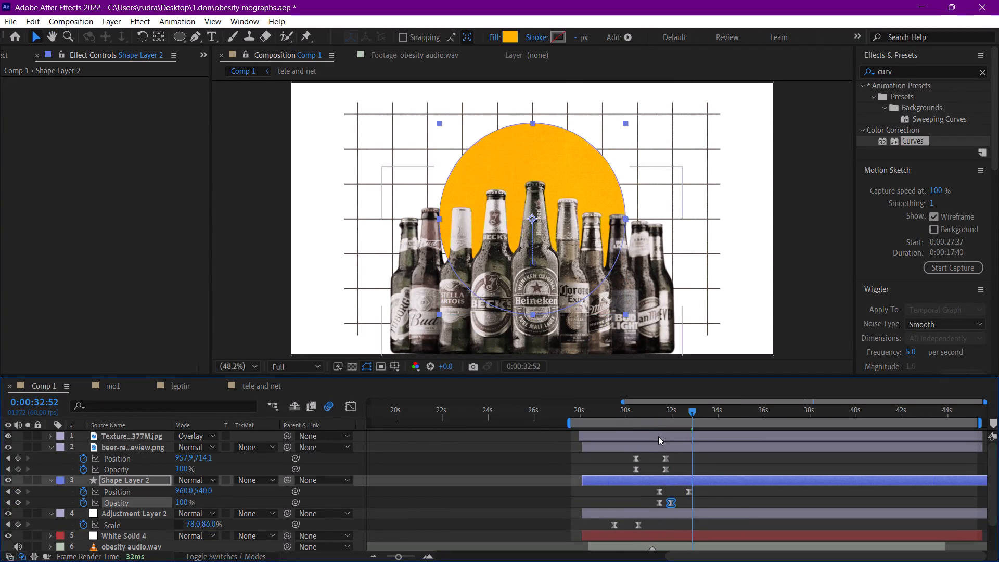
pyautogui.click(656, 415)
pyautogui.press('space')
pyautogui.press('space')
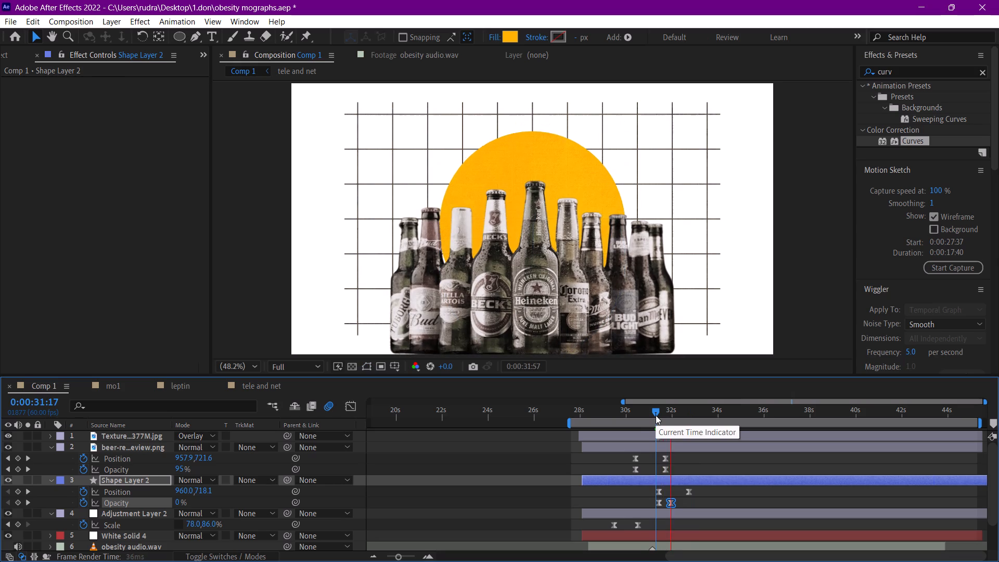
# Shift Shape Layer 2's Position and Opacity keyframes earlier to start at about 31 s, end its Position at about 33 s, and preview.
pyautogui.moveTo(698, 486); pyautogui.dragTo(651, 501)
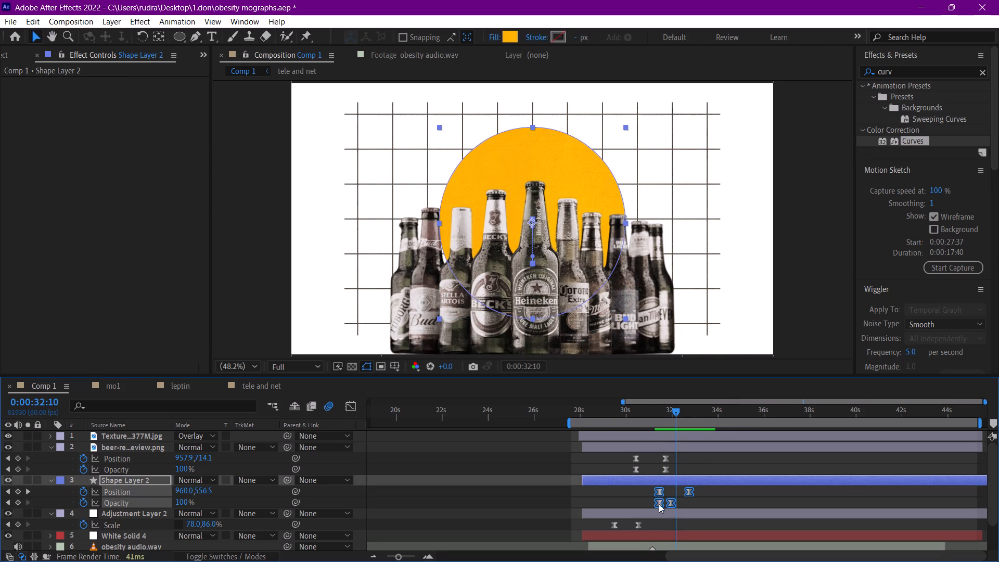
pyautogui.moveTo(660, 503); pyautogui.dragTo(650, 502)
pyautogui.click(681, 500)
pyautogui.moveTo(681, 492); pyautogui.dragTo(684, 491)
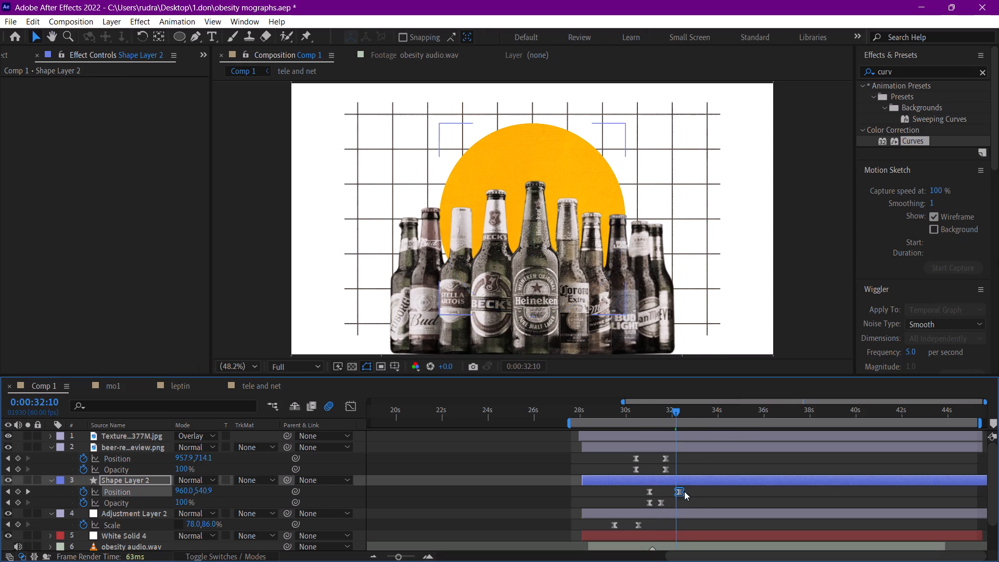
pyautogui.moveTo(684, 491); pyautogui.dragTo(695, 491)
pyautogui.moveTo(658, 415); pyautogui.dragTo(625, 406)
pyautogui.press('space')
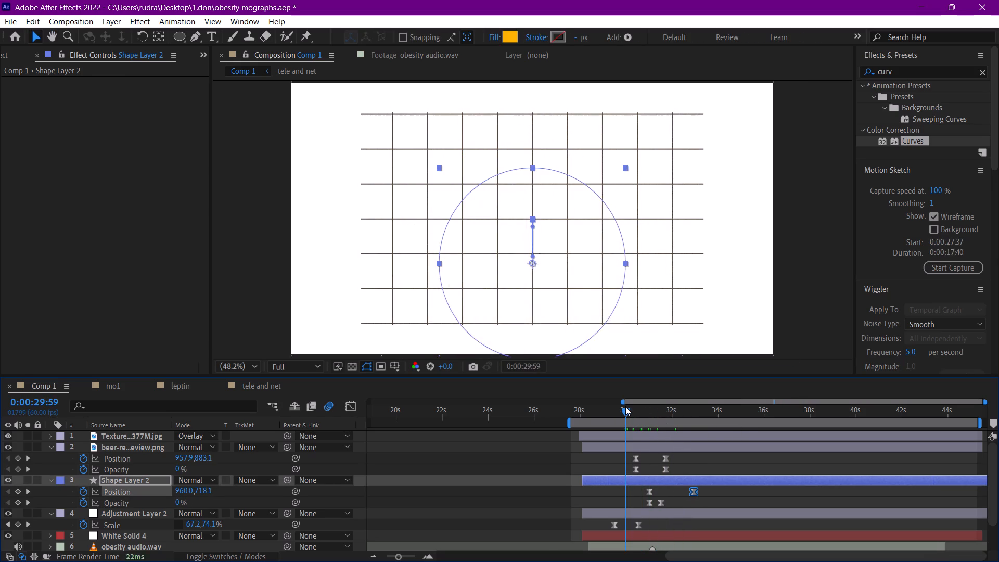
pyautogui.press('space')
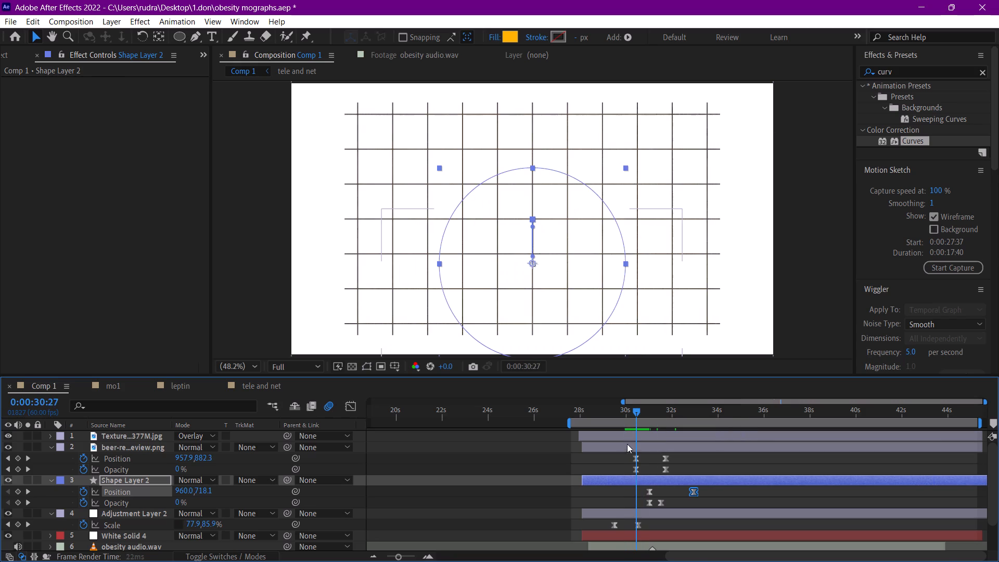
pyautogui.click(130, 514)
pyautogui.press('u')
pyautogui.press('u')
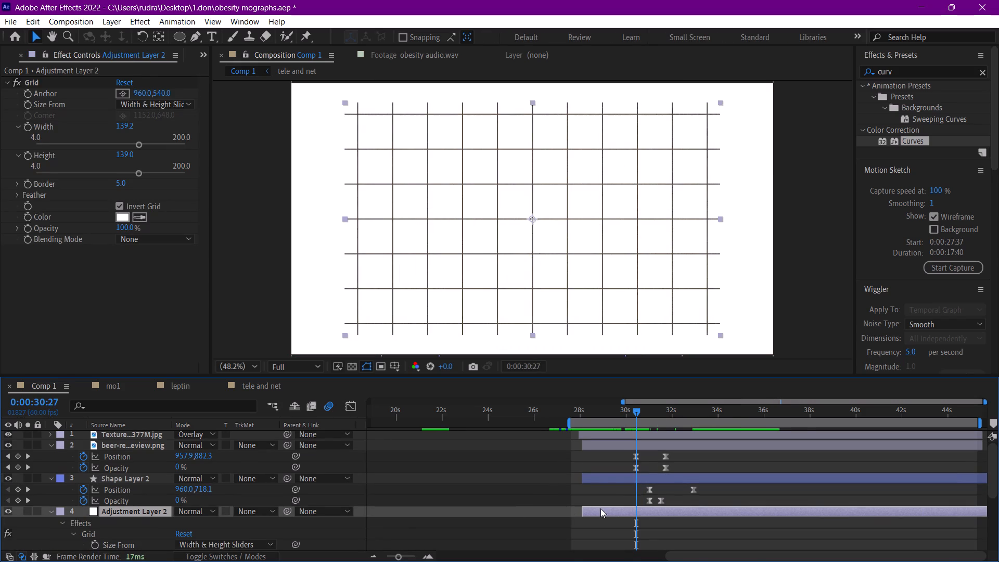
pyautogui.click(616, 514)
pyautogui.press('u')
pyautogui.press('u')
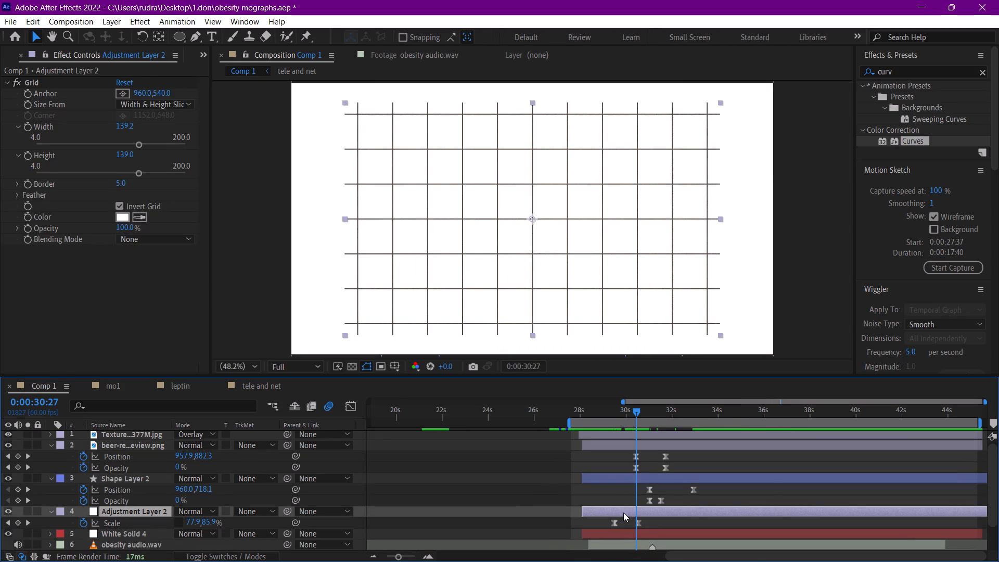
# Shift the beer bottles' and Shape Layer 2's keyframes slightly earlier together, with the bottles starting at about 30.1 s, and preview.
pyautogui.moveTo(623, 453); pyautogui.dragTo(710, 500)
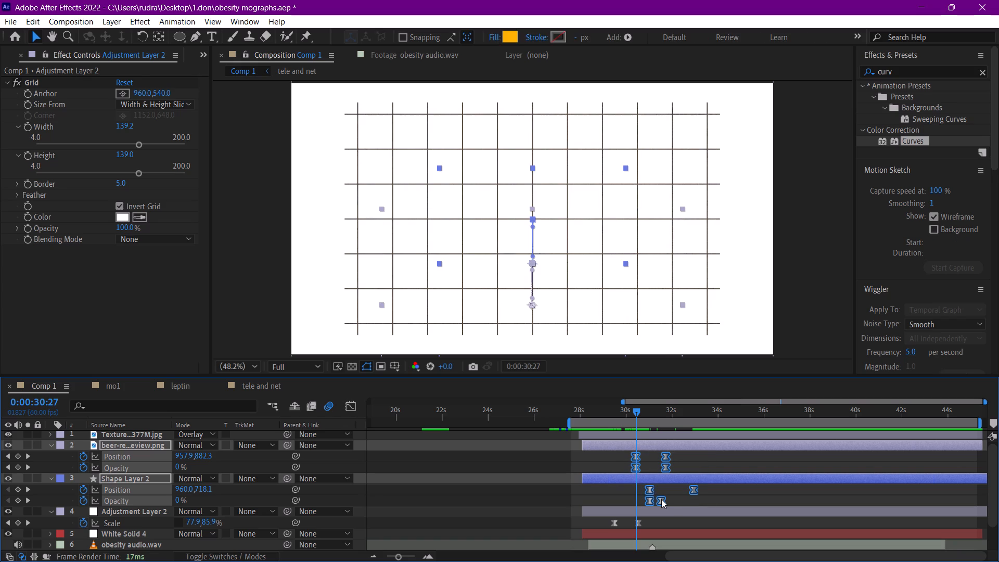
pyautogui.moveTo(661, 499); pyautogui.dragTo(655, 499)
pyautogui.click(613, 424)
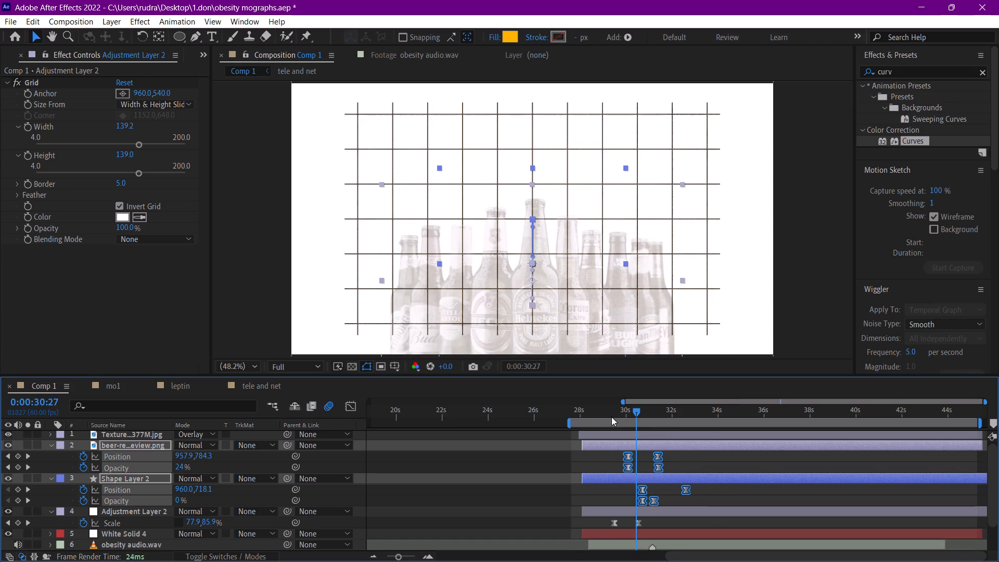
pyautogui.moveTo(611, 416); pyautogui.dragTo(605, 412)
pyautogui.press('space')
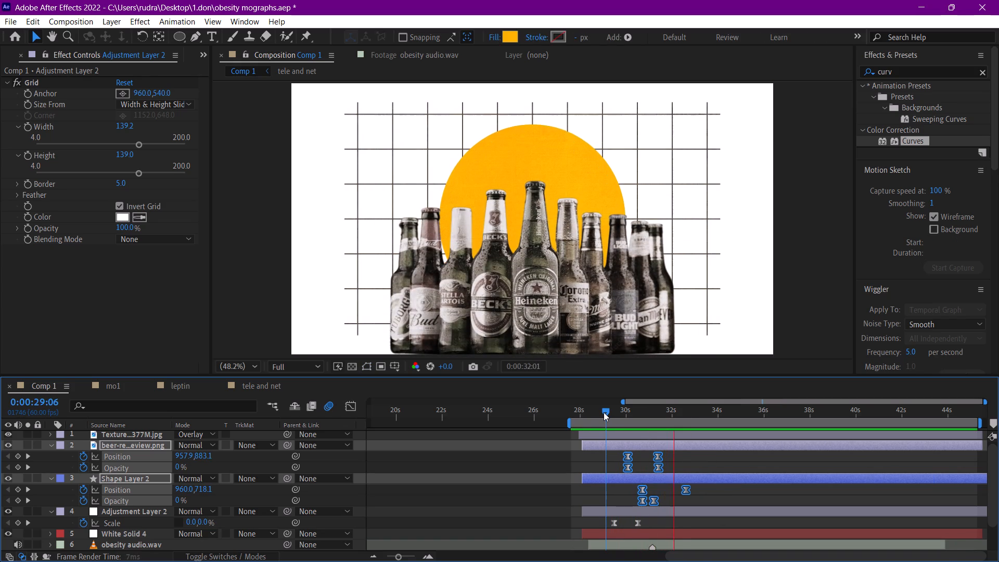
pyautogui.press('space')
# Shift the bottles', circle's and grid's keyframes later together so the grid's Scale animation starts at about 30.1 s.
pyautogui.moveTo(601, 456); pyautogui.dragTo(698, 522)
pyautogui.moveTo(641, 523); pyautogui.dragTo(654, 522)
# Move Adjustment Layer 2's ending Scale keyframe later to about 31.6 s and preview the animation from 0:00:29:47.
pyautogui.click(626, 454)
pyautogui.moveTo(650, 520); pyautogui.dragTo(662, 522)
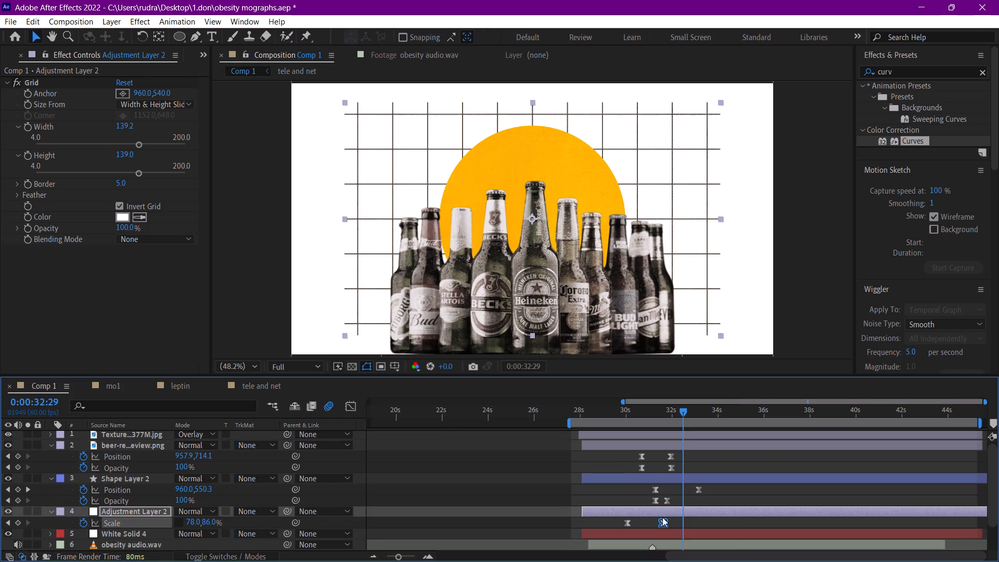
pyautogui.moveTo(632, 412); pyautogui.dragTo(621, 411)
pyautogui.press('space')
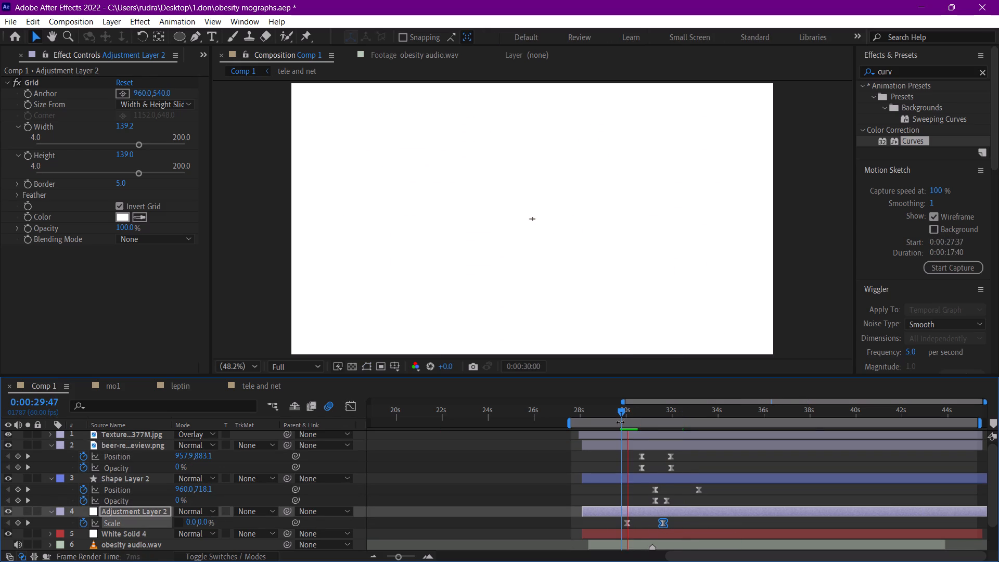
pyautogui.press('space')
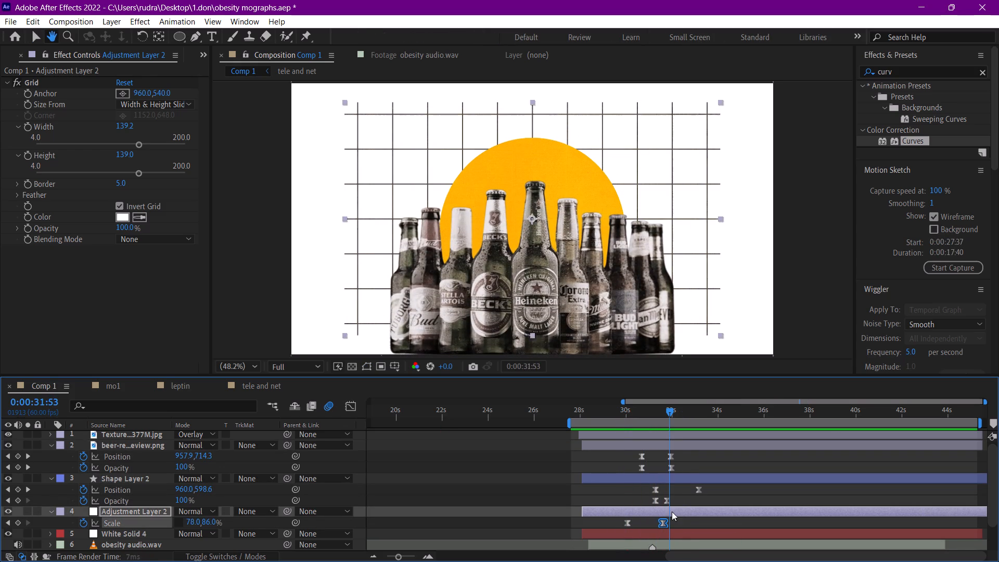
# Move Shape Layer 2's ending Opacity keyframe later to about 32.1 s, preview it from 0:00:31:04, and save the project.
pyautogui.click(680, 489)
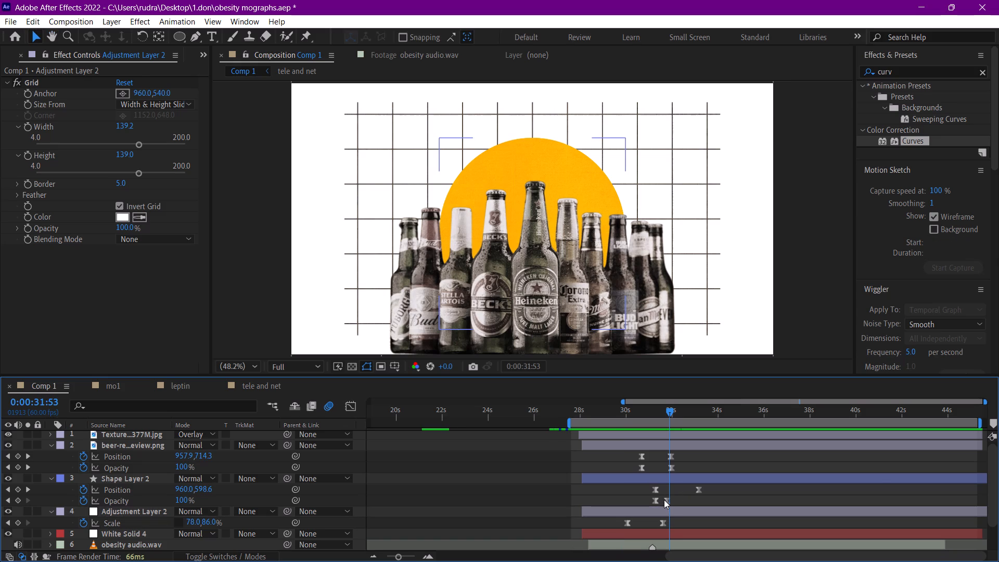
pyautogui.moveTo(666, 500); pyautogui.dragTo(673, 502)
pyautogui.click(650, 410)
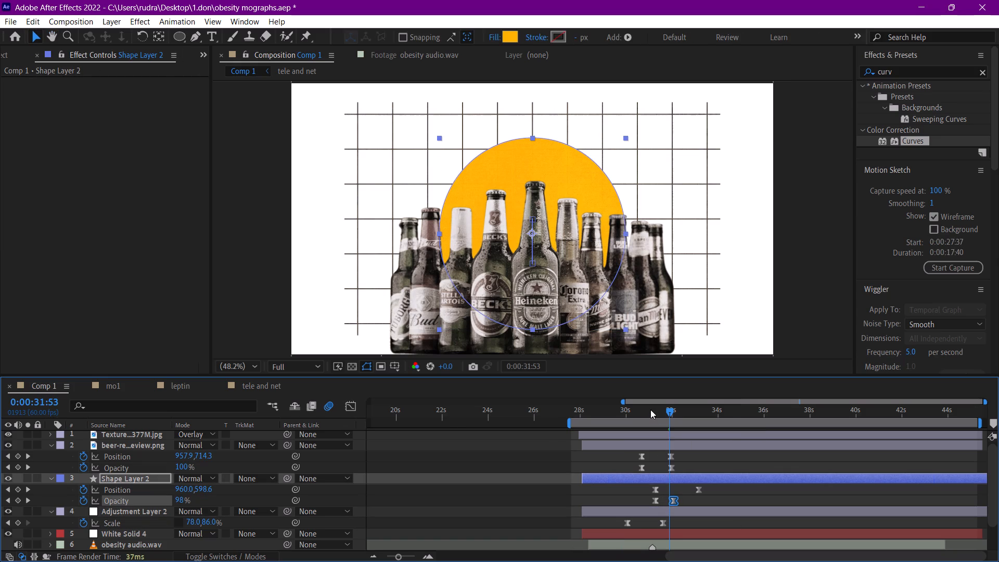
pyautogui.press('space')
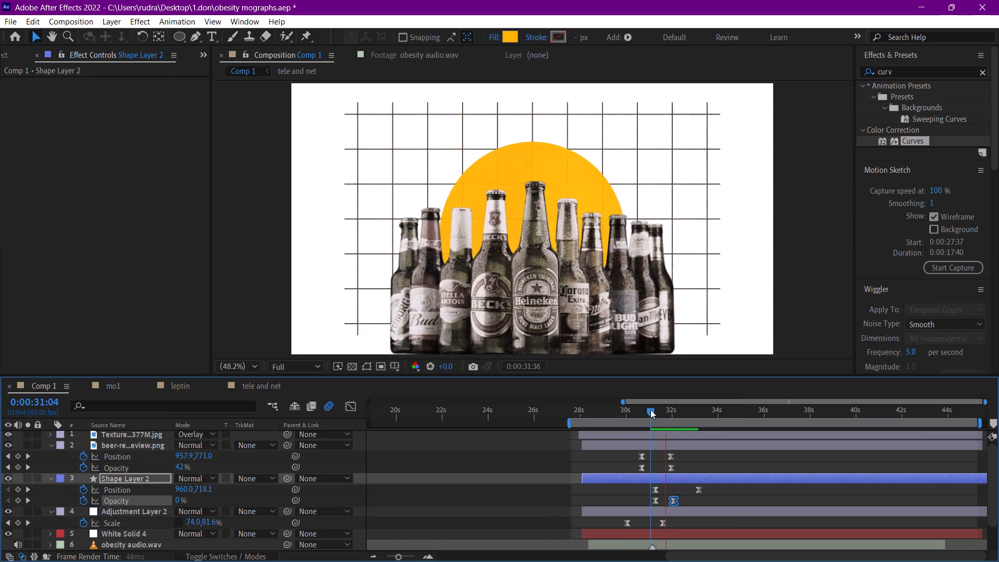
pyautogui.press('space')
pyautogui.hotkey('ctrl', 's')
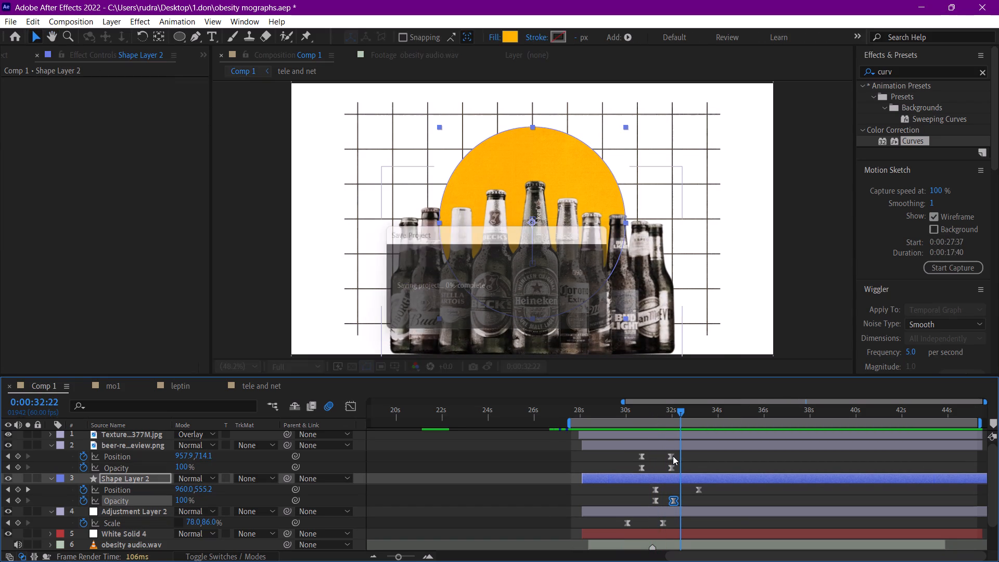
# Preview the combined grid, bottle and circle animation from 0:00:30:06.
pyautogui.press('space')
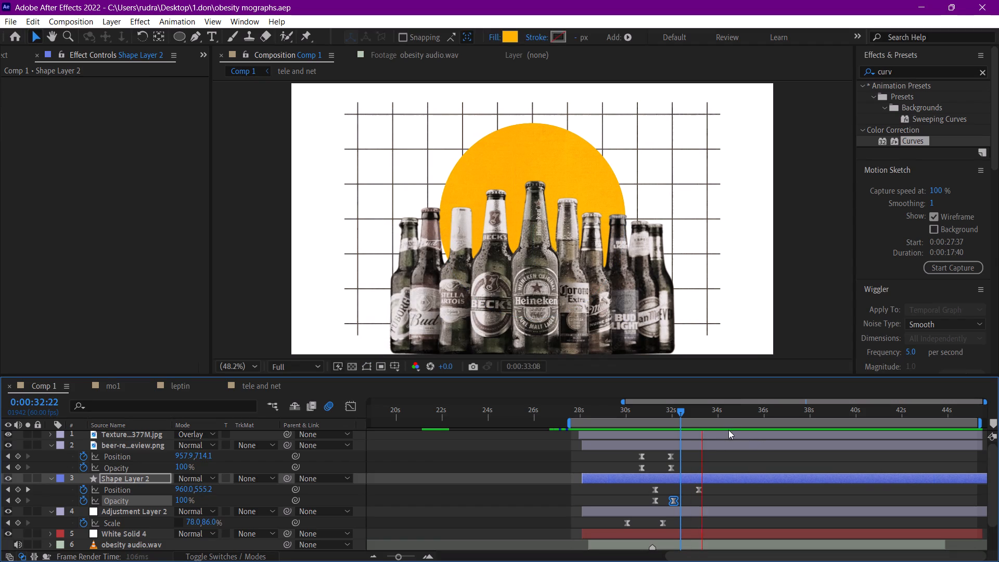
pyautogui.press('space')
pyautogui.moveTo(645, 410); pyautogui.dragTo(628, 410)
pyautogui.press('space')
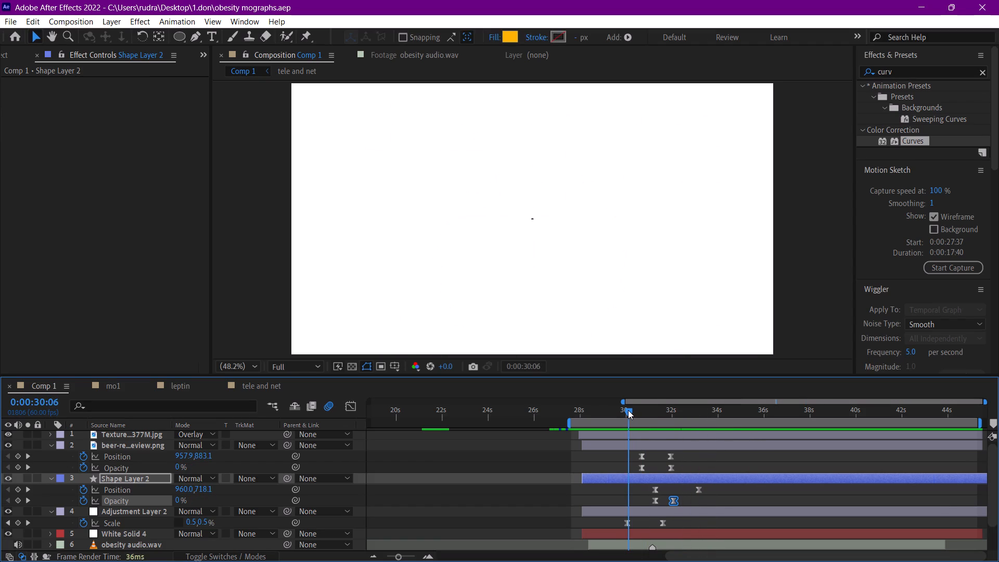
pyautogui.press('space')
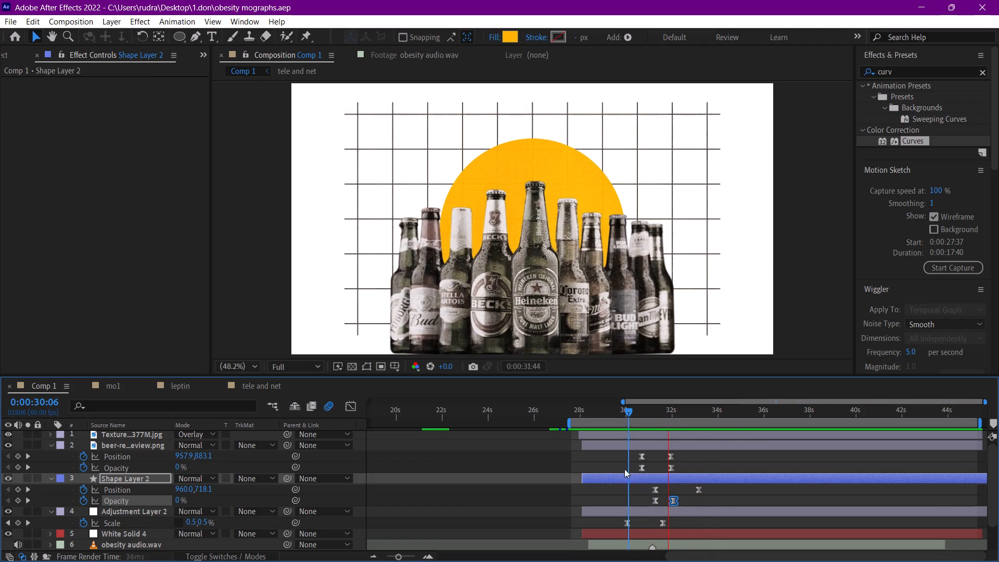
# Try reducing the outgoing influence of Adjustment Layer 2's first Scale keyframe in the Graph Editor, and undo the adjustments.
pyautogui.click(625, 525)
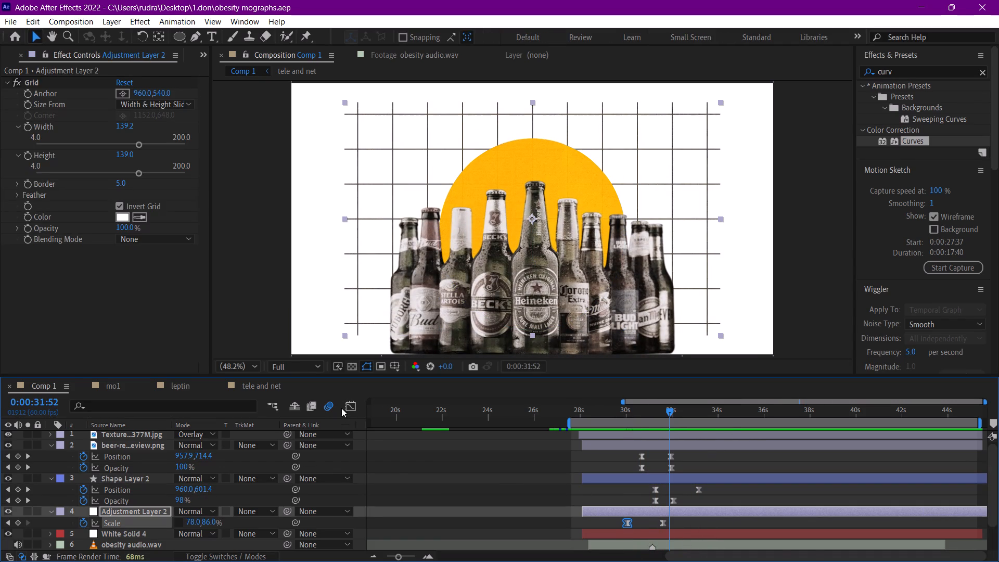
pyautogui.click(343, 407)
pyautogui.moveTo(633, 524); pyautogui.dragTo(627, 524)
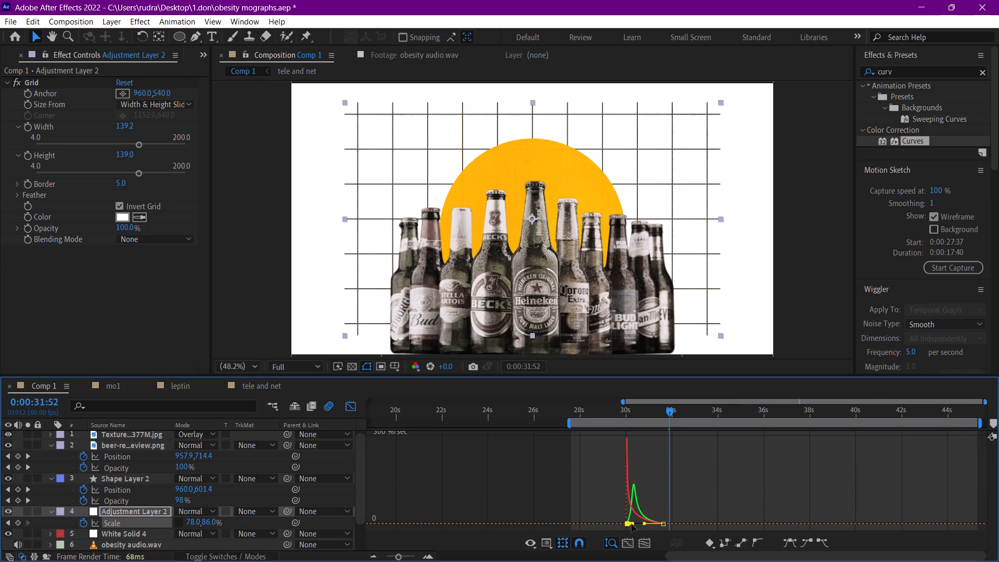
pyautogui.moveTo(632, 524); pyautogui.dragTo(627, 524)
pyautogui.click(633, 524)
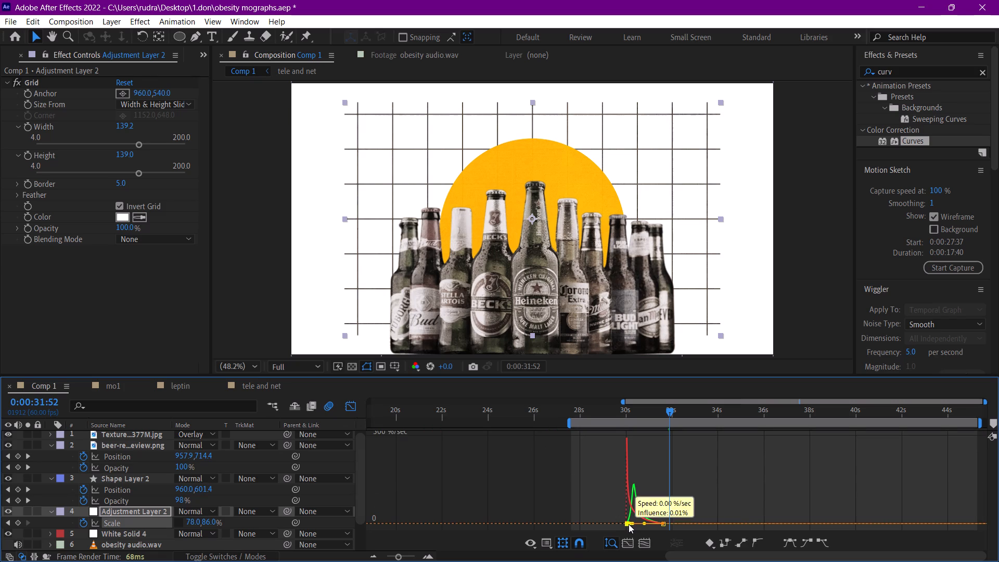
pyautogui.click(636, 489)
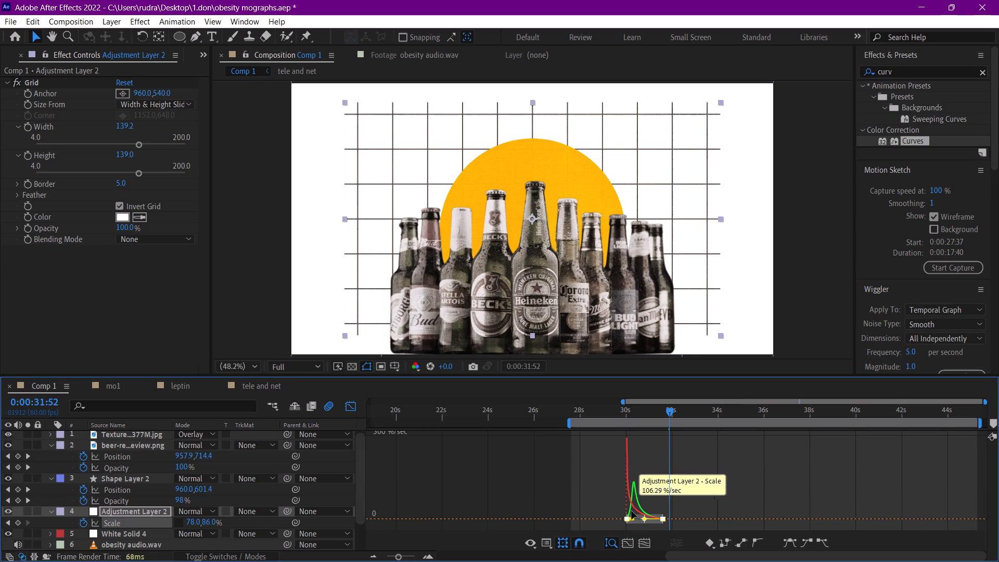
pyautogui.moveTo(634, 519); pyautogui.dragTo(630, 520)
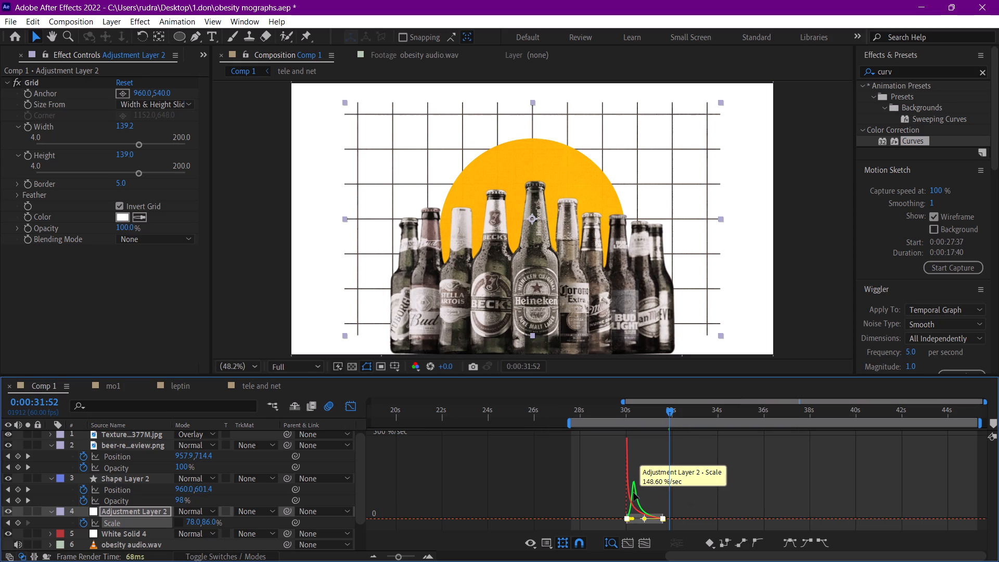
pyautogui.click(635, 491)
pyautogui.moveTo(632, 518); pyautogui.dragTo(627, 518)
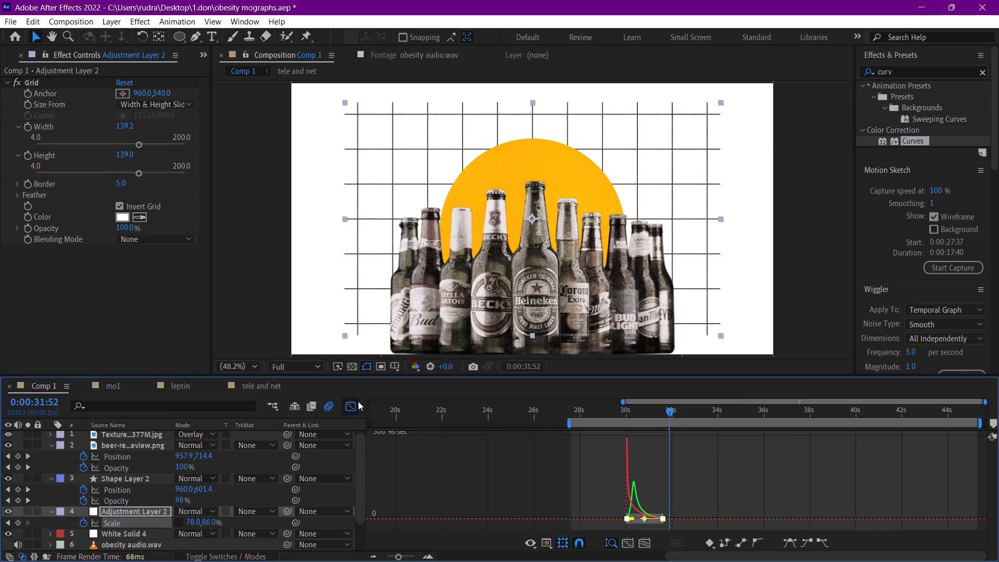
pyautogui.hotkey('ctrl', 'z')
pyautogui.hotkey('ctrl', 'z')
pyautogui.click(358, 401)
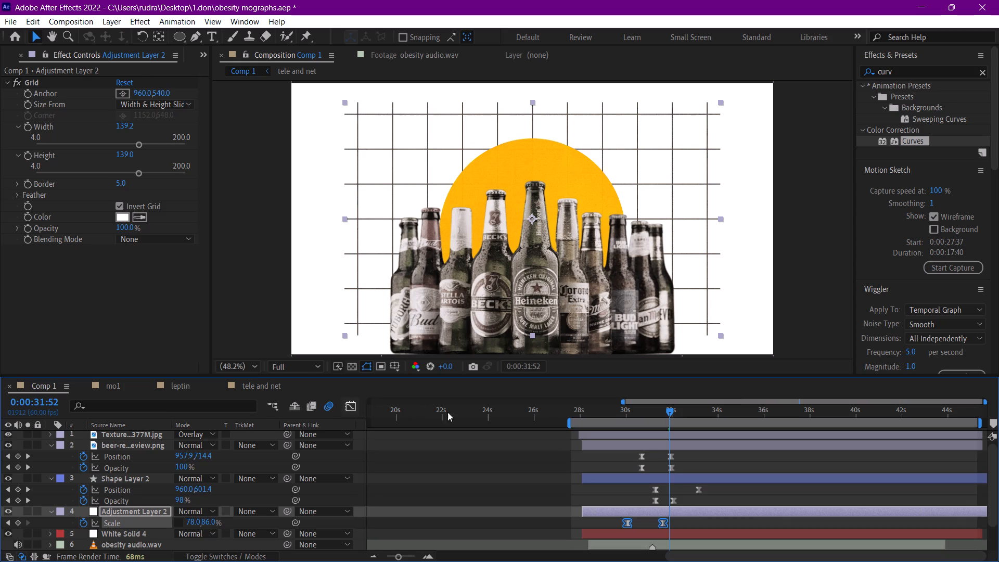
# Preview the grid, bottle and circle animation from 0:00:29:54.
pyautogui.click(624, 416)
pyautogui.press('space')
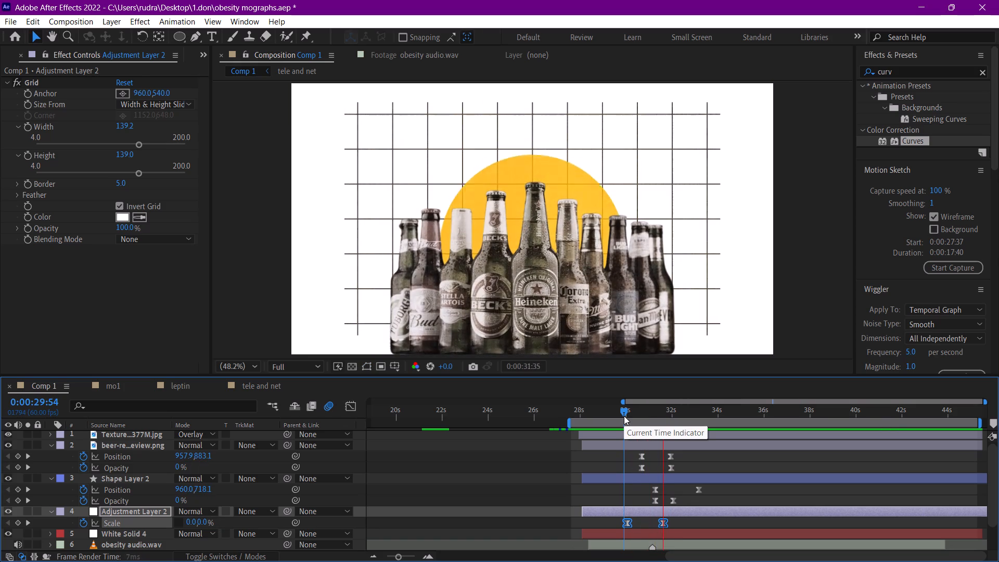
pyautogui.press('space')
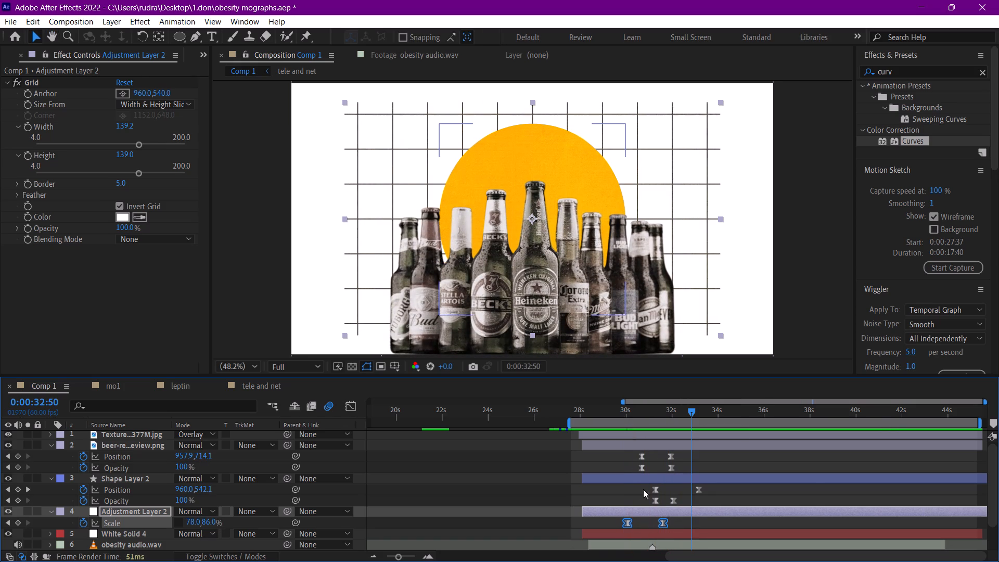
# Shift all of Shape Layer 2's Position and Opacity keyframes later to start at about 31.8 s, and preview from 0:00:30:18.
pyautogui.moveTo(635, 488); pyautogui.dragTo(720, 500)
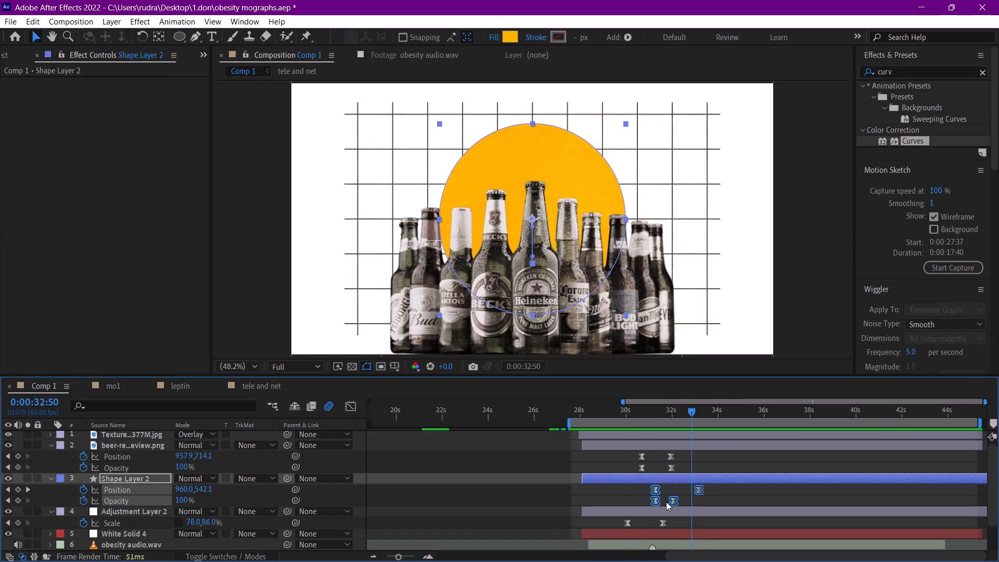
pyautogui.moveTo(674, 504); pyautogui.dragTo(685, 502)
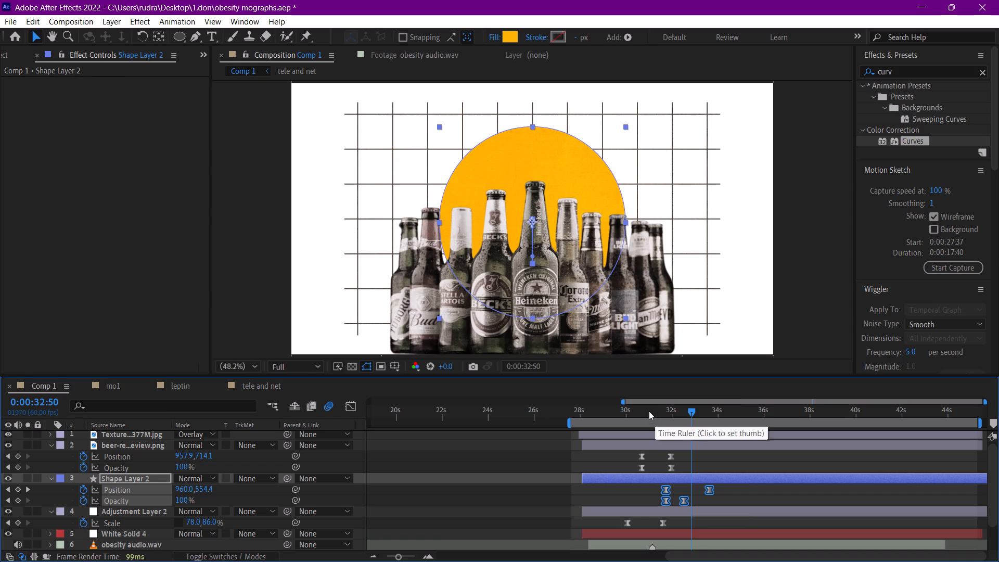
pyautogui.moveTo(640, 408); pyautogui.dragTo(633, 408)
pyautogui.press('space')
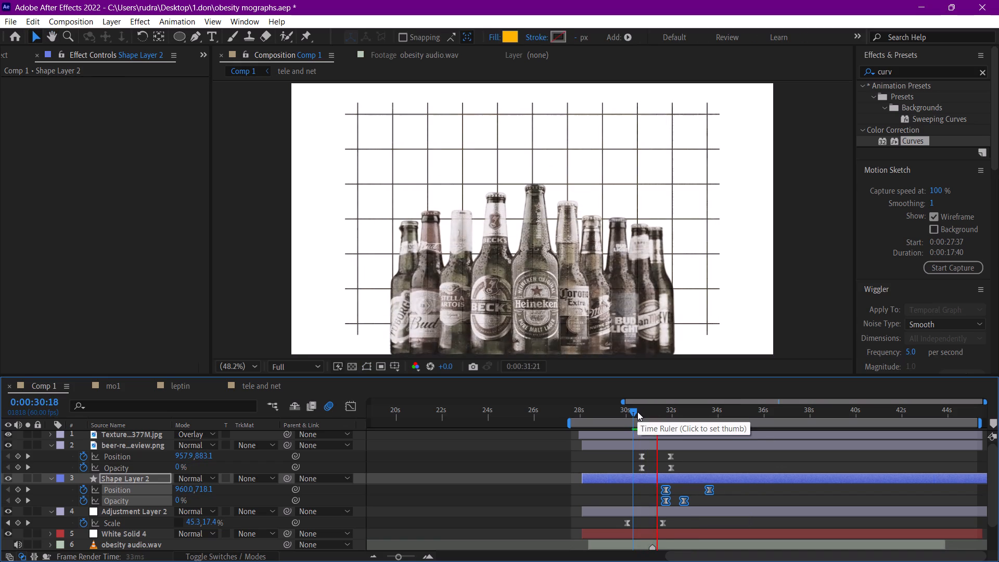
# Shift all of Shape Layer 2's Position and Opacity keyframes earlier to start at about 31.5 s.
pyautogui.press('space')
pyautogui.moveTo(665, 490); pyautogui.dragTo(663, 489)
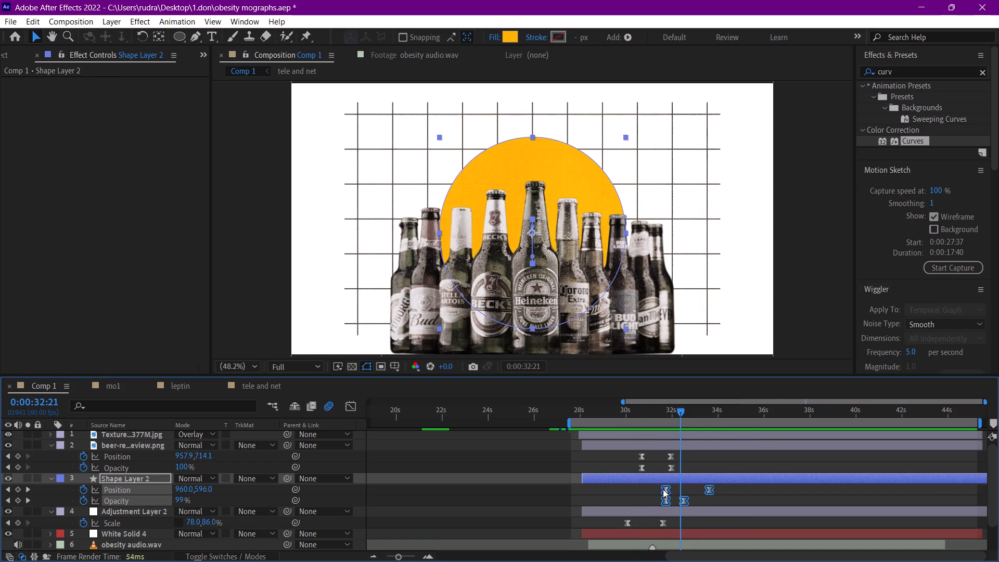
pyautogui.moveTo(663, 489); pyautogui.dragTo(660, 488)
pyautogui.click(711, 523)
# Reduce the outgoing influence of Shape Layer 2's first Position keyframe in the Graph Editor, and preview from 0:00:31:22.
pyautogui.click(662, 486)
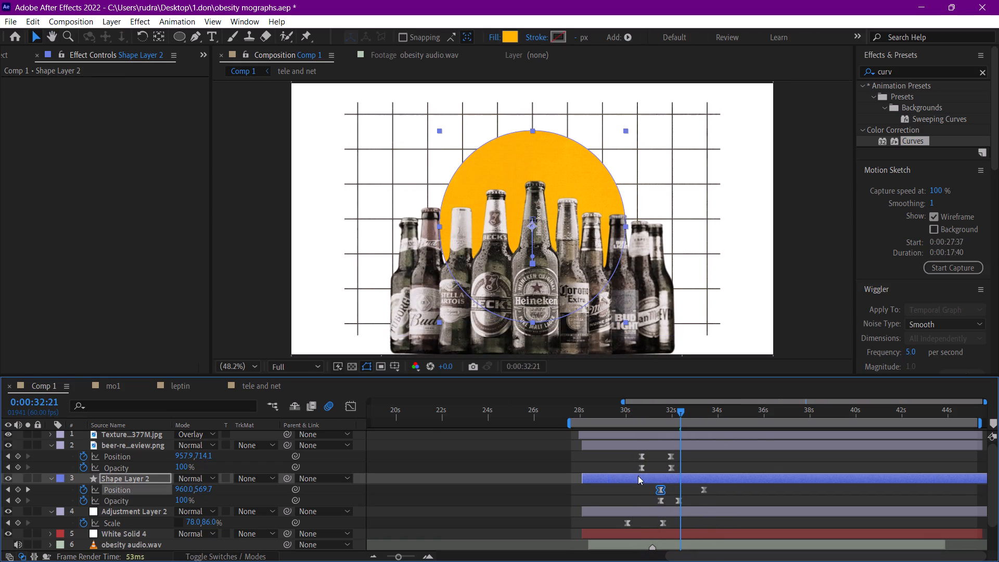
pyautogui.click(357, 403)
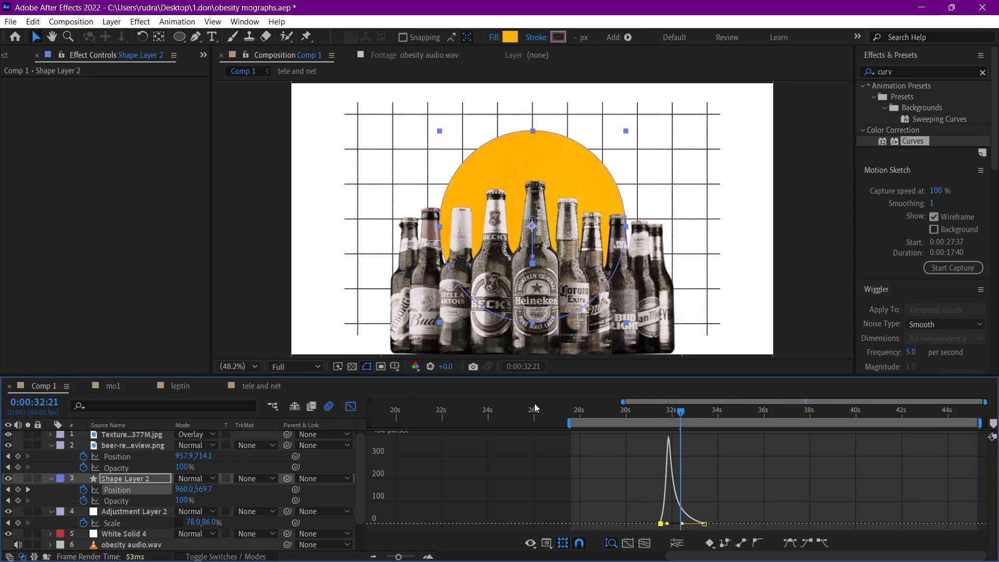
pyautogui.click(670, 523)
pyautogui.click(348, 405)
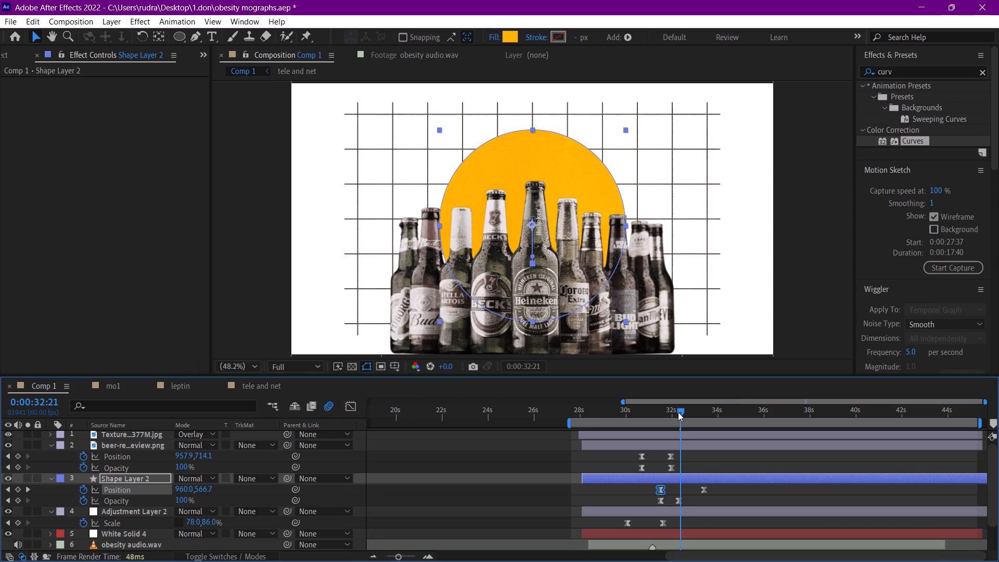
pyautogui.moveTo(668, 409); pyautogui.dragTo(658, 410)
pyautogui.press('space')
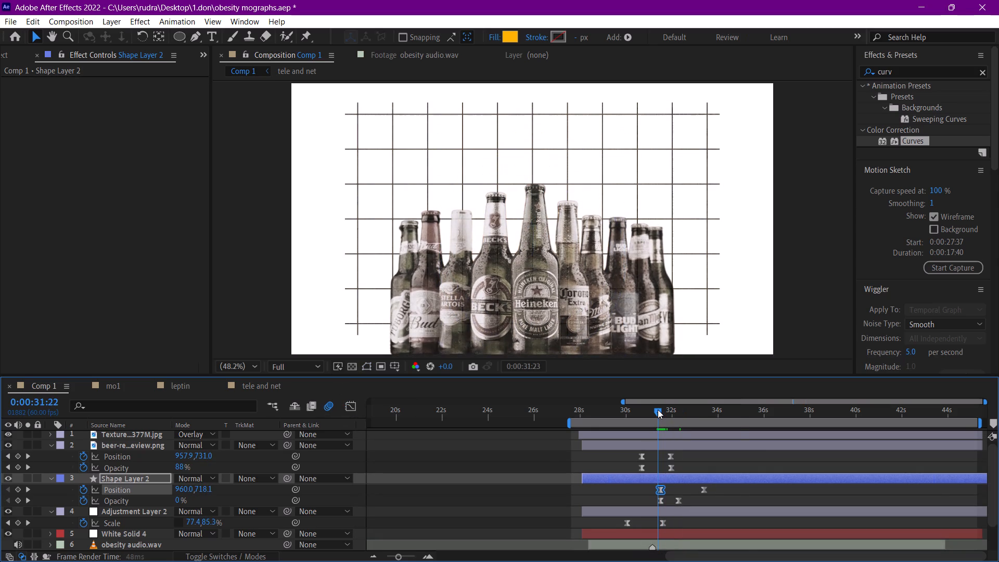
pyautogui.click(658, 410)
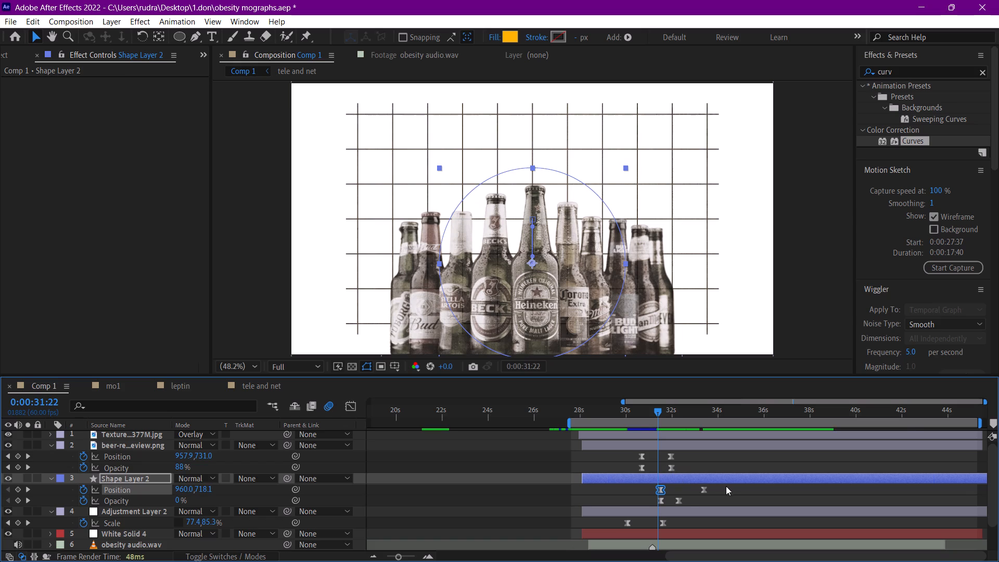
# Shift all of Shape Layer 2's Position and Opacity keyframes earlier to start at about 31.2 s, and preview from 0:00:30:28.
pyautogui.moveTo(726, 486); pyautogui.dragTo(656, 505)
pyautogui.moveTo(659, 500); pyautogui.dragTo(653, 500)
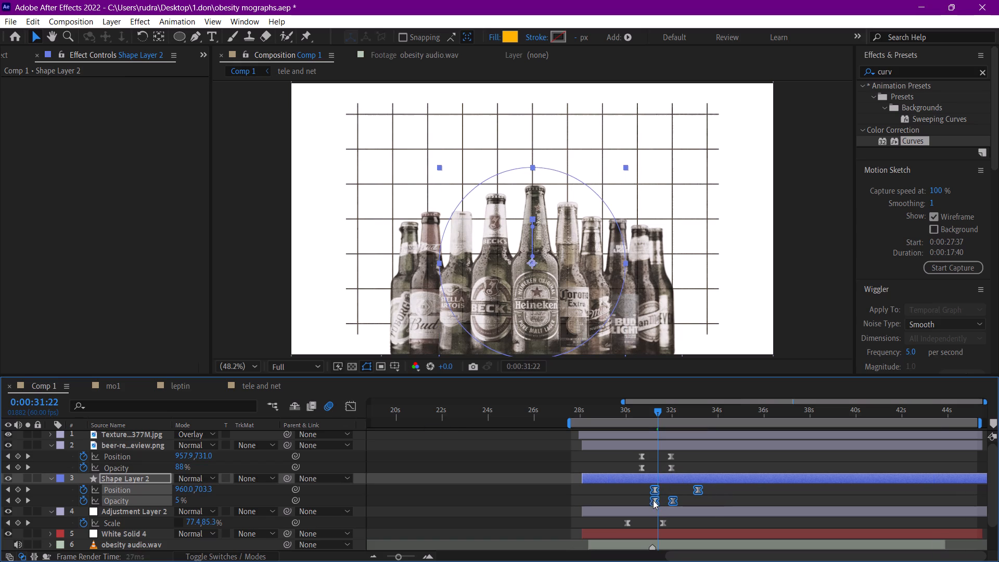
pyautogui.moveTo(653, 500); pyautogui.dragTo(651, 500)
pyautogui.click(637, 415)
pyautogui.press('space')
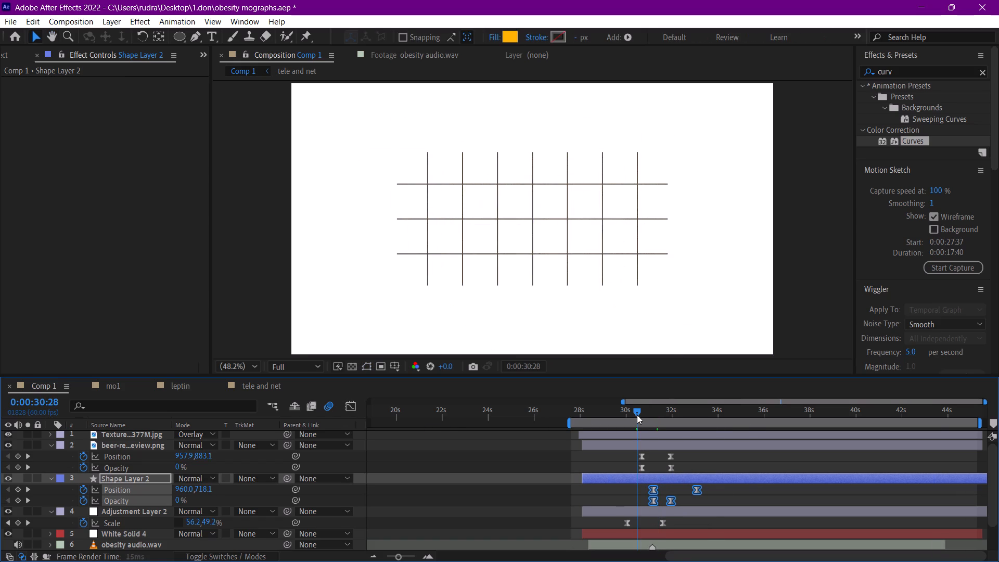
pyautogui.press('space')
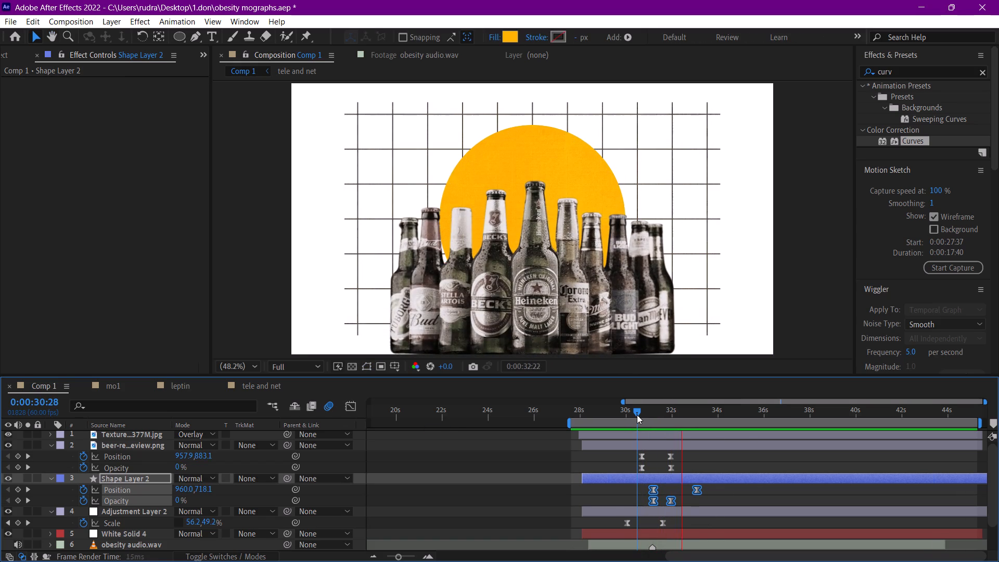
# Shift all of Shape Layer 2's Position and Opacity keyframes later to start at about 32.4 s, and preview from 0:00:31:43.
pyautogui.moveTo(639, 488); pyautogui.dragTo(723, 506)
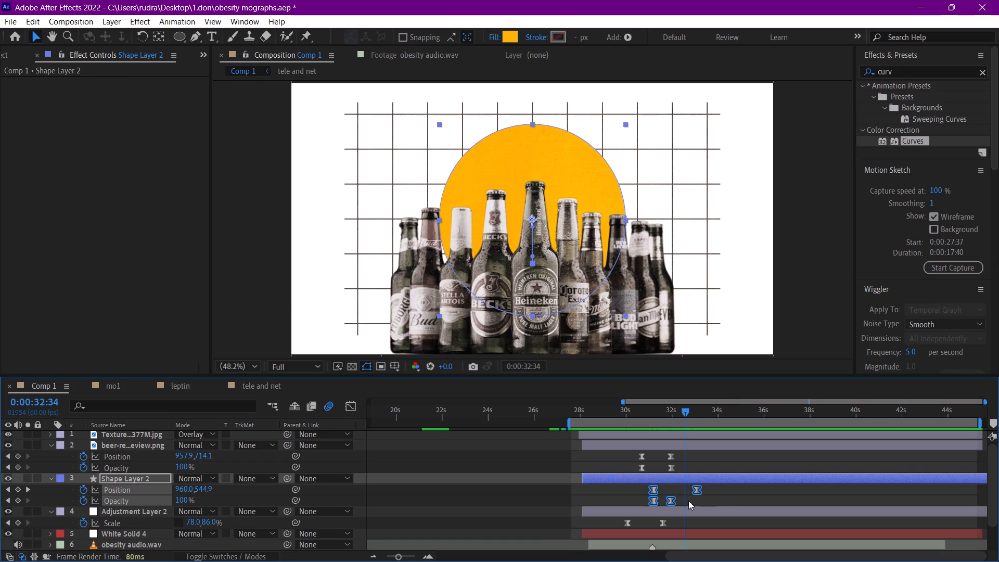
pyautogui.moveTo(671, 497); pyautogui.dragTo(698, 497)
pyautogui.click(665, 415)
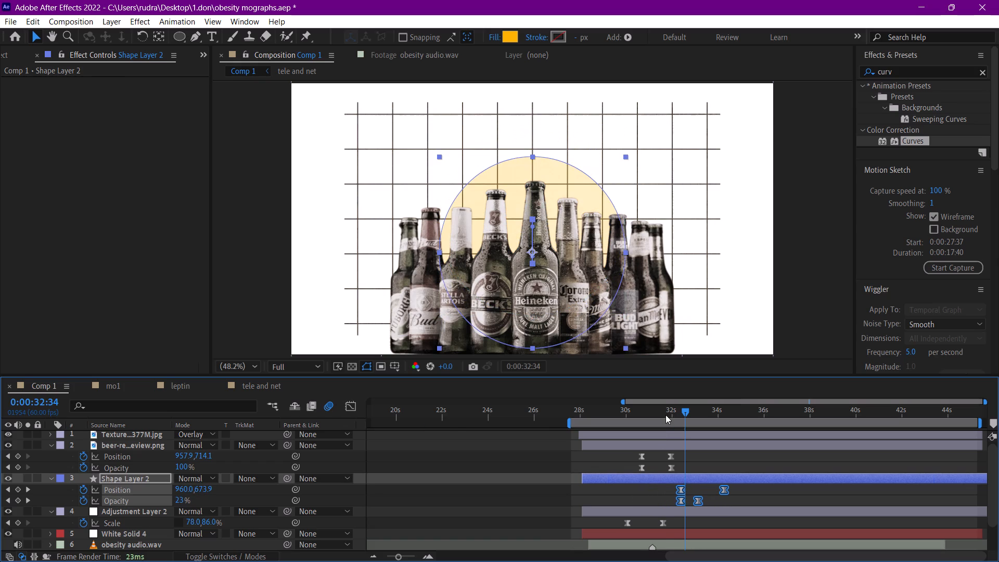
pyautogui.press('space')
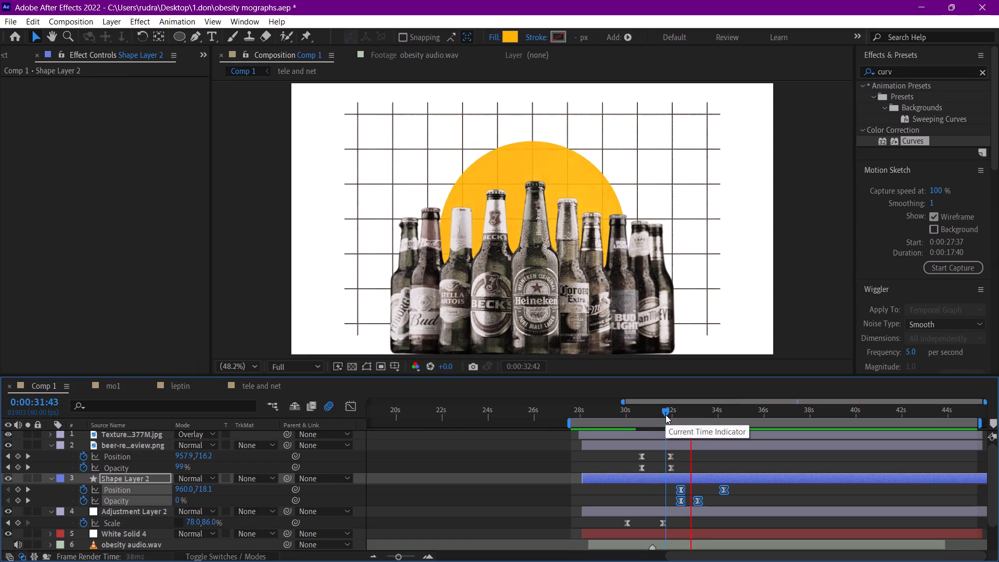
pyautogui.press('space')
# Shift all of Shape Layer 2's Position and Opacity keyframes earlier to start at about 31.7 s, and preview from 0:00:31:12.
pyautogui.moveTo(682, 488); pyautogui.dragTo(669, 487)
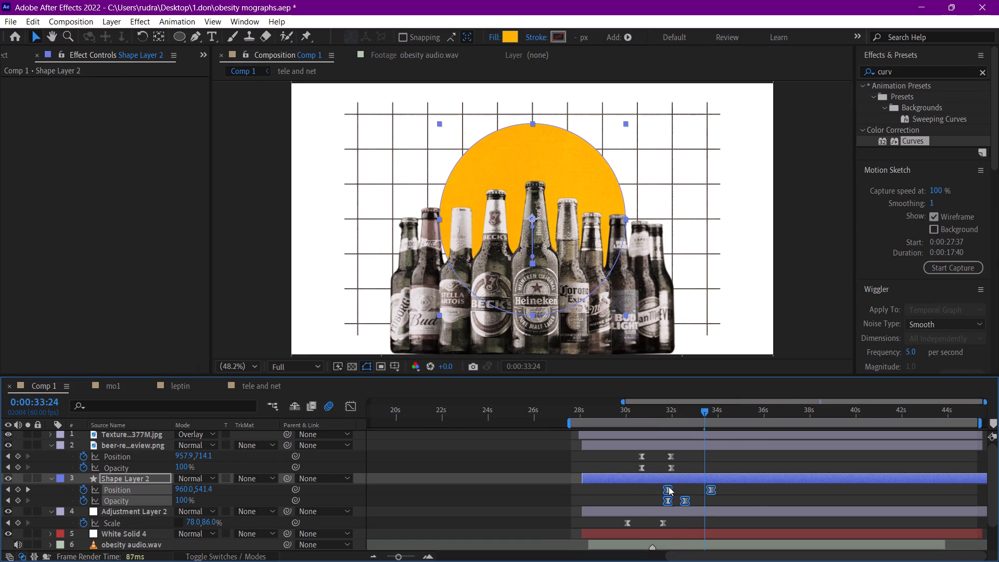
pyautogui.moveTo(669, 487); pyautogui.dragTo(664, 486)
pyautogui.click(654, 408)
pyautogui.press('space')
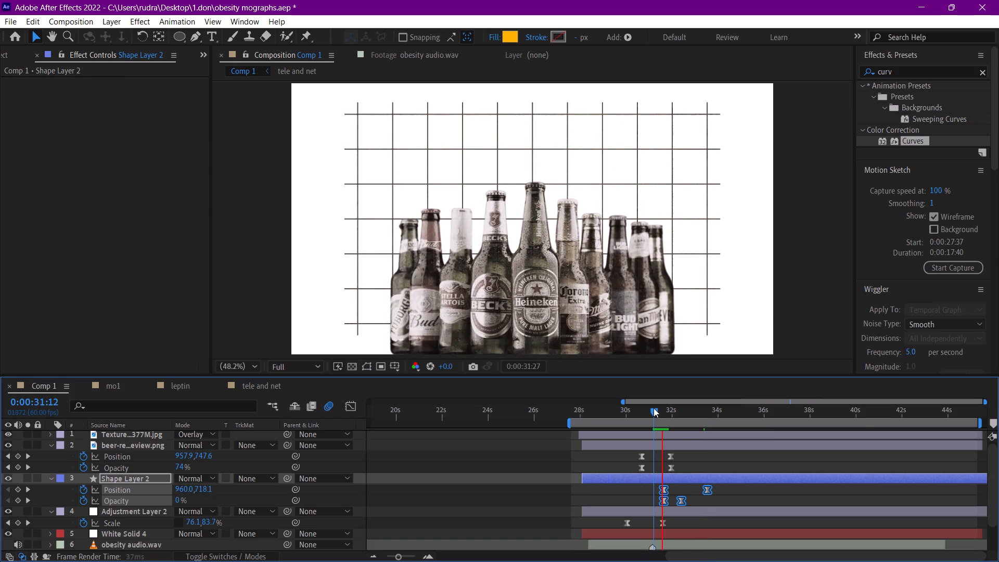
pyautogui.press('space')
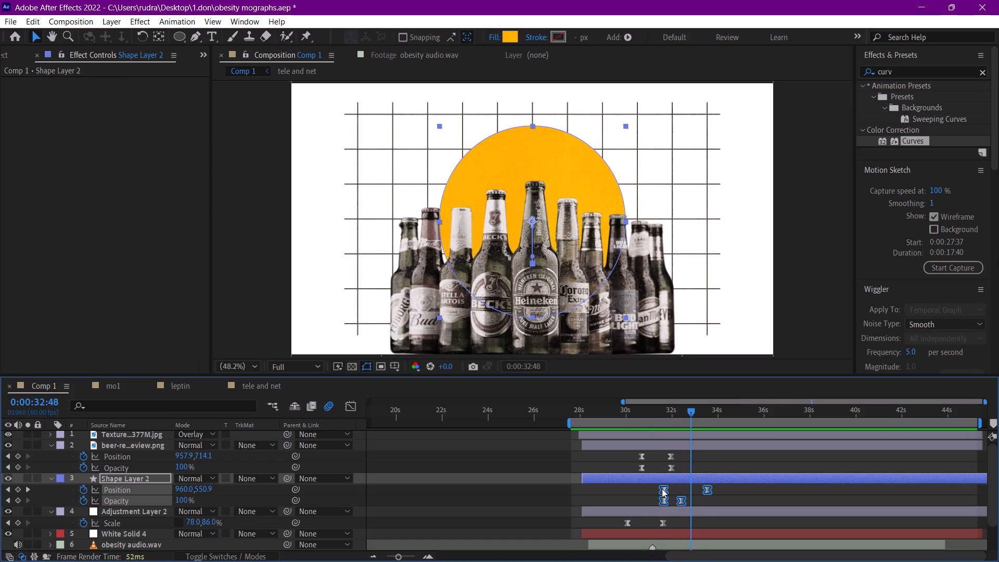
# Shift all of Shape Layer 2's Position and Opacity keyframes earlier to start at about 31.3 s.
pyautogui.moveTo(662, 489); pyautogui.dragTo(655, 489)
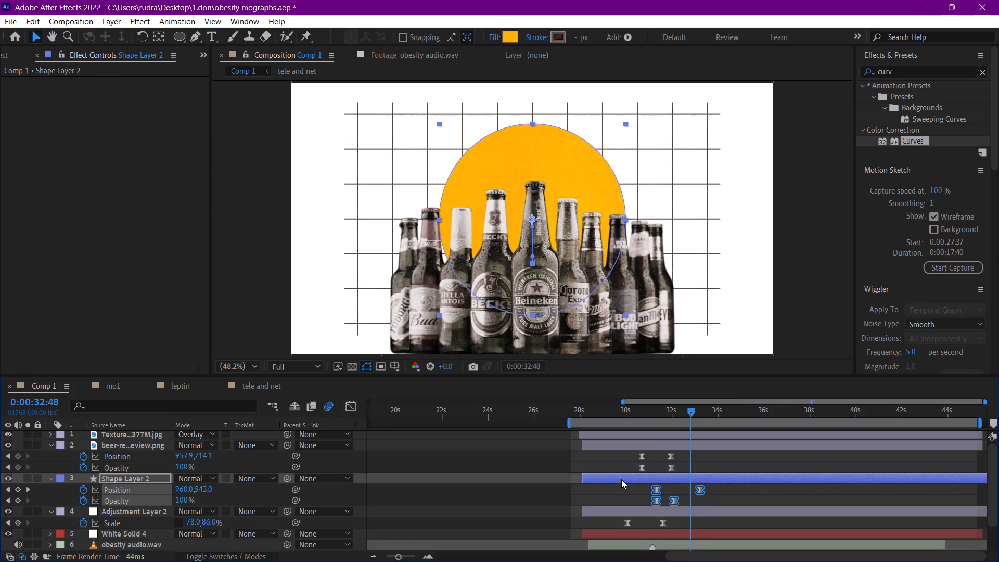
pyautogui.click(629, 492)
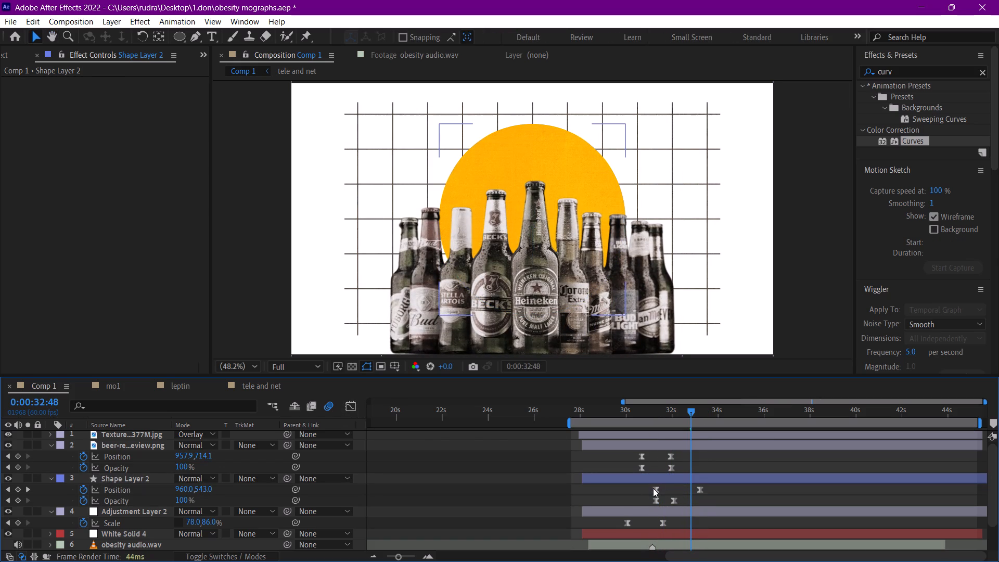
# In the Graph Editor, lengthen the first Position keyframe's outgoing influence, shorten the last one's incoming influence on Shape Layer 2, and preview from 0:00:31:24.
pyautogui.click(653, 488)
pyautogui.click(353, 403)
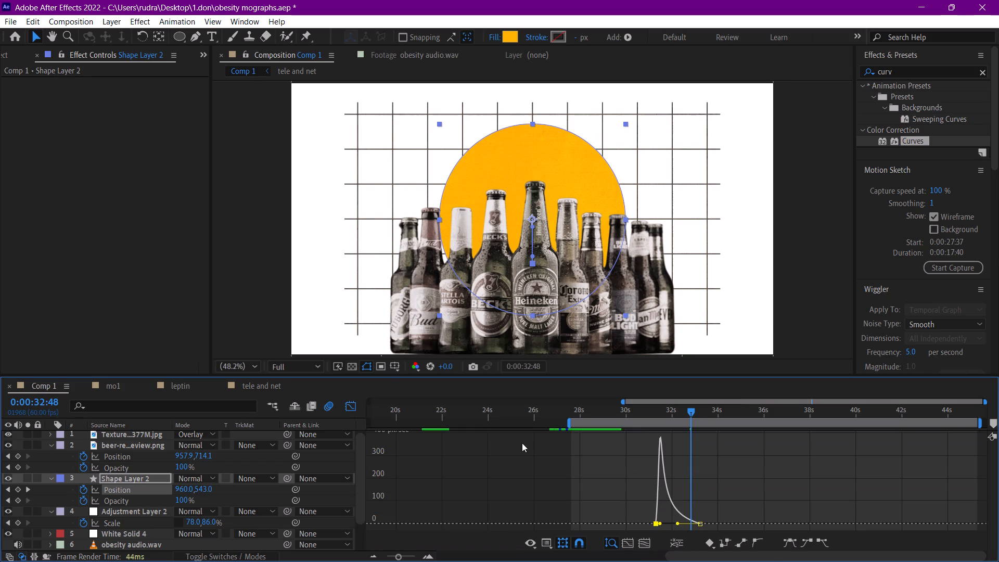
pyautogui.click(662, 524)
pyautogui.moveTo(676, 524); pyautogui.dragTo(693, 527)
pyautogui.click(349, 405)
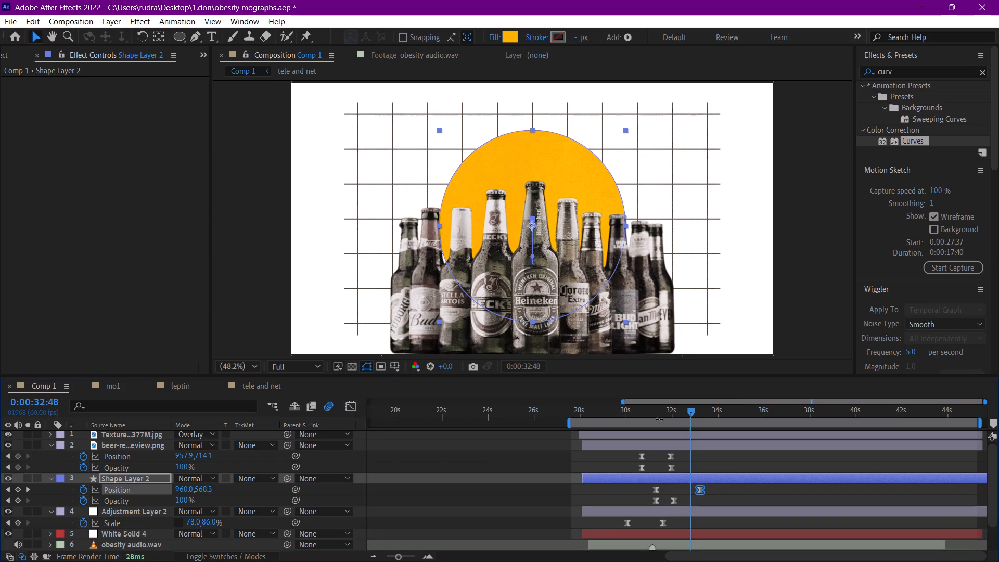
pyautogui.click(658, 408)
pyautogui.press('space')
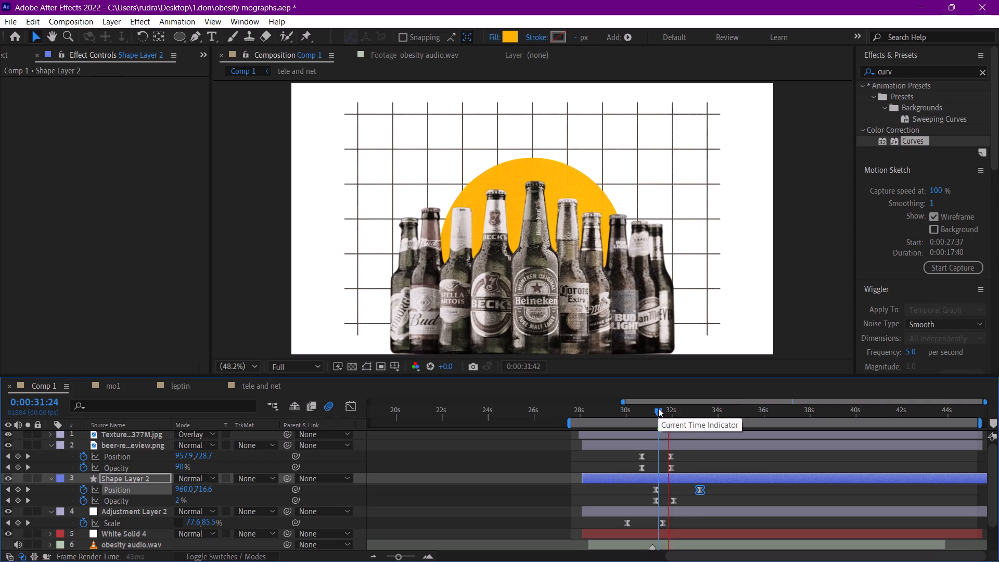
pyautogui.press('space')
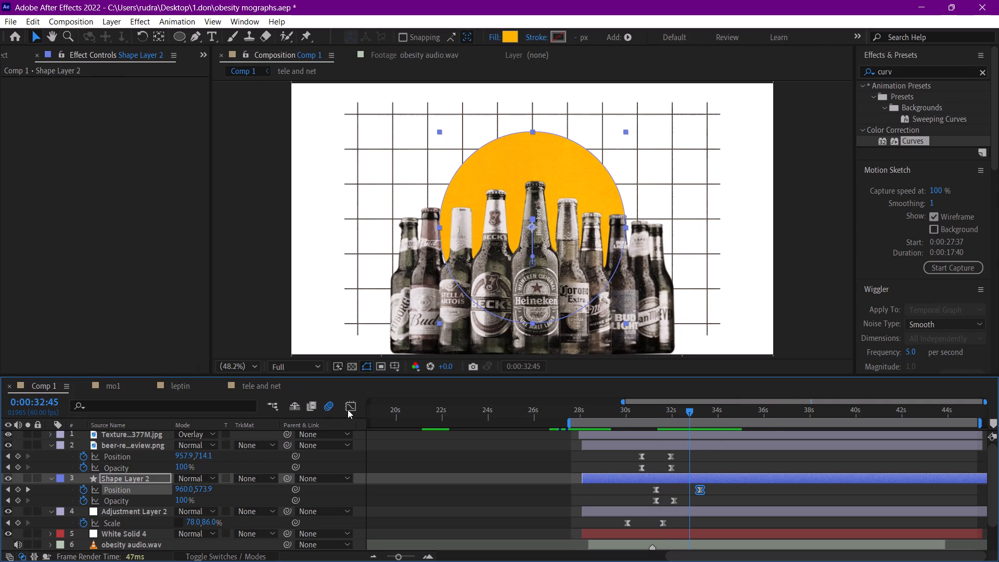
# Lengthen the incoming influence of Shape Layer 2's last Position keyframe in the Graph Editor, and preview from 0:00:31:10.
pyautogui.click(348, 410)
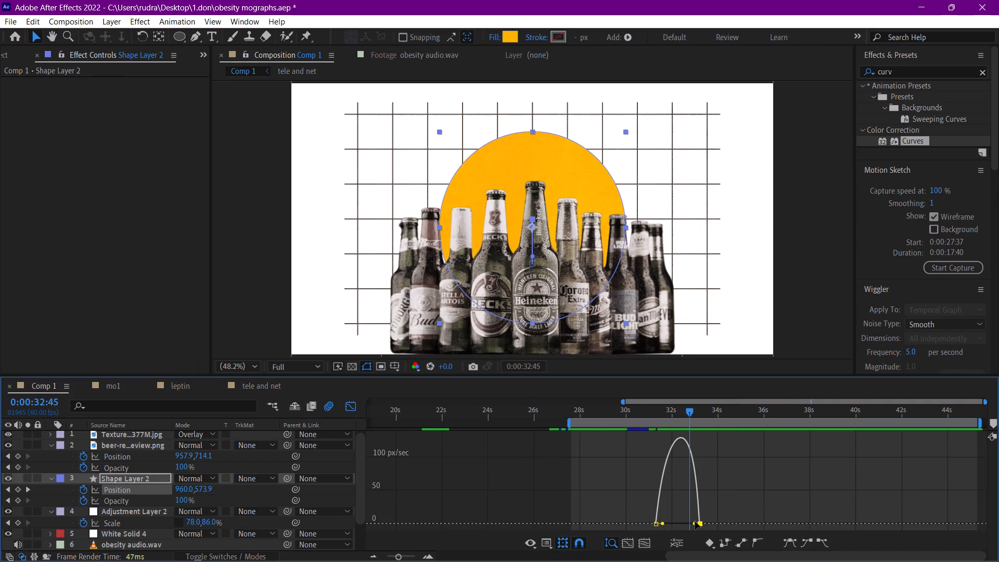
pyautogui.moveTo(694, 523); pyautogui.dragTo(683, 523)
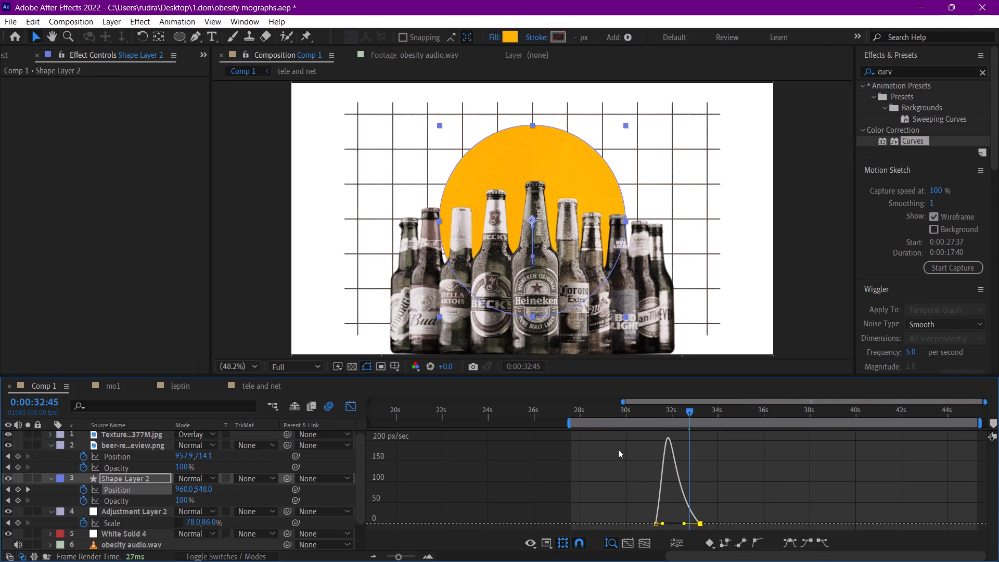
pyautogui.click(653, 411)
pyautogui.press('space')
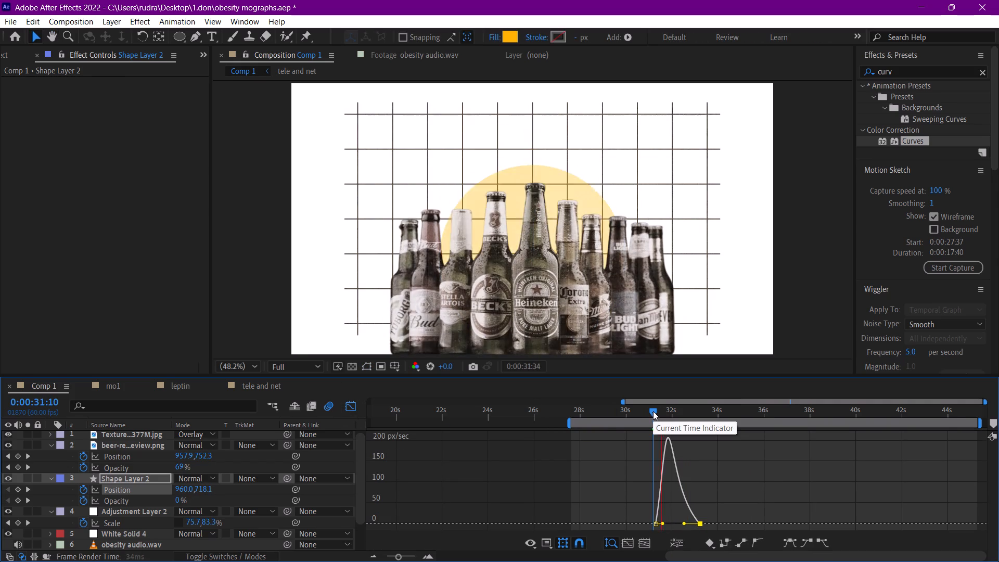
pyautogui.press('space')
# Move Shape Layer 2's first Position keyframe to about 30.7 s, shorten its outgoing influence, and preview from 0:00:30:25.
pyautogui.moveTo(656, 524); pyautogui.dragTo(641, 524)
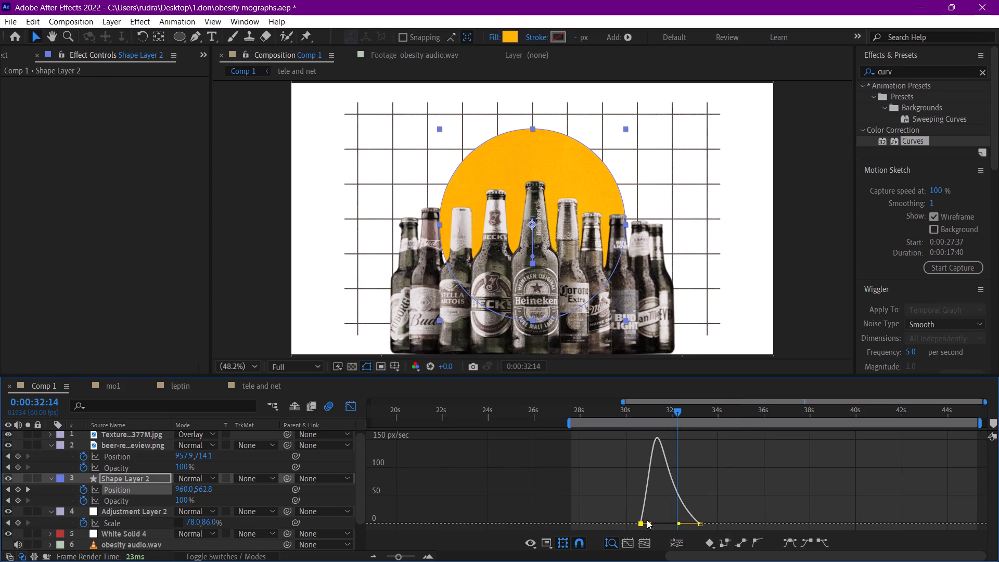
pyautogui.click(647, 523)
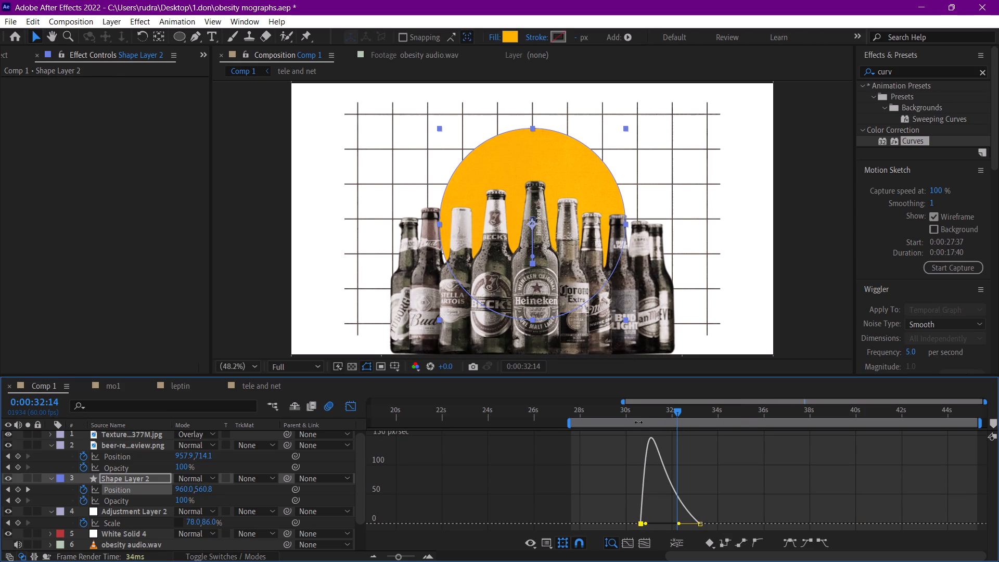
pyautogui.click(636, 411)
pyautogui.press('space')
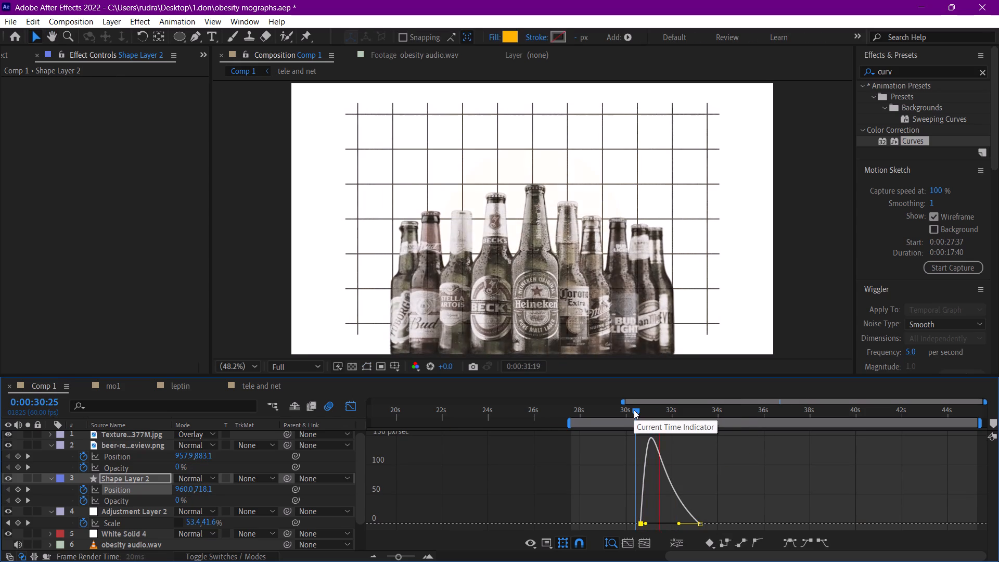
pyautogui.press('space')
# Lengthen the incoming influence of Shape Layer 2's last Position keyframe for a sharper early speed peak, and preview from 0:00:30:30.
pyautogui.moveTo(679, 525); pyautogui.dragTo(662, 523)
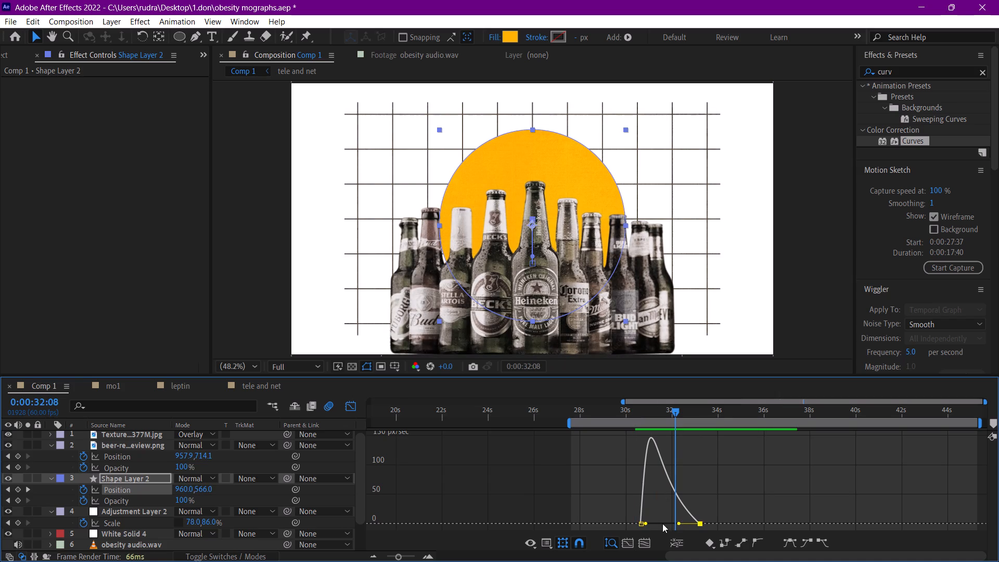
pyautogui.moveTo(662, 523); pyautogui.dragTo(657, 523)
pyautogui.click(637, 412)
pyautogui.press('space')
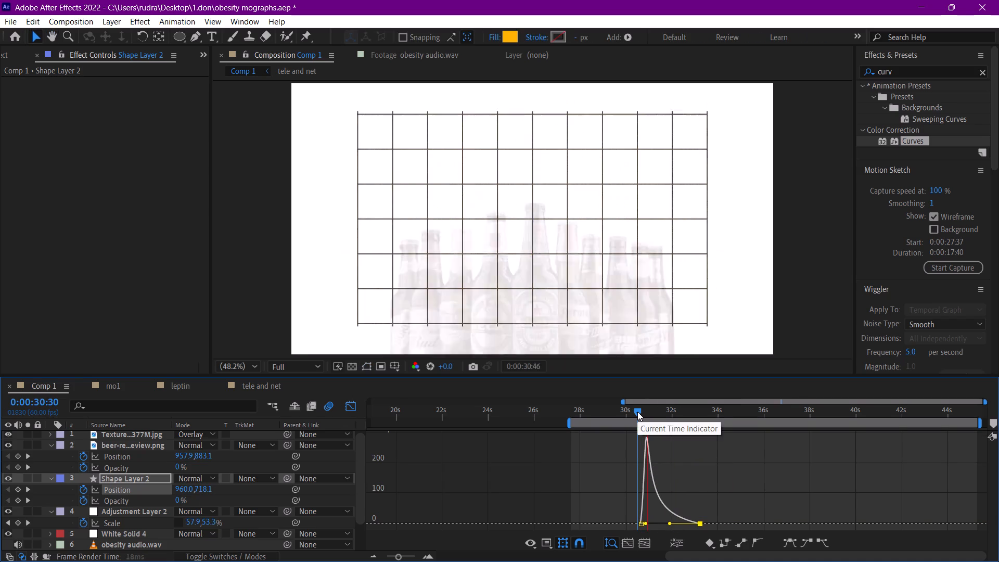
pyautogui.press('space')
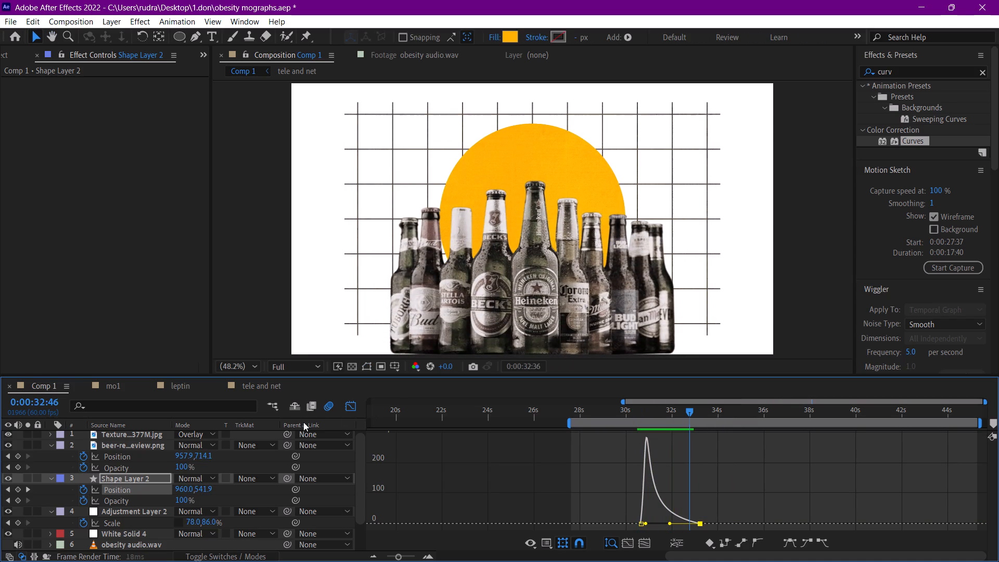
# Move Shape Layer 2's first Opacity keyframe to about 30.7 s to match its Position start, and preview from 0:00:30:19.
pyautogui.click(346, 410)
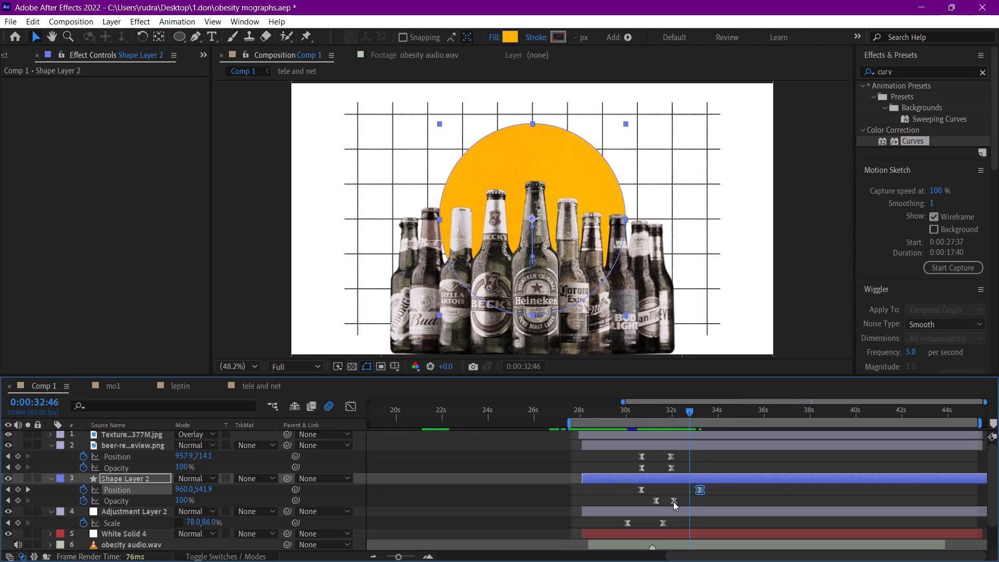
pyautogui.click(673, 502)
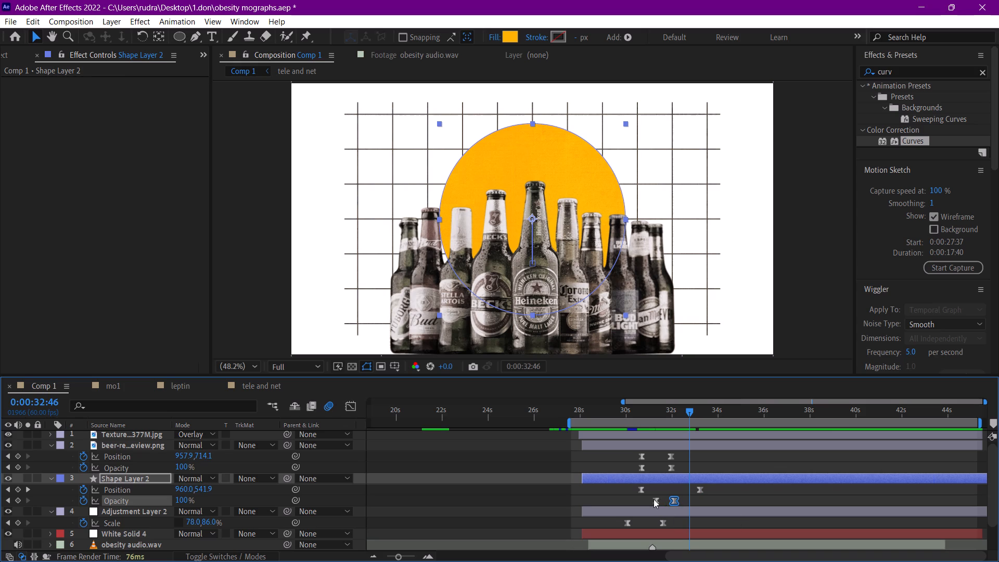
pyautogui.moveTo(654, 499); pyautogui.dragTo(640, 499)
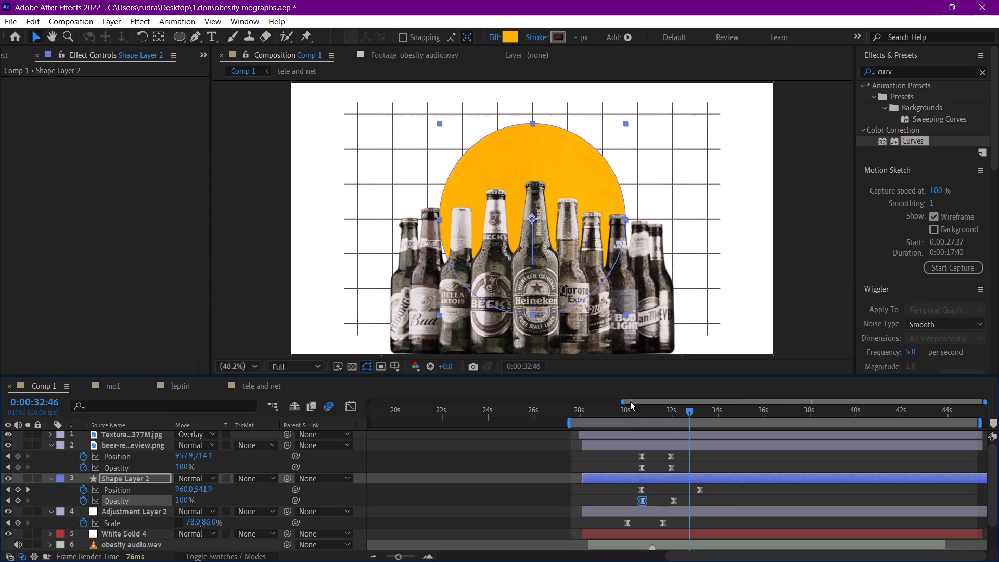
pyautogui.click(634, 410)
pyautogui.press('space')
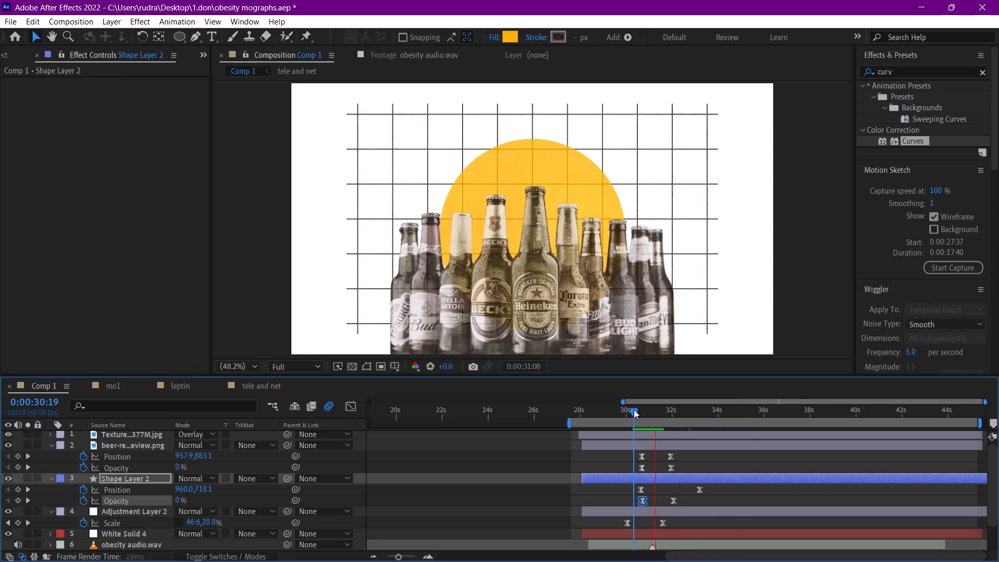
pyautogui.press('space')
# Shift all of Shape Layer 2's Position and Opacity keyframes later to start at about 31 s.
pyautogui.moveTo(621, 486); pyautogui.dragTo(709, 499)
pyautogui.moveTo(673, 501); pyautogui.dragTo(680, 501)
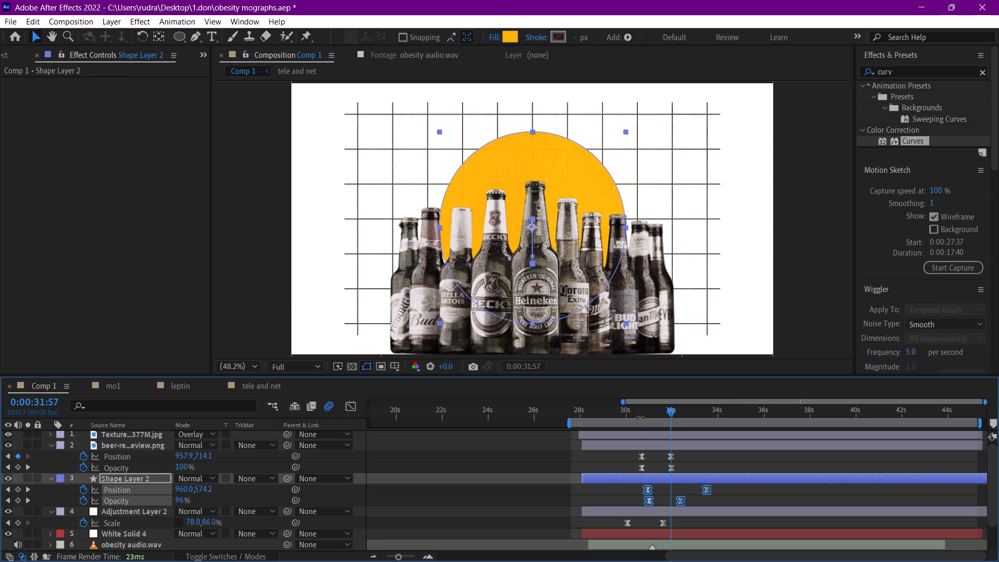
# Preview the circle's timing from 0:00:30:33, save the project, and preview the full reveal from 0:00:28:19.
pyautogui.click(639, 417)
pyautogui.press('space')
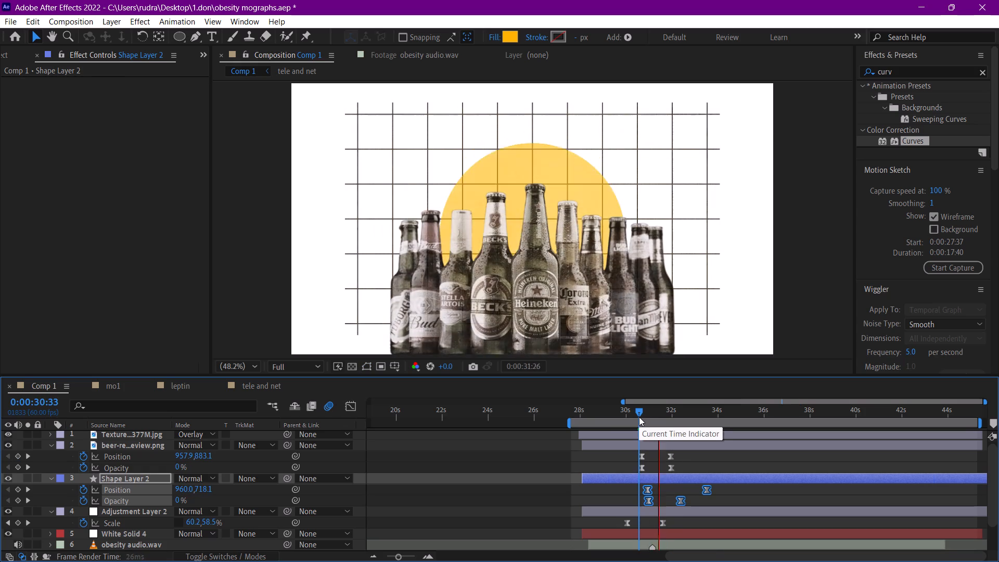
pyautogui.press('space')
pyautogui.hotkey('ctrl', 's')
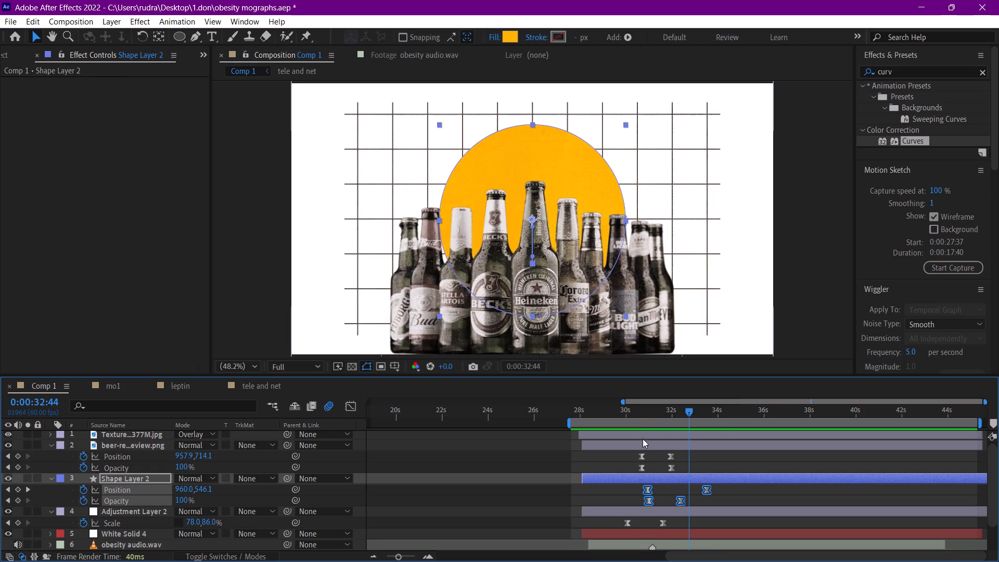
pyautogui.moveTo(643, 412); pyautogui.dragTo(587, 410)
pyautogui.press('space')
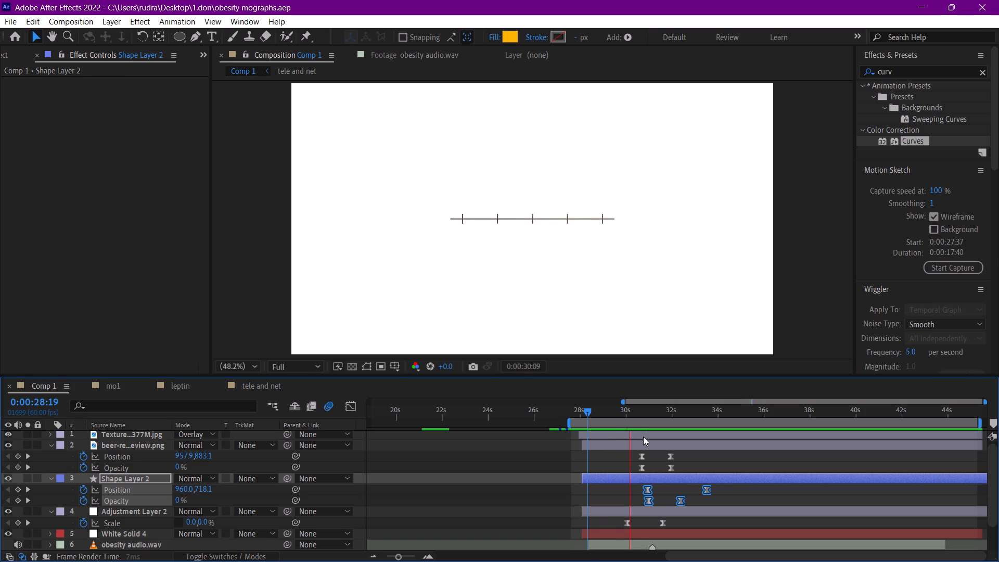
pyautogui.press('space')
# Shift all bottle, Shape Layer 2 and Adjustment Layer 2 keyframes earlier so Scale starts at about 29.6 s, preview from 0:00:29:10, and save.
pyautogui.moveTo(622, 458); pyautogui.dragTo(746, 526)
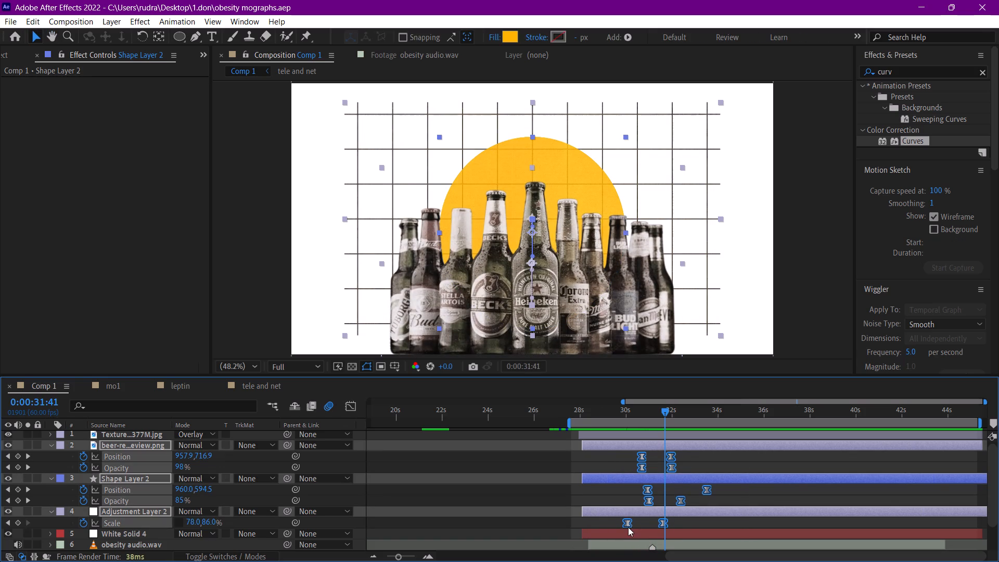
pyautogui.moveTo(626, 525); pyautogui.dragTo(615, 523)
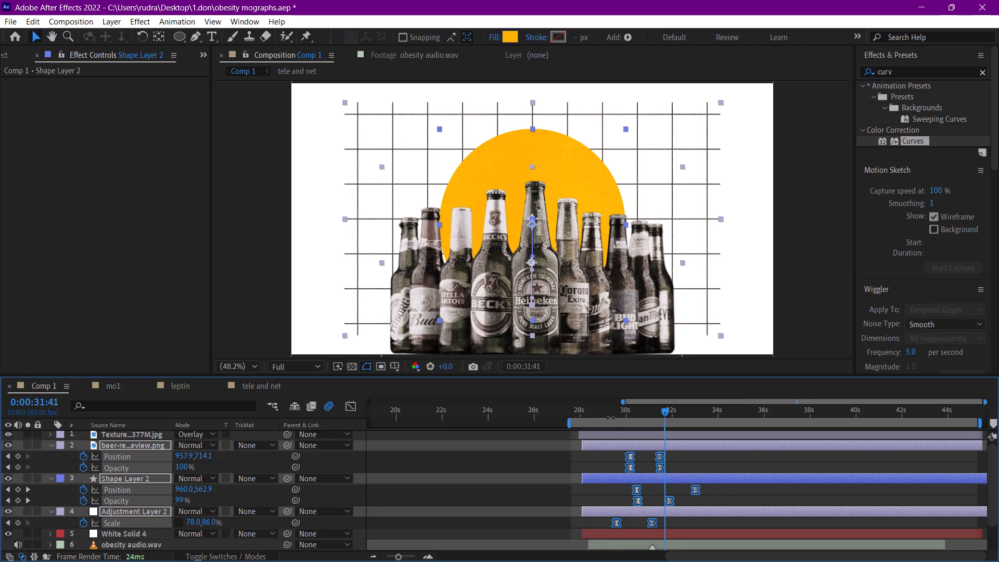
pyautogui.click(607, 410)
pyautogui.press('space')
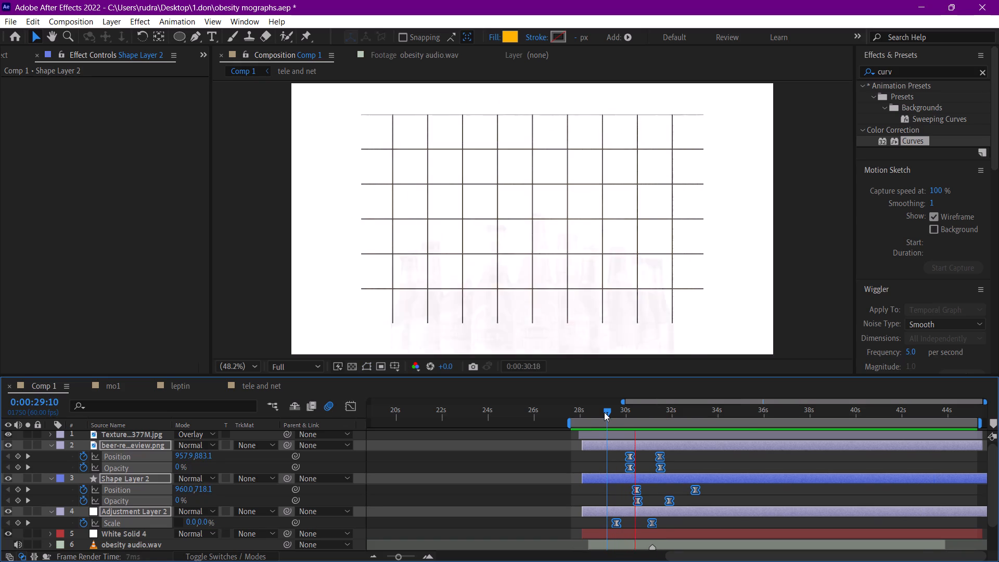
pyautogui.press('space')
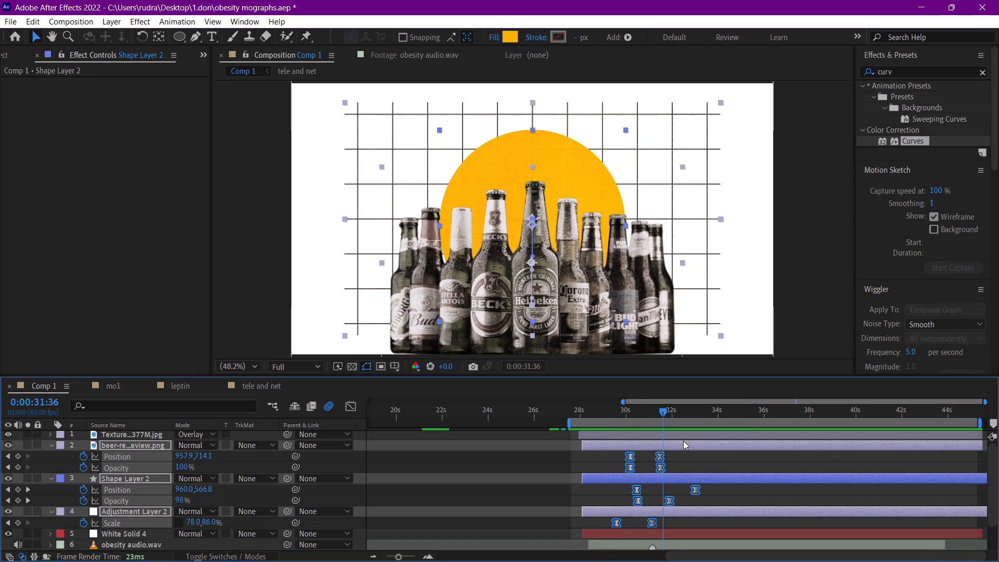
pyautogui.hotkey('ctrl', 's')
# Shift the same keyframes of all three layers earlier again so Scale starts at about 29.2 s, preview from 0:00:28:43, and deselect them.
pyautogui.moveTo(614, 521); pyautogui.dragTo(605, 522)
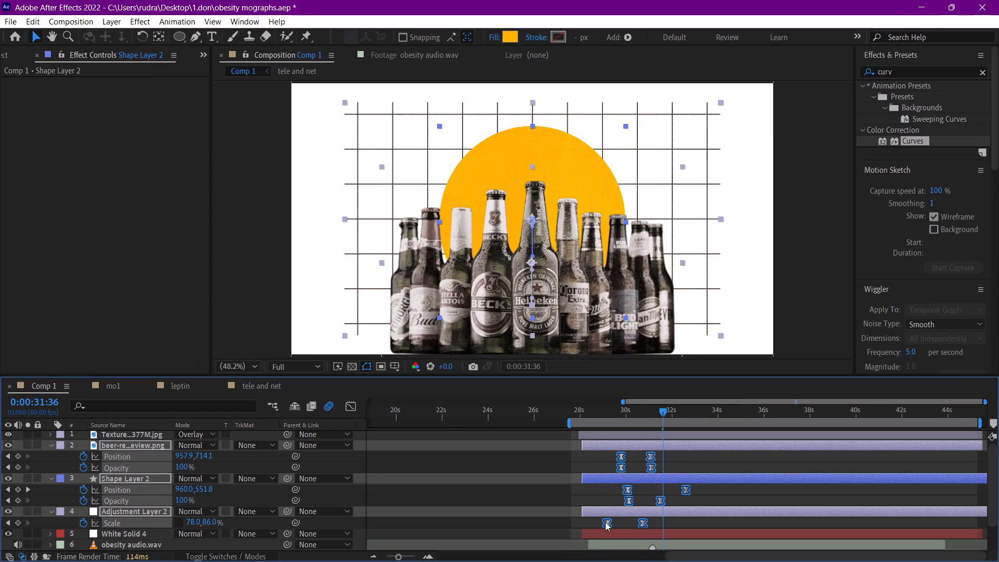
pyautogui.click(596, 414)
pyautogui.press('space')
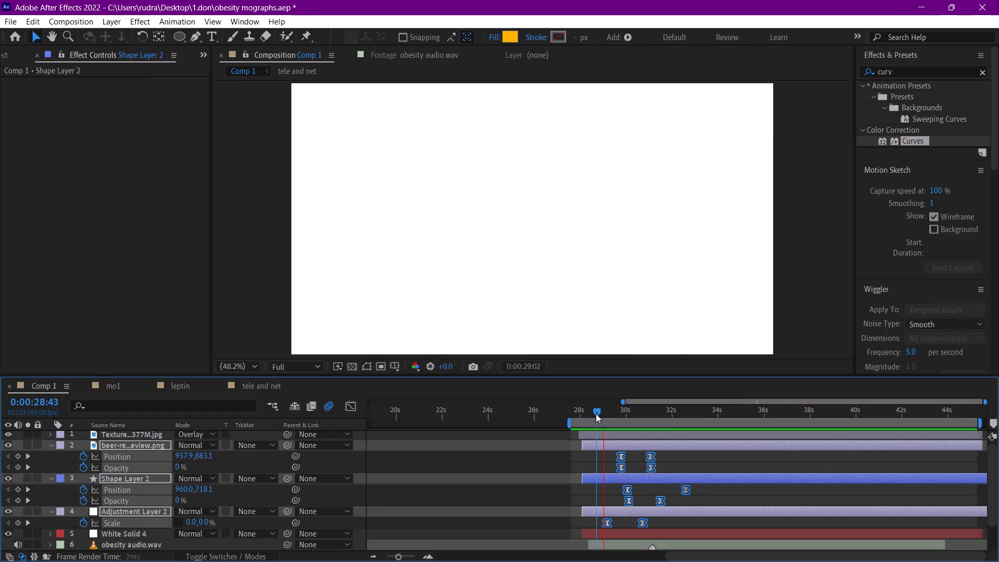
pyautogui.press('space')
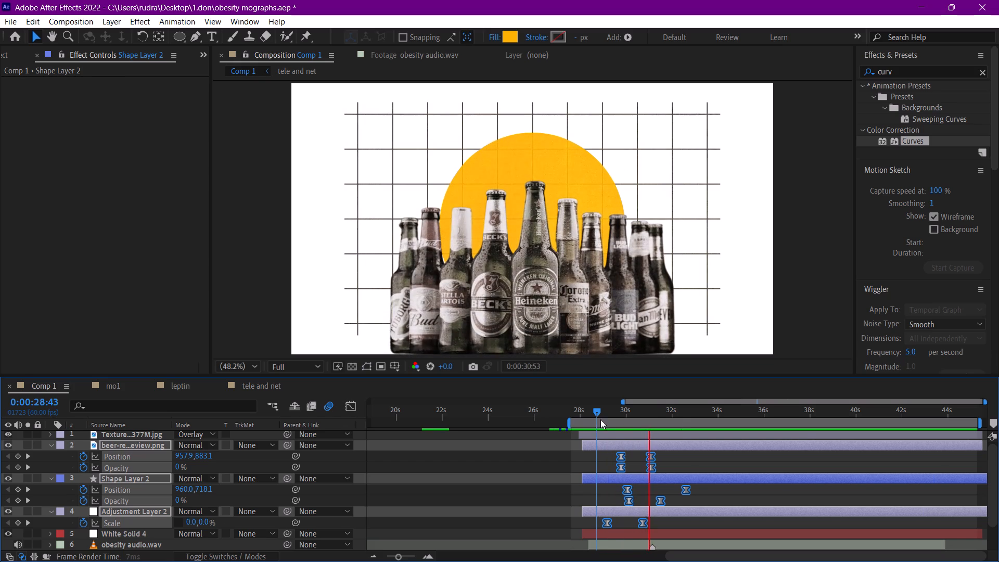
pyautogui.press('space')
pyautogui.press('space')
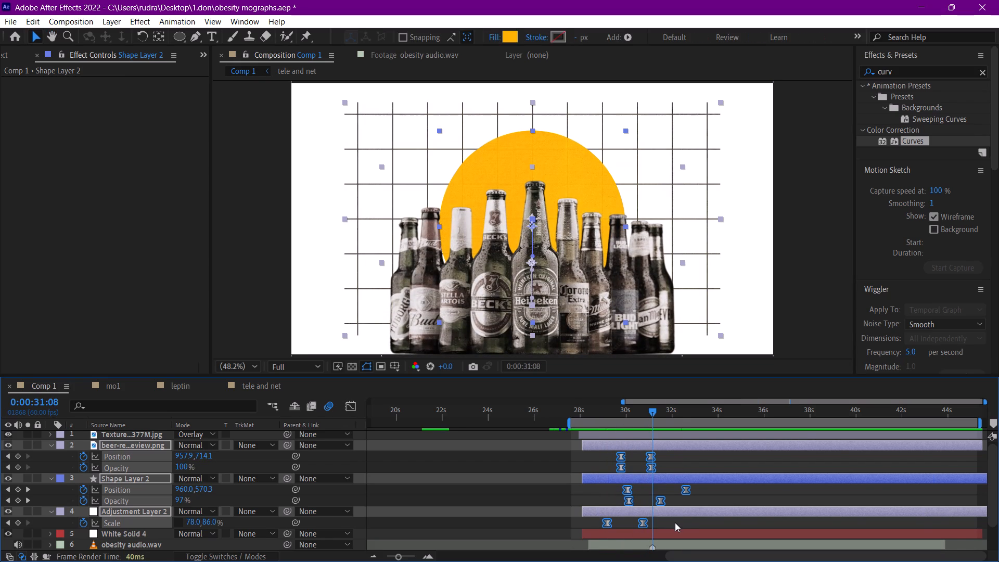
pyautogui.click(675, 522)
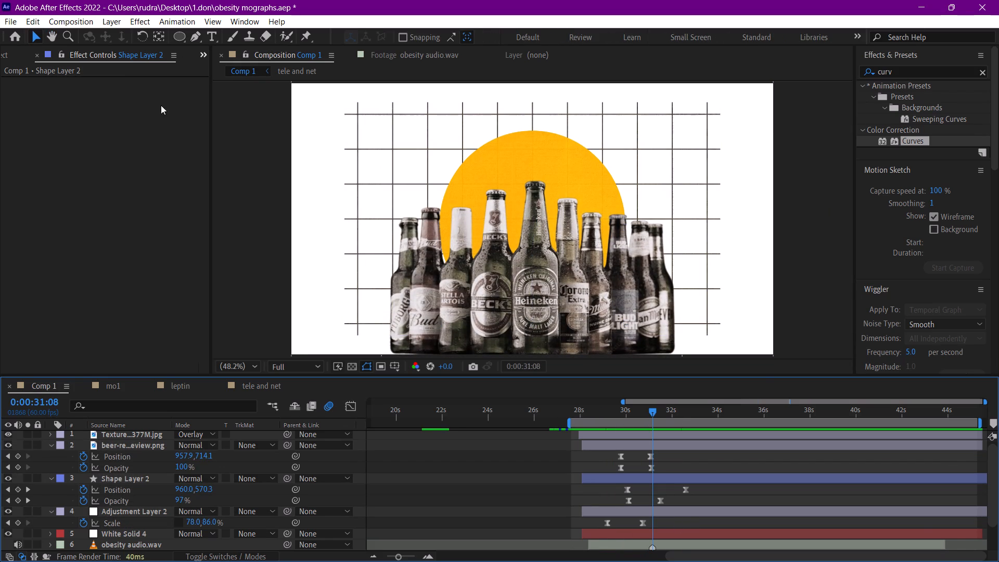
# Add a text layer reading "7 CALS" over the upper-left part of the grid.
pyautogui.click(212, 43)
pyautogui.click(366, 137)
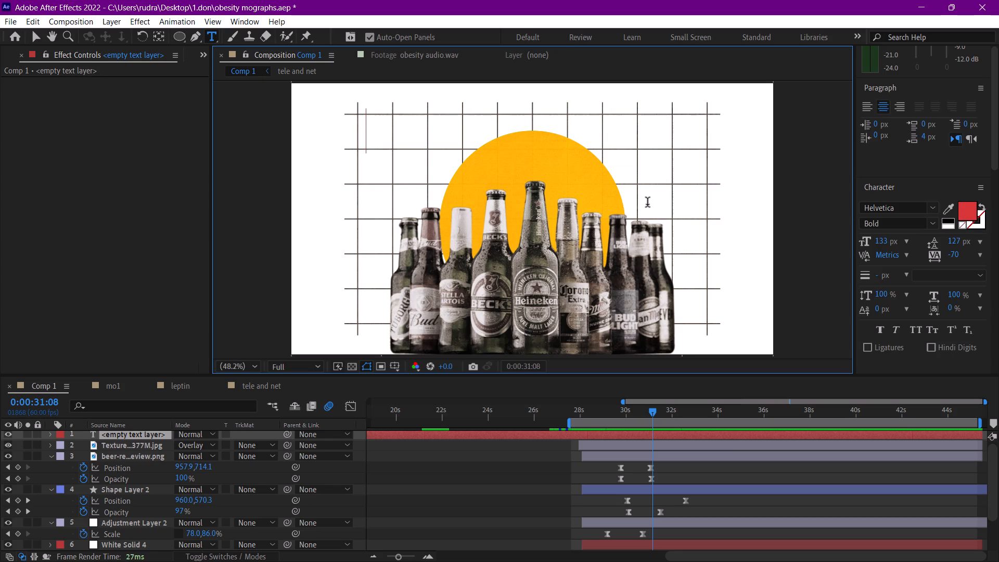
pyautogui.write('7')
pyautogui.press('space')
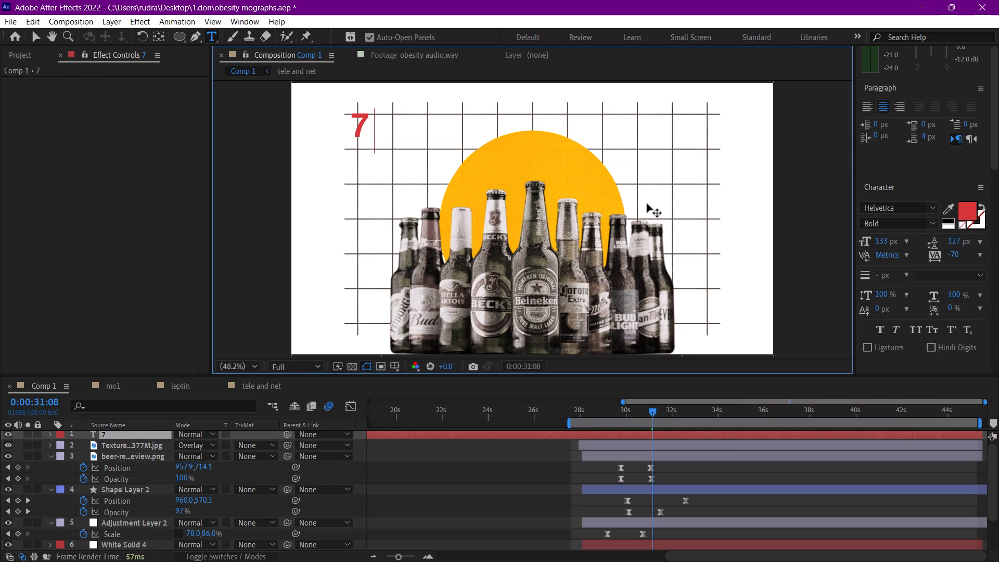
pyautogui.press('BackSpace')
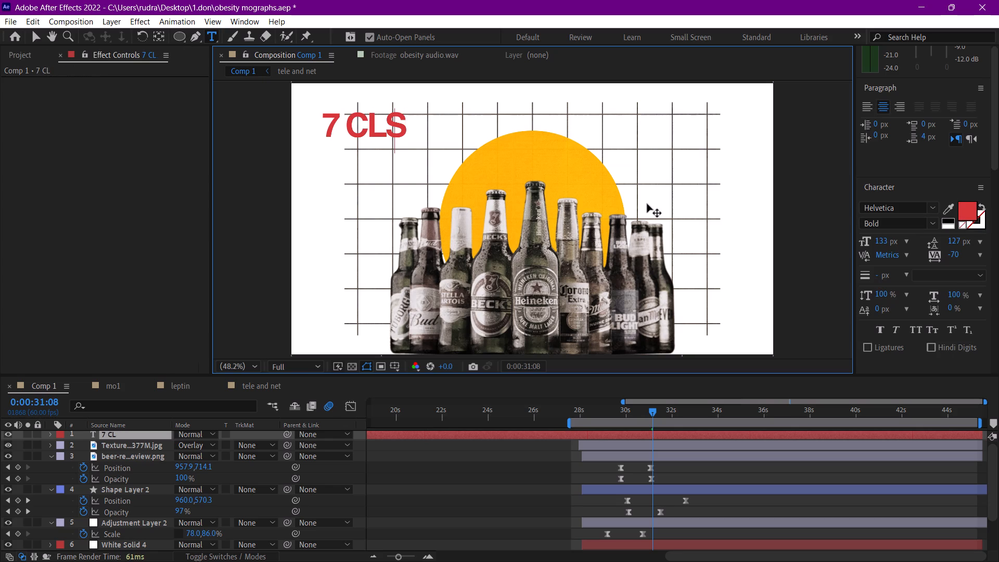
pyautogui.press('BackSpace')
pyautogui.write('ALS')
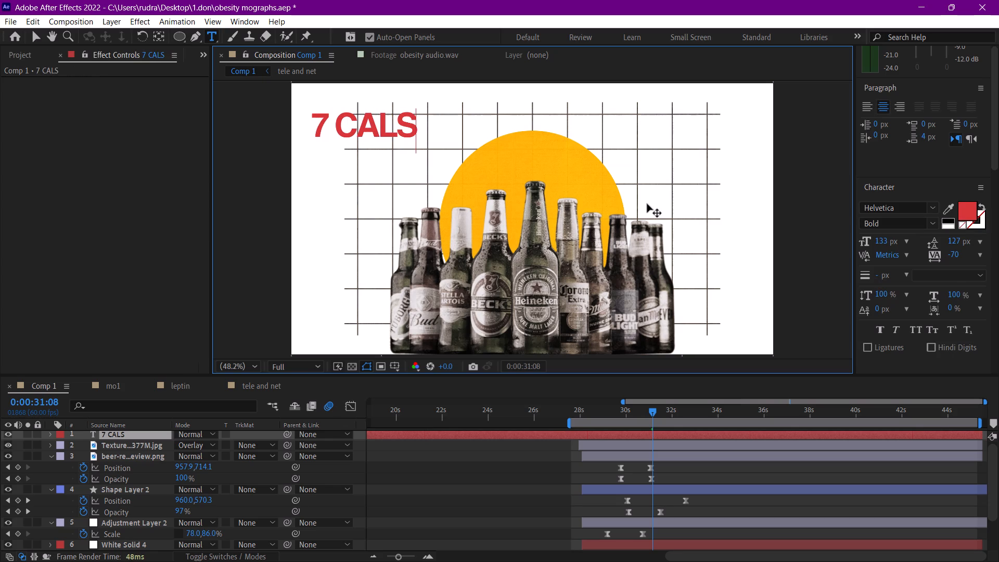
# Duplicate the 7 CALS text layer and change the copy's text to "PER GRAM".
pyautogui.click(135, 437)
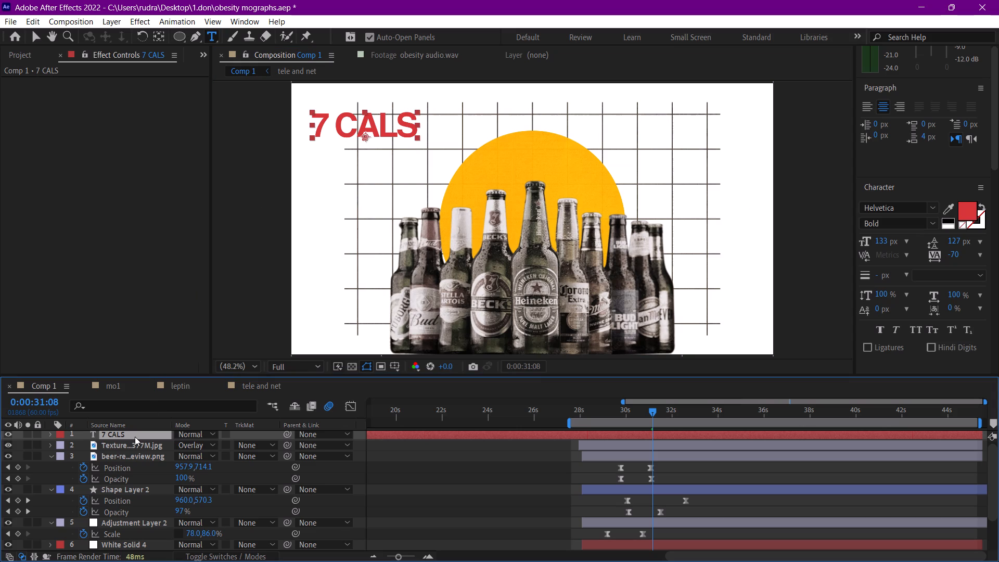
pyautogui.hotkey('ctrl', 'd')
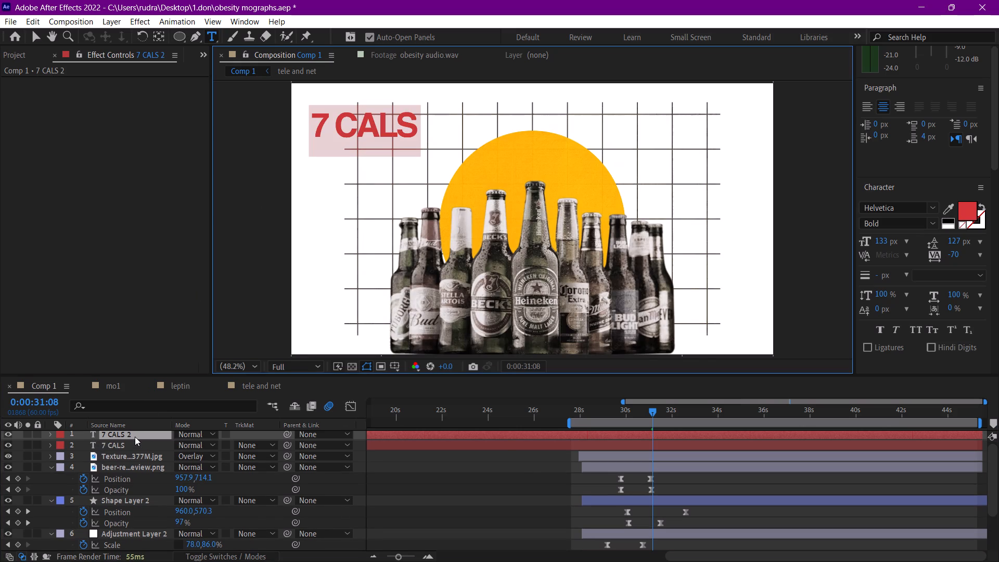
pyautogui.write('PER GRAM')
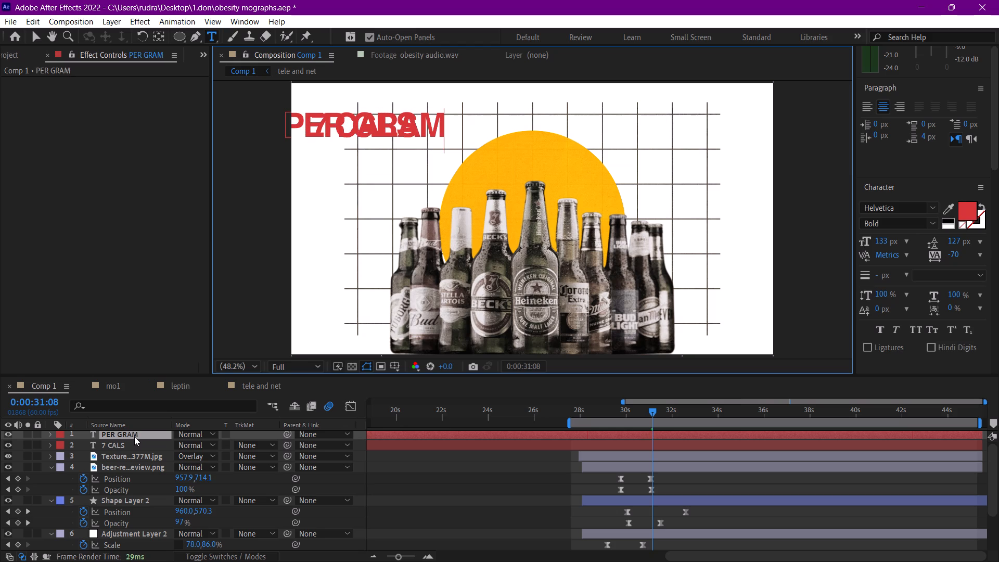
# Center the anchor points of the 7 CALS and PER GRAM text layers within their text.
pyautogui.click(125, 445)
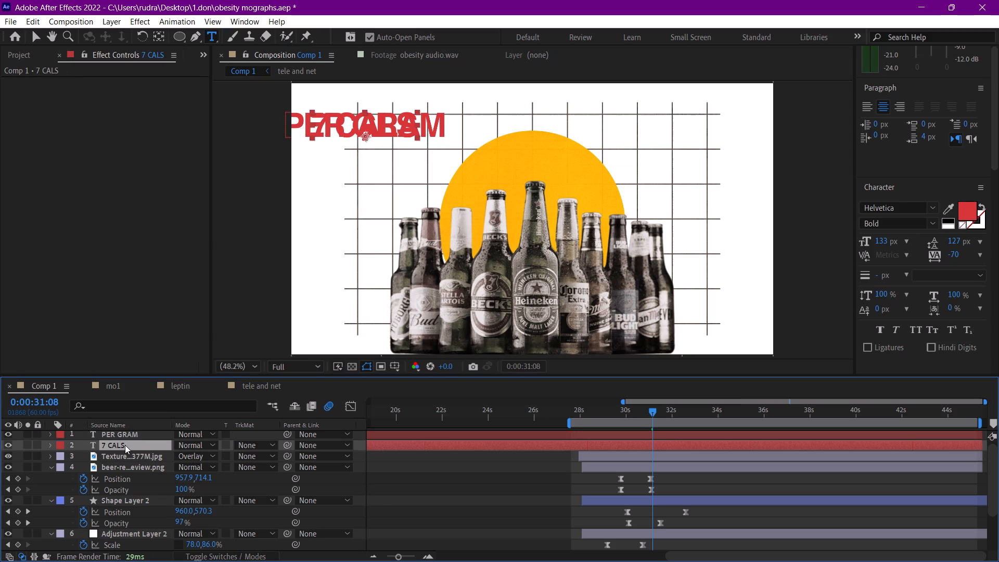
pyautogui.press('p')
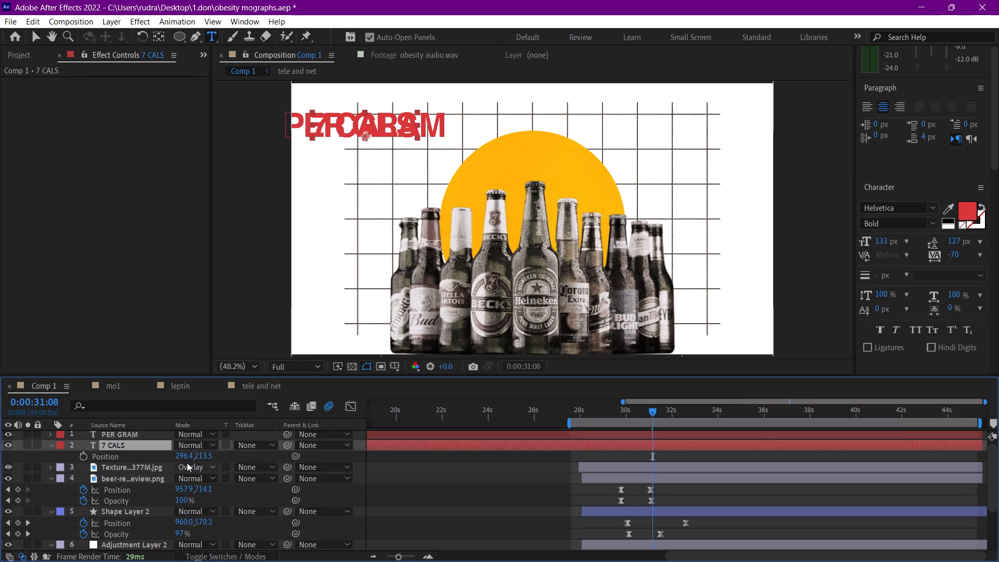
pyautogui.press('7')
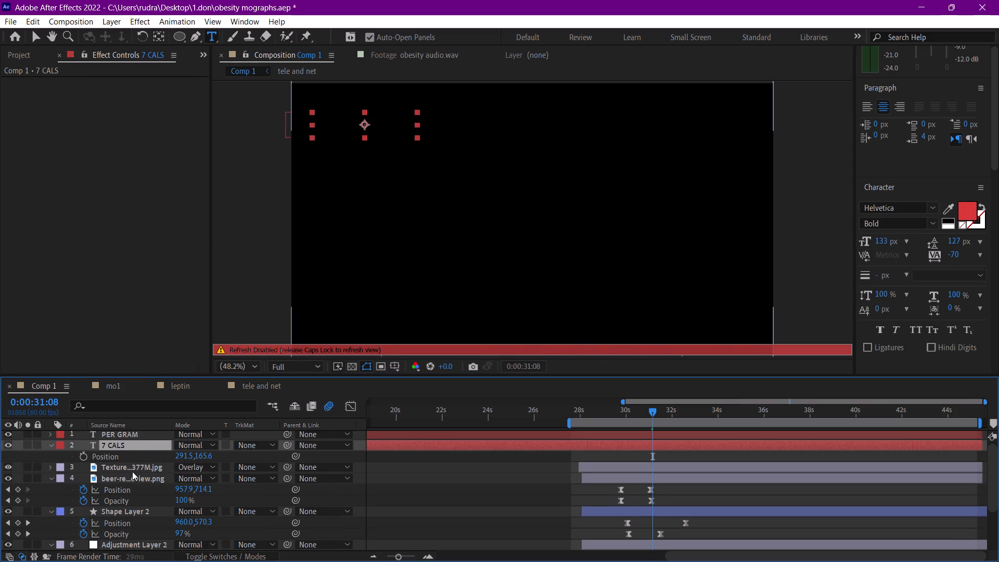
pyautogui.click(149, 430)
pyautogui.click(149, 435)
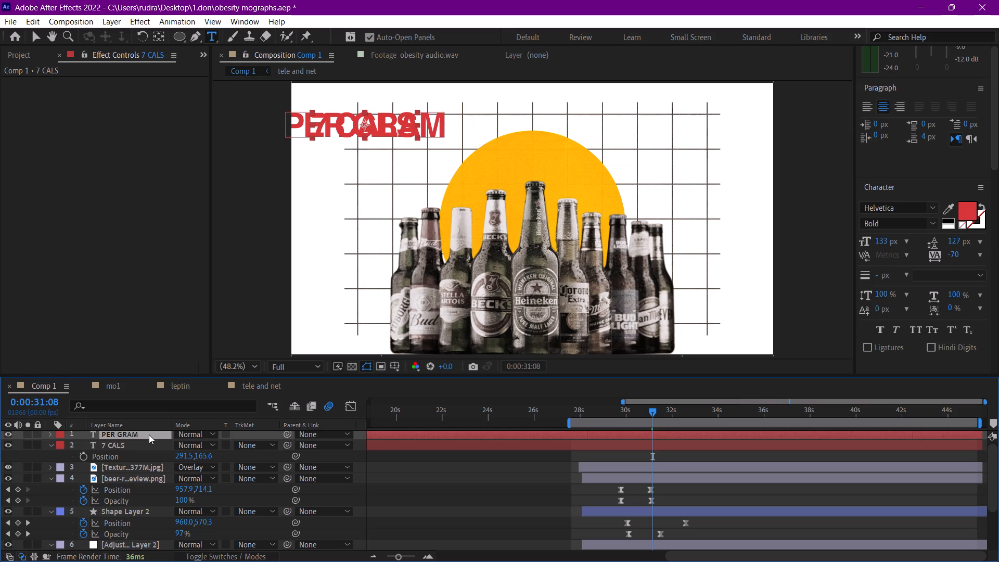
pyautogui.press('7')
# Move the 7 CALS text horizontally to an X position of about 440.5, in line with the grid's left edge.
pyautogui.click(145, 446)
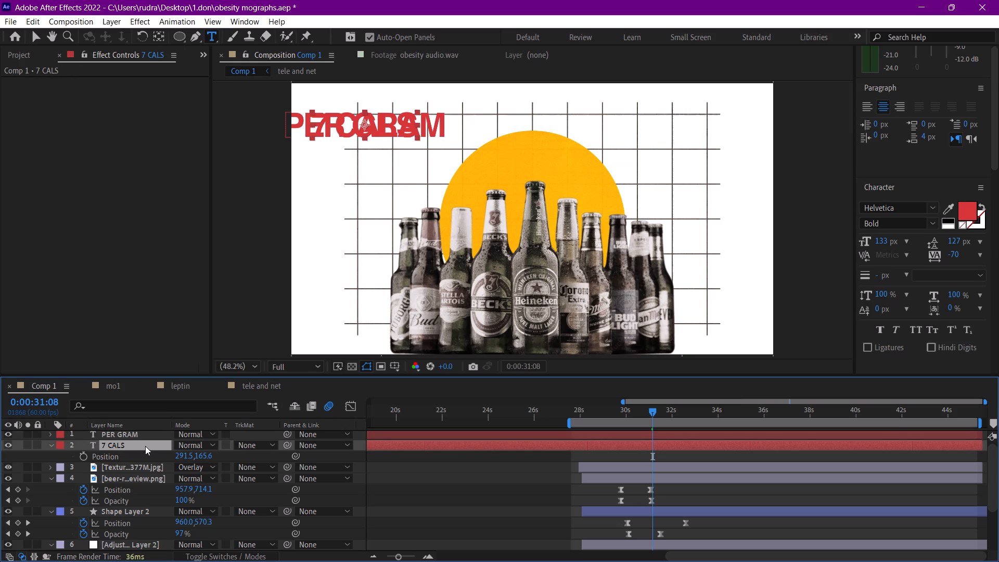
pyautogui.moveTo(180, 459); pyautogui.dragTo(282, 459)
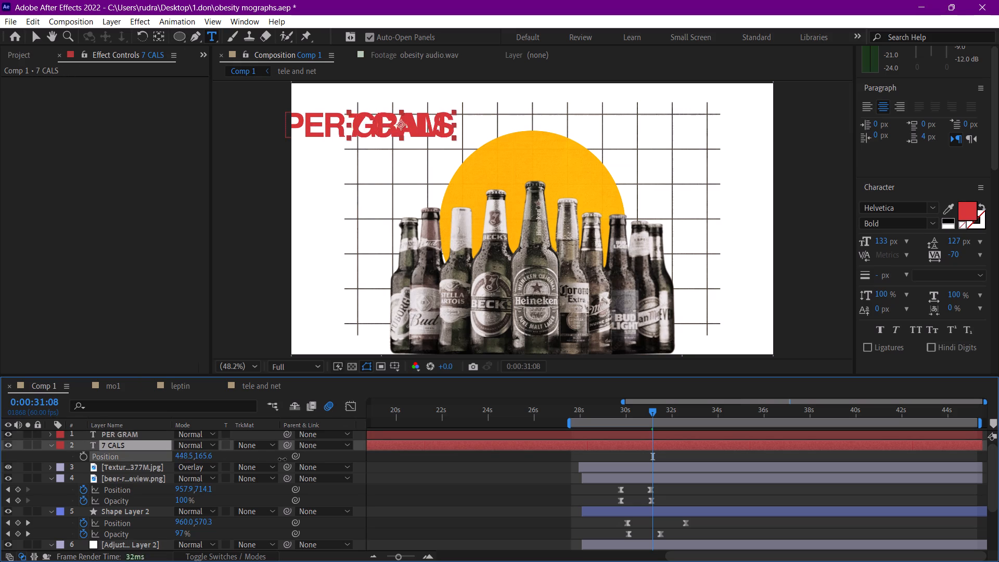
pyautogui.moveTo(282, 459); pyautogui.dragTo(276, 458)
# Move the PER GRAM text horizontally to the frame's right side, at an X position of about 1558.9.
pyautogui.click(133, 431)
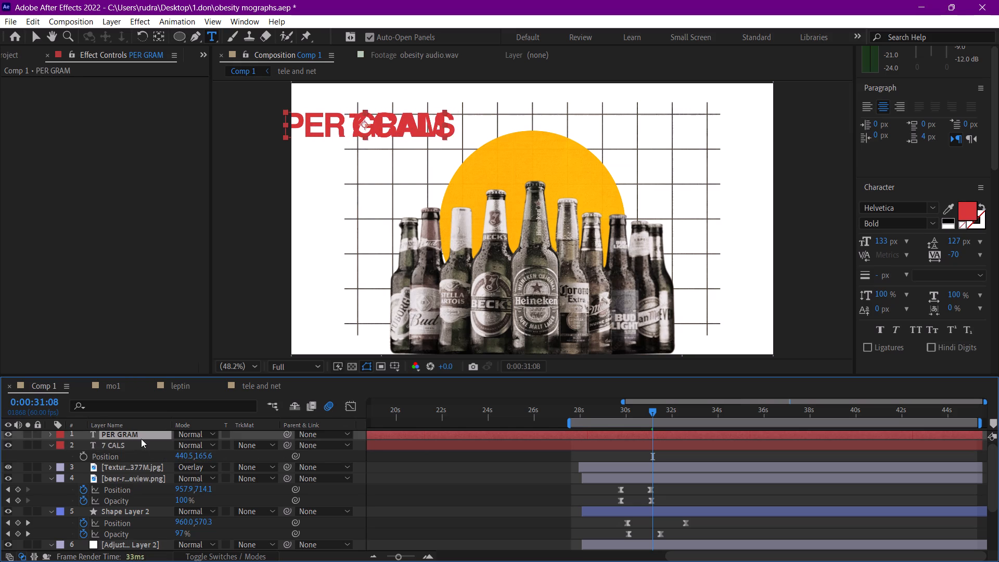
pyautogui.press('p')
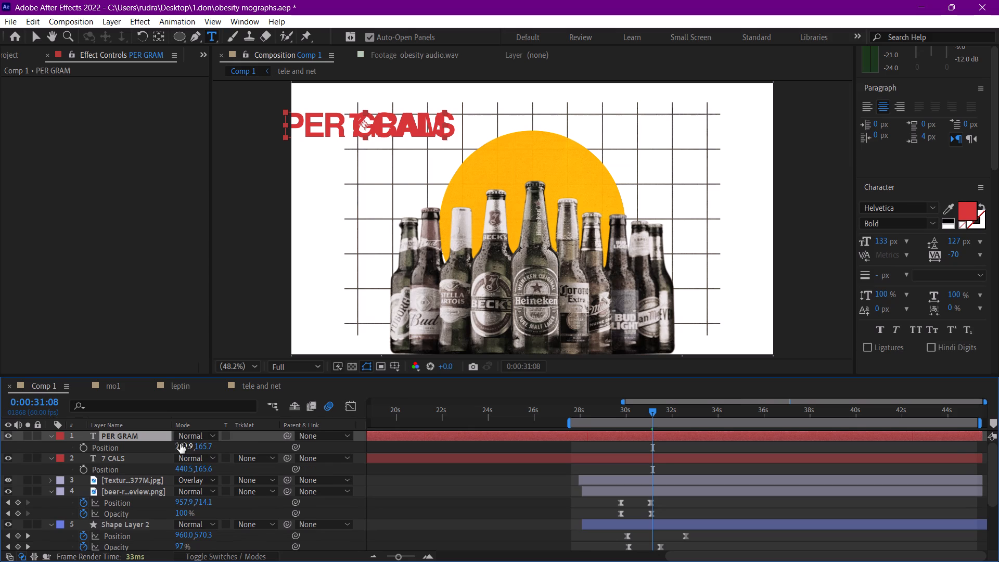
pyautogui.moveTo(180, 444); pyautogui.dragTo(904, 443)
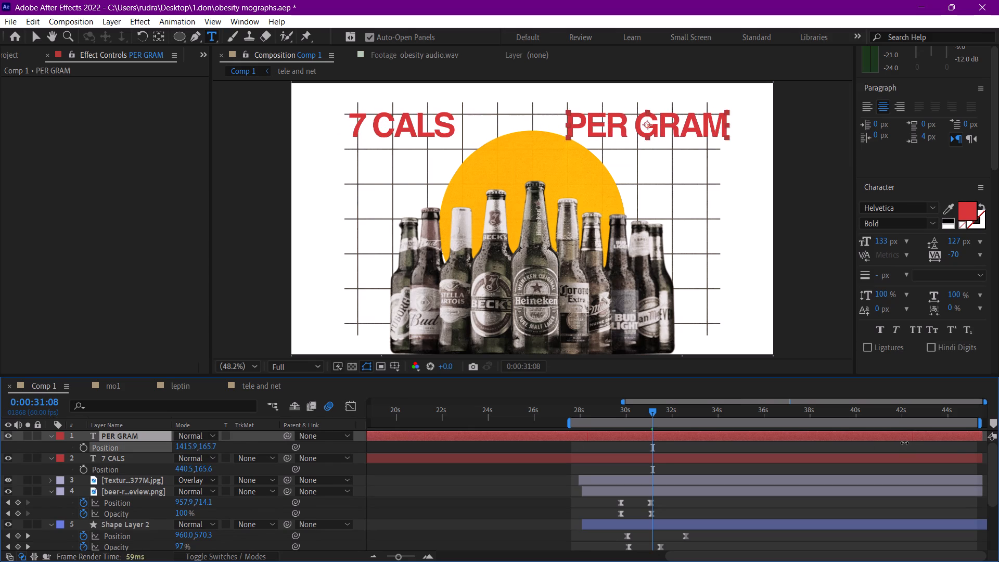
pyautogui.moveTo(904, 443); pyautogui.dragTo(899, 443)
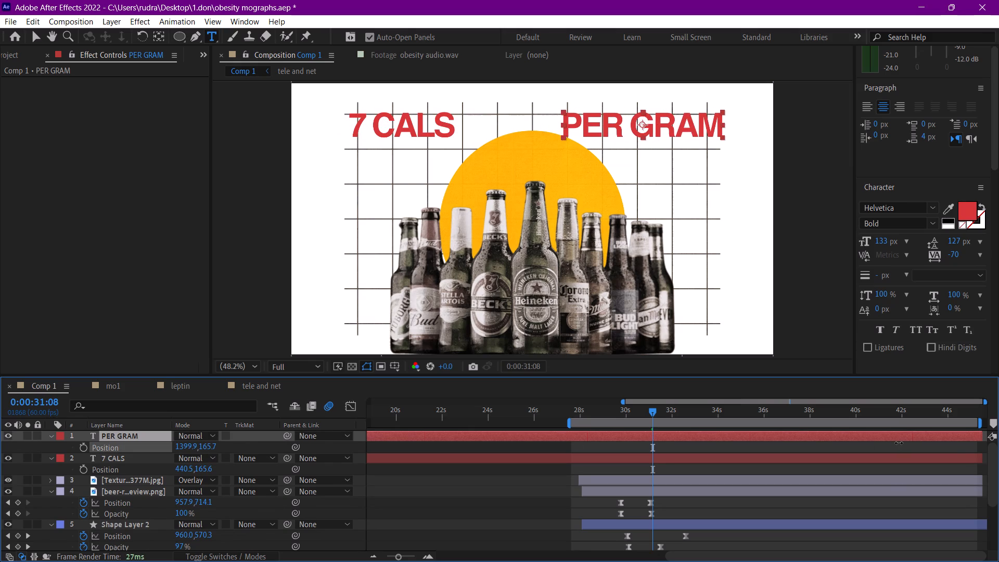
pyautogui.moveTo(899, 443); pyautogui.dragTo(920, 445)
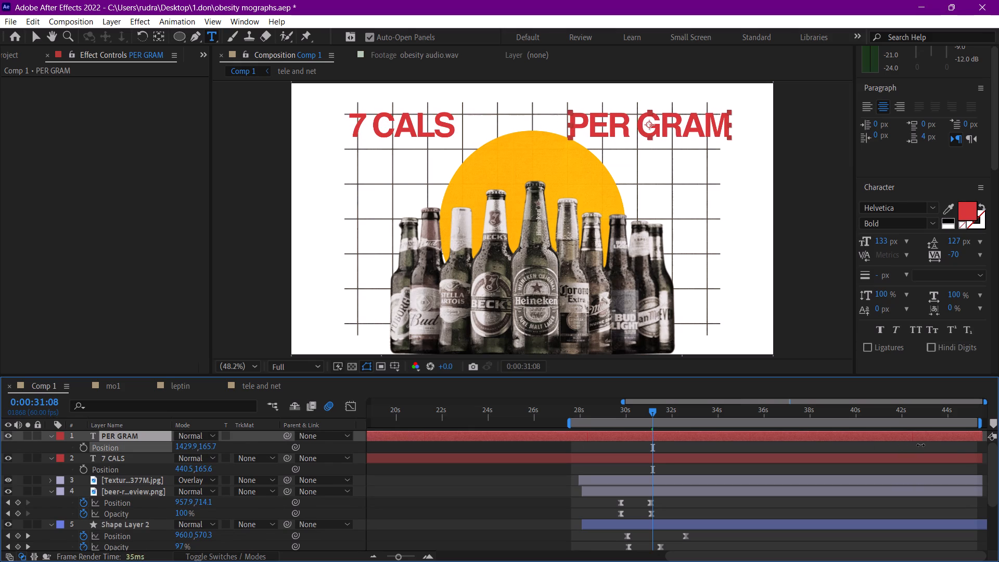
pyautogui.moveTo(920, 445); pyautogui.dragTo(933, 445)
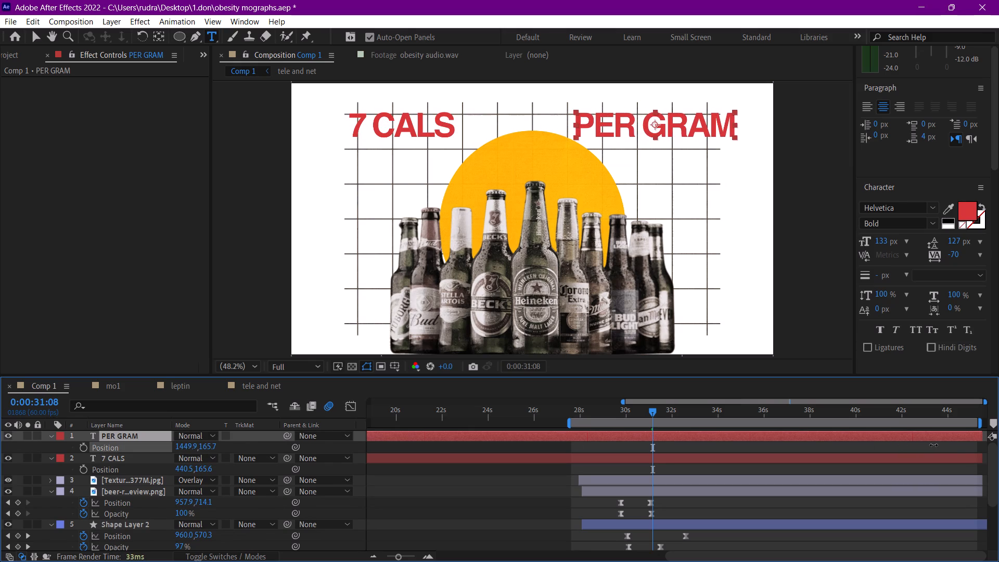
pyautogui.moveTo(933, 445); pyautogui.dragTo(998, 440)
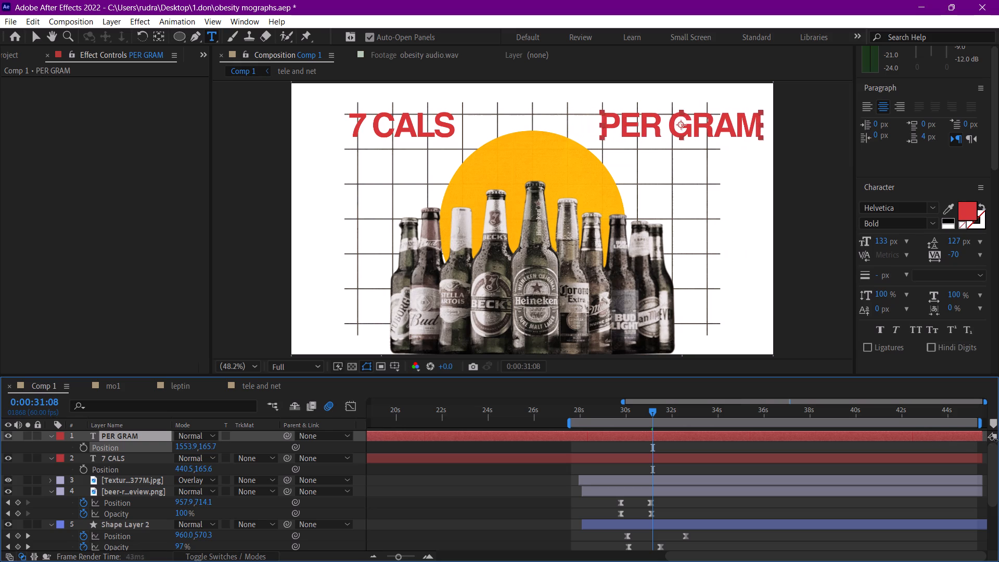
pyautogui.moveTo(998, 440); pyautogui.dragTo(998, 439)
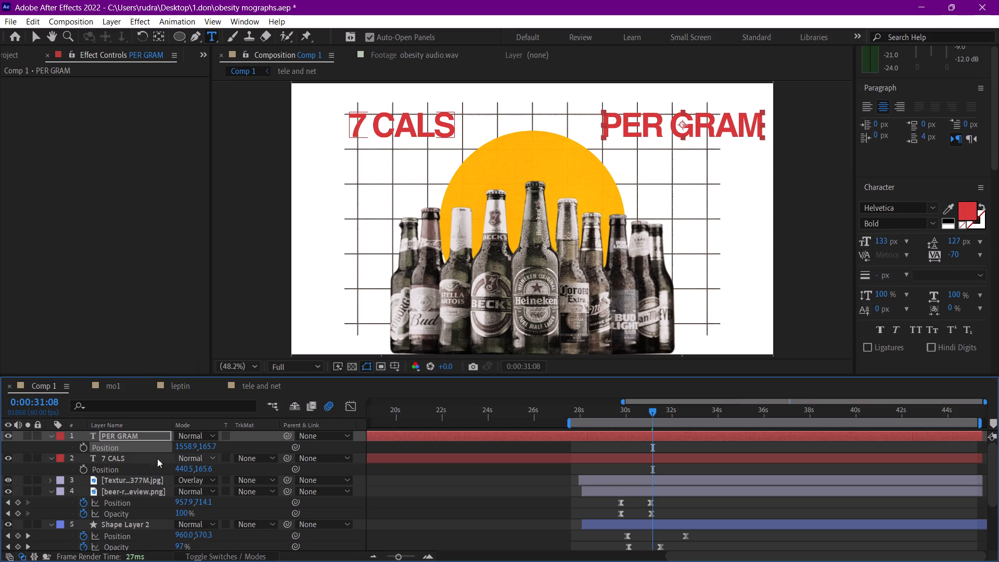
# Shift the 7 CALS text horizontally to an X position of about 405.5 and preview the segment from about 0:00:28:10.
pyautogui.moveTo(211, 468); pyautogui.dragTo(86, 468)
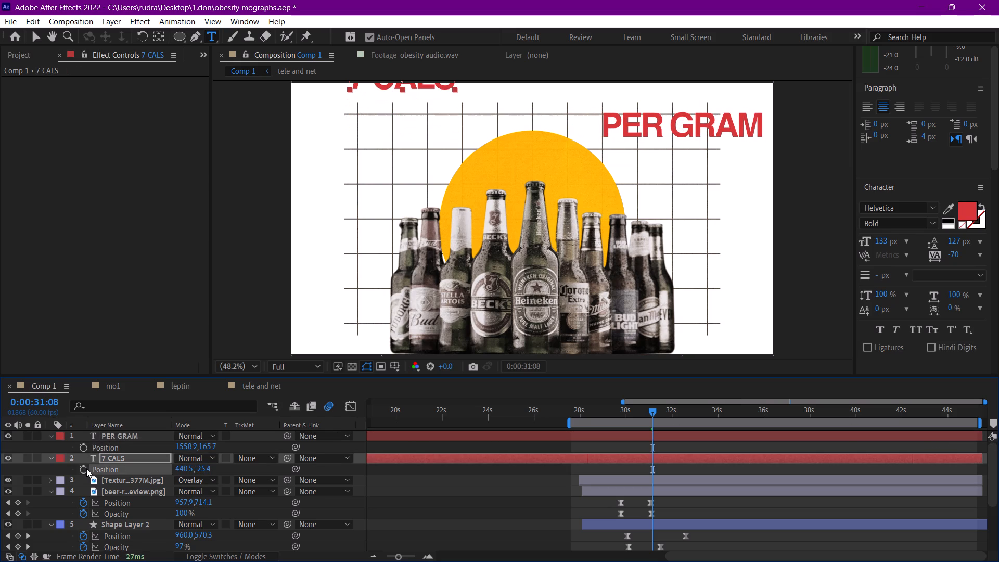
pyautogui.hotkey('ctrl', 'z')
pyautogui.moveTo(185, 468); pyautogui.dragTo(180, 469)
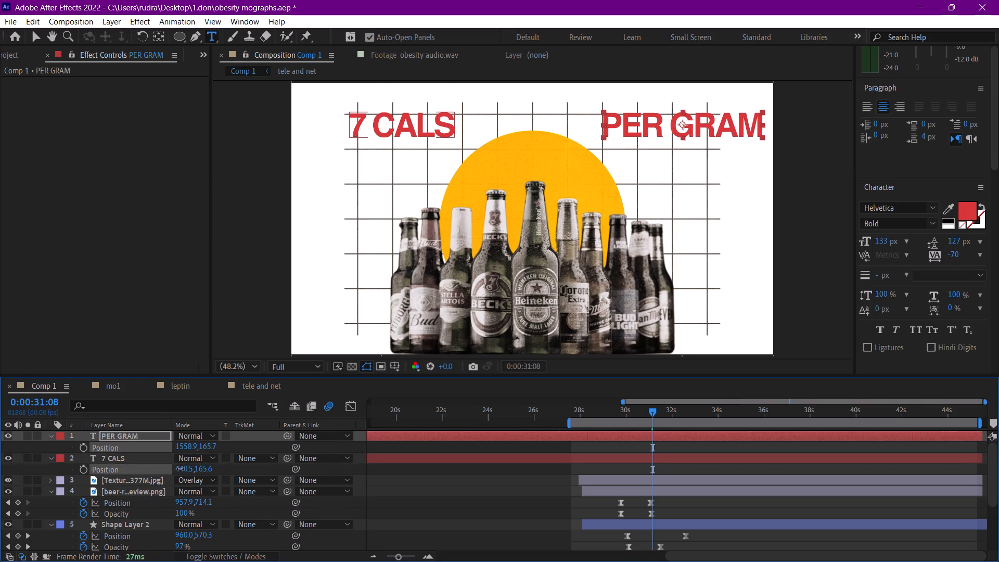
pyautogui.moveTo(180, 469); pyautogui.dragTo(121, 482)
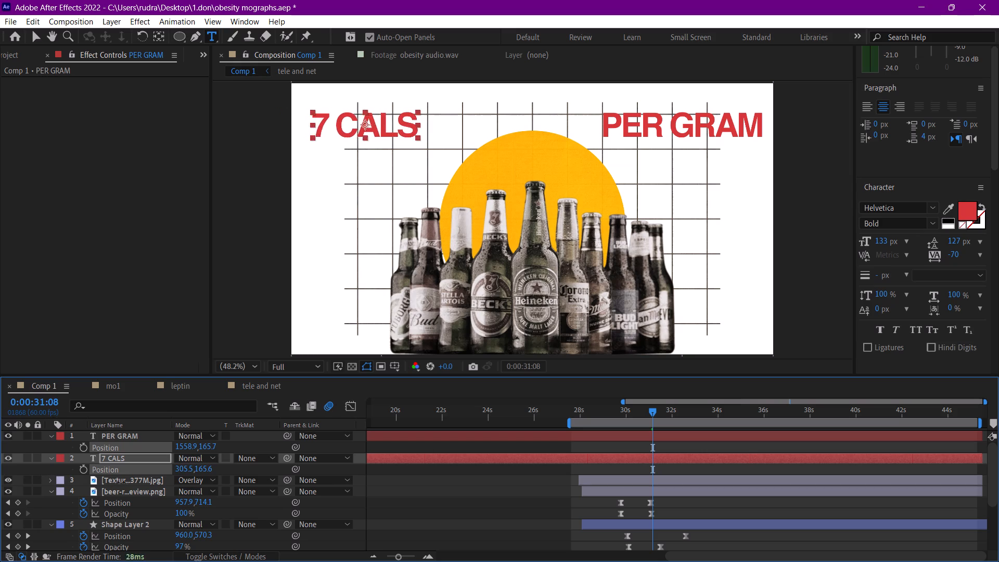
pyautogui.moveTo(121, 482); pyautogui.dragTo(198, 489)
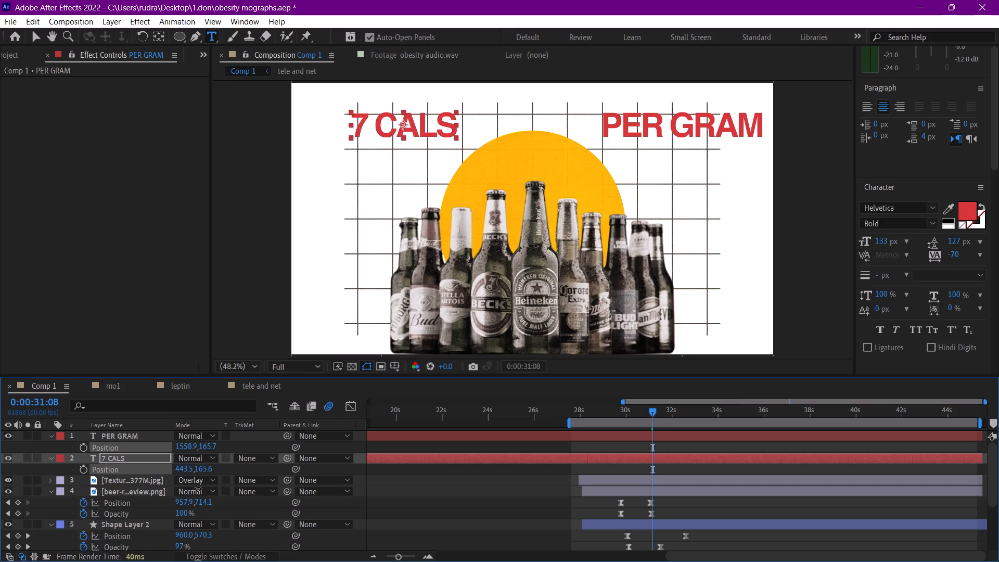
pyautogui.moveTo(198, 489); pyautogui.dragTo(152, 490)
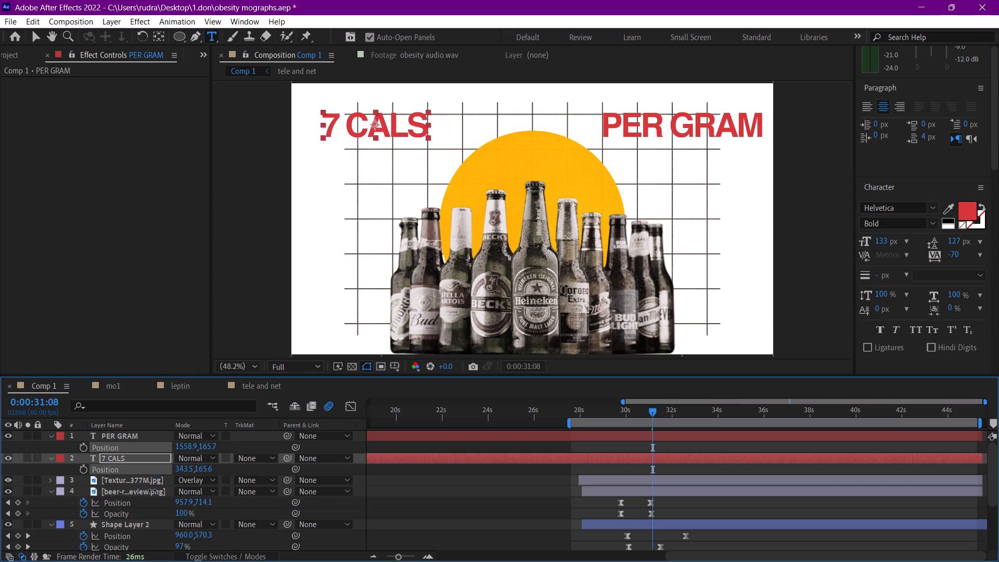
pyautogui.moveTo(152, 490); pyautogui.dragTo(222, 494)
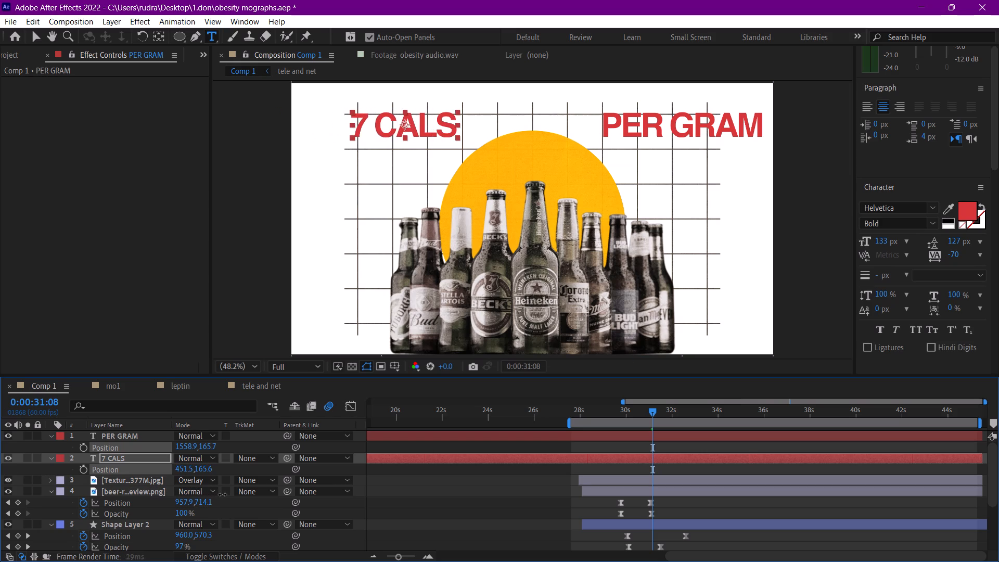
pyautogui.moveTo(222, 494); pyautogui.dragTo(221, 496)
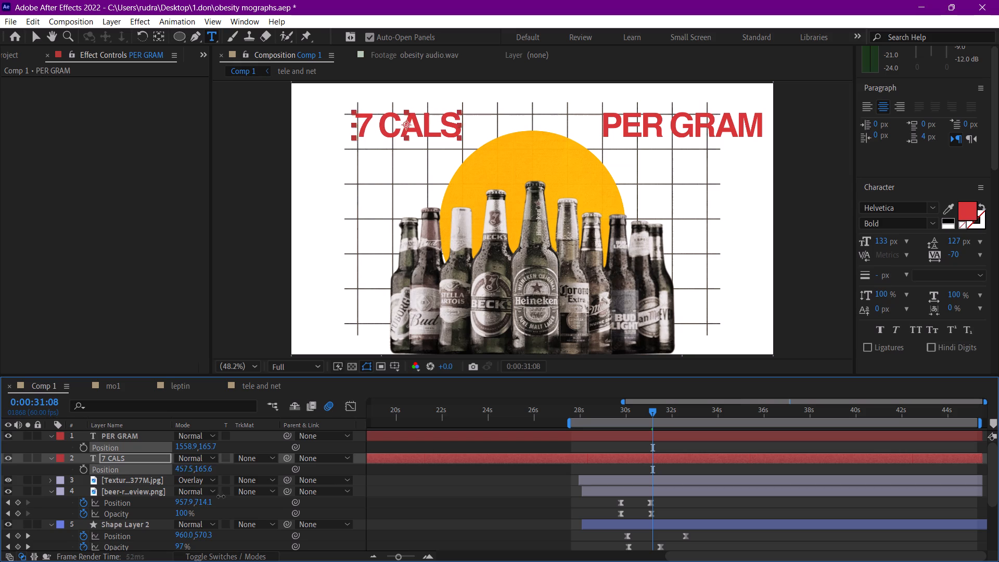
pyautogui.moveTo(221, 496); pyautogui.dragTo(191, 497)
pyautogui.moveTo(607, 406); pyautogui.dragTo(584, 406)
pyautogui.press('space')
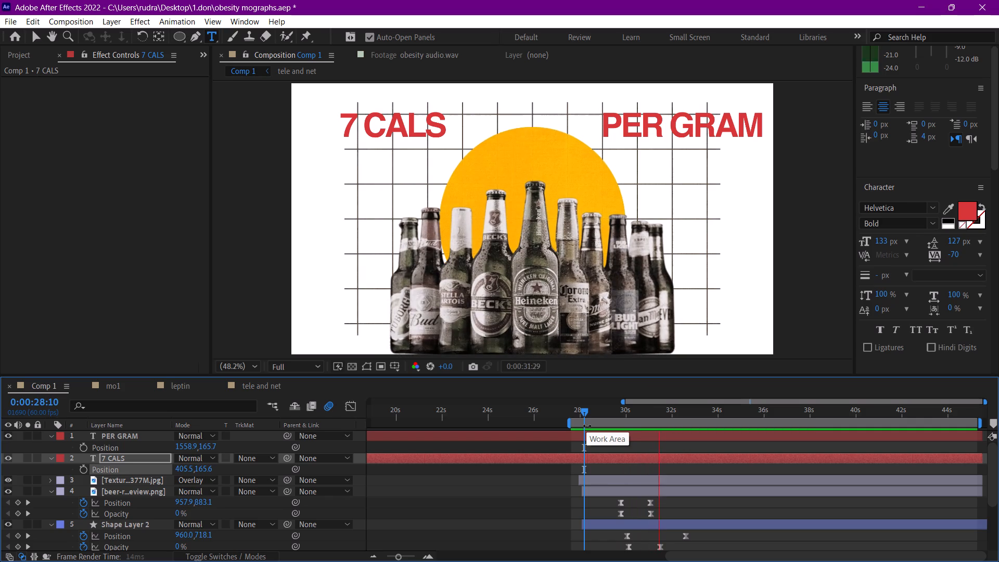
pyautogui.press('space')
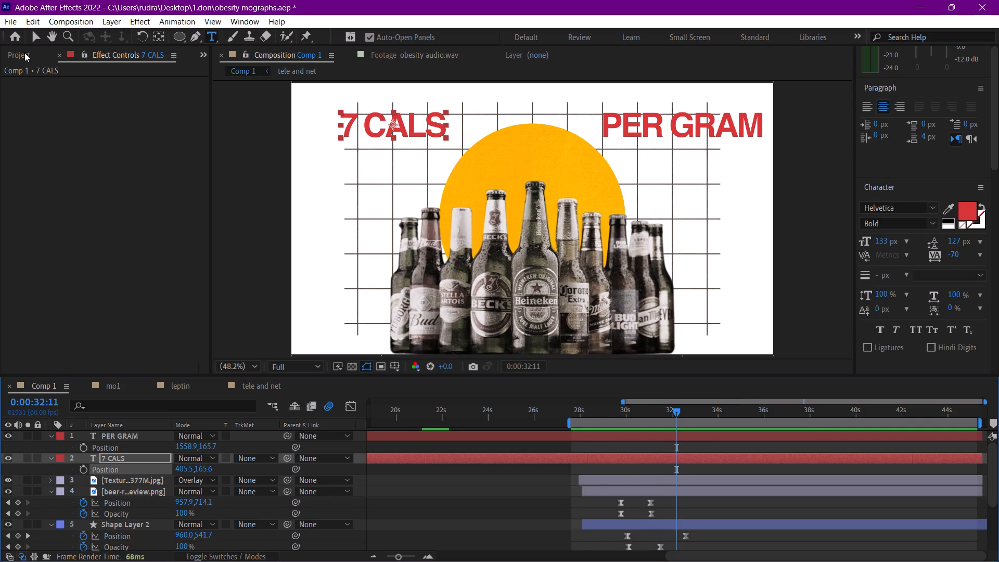
# Reposition the 7 CALS text freehand over the top of the orange circle, at about 946.6, 180.1.
pyautogui.click(37, 42)
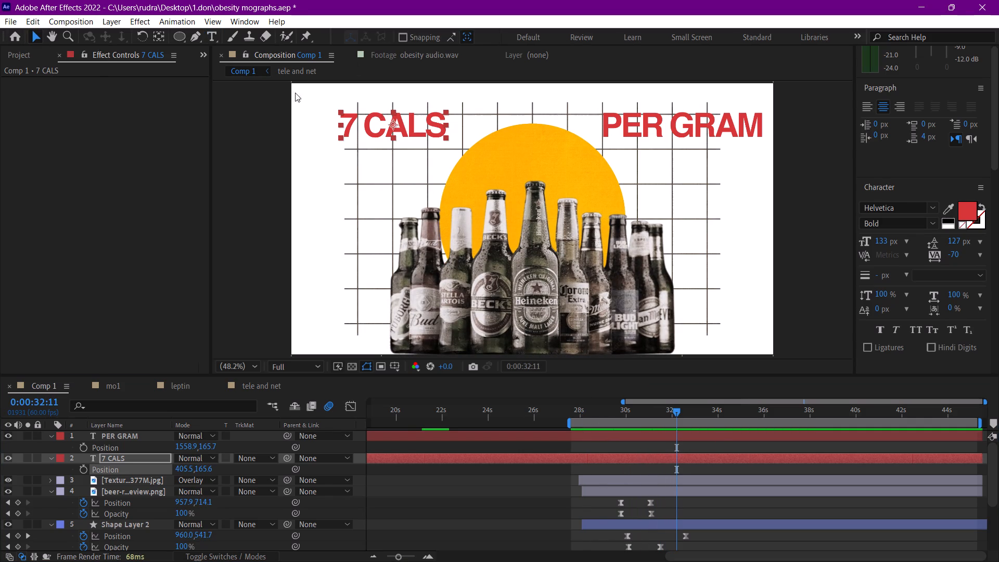
pyautogui.moveTo(429, 119); pyautogui.dragTo(568, 104)
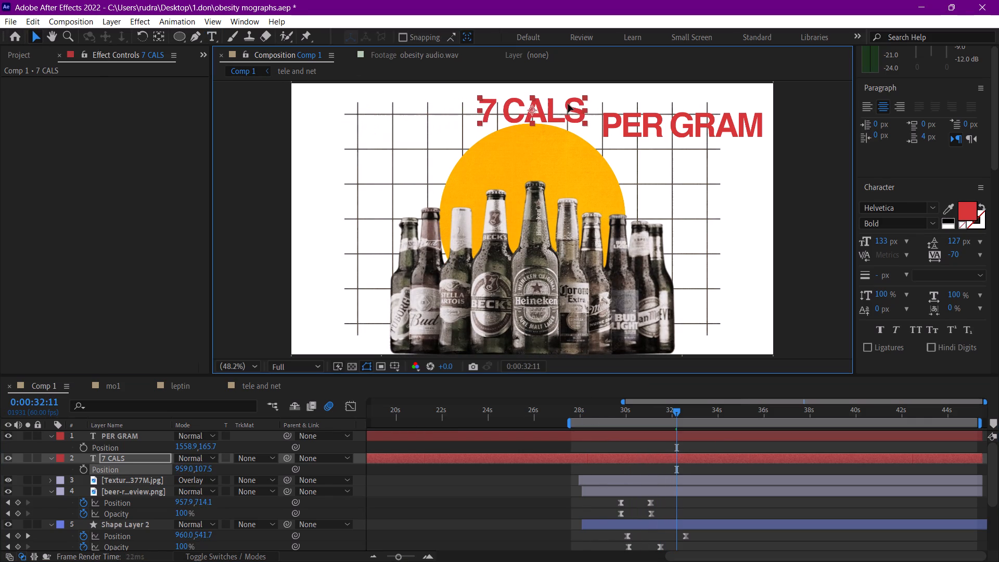
pyautogui.moveTo(568, 104); pyautogui.dragTo(565, 122)
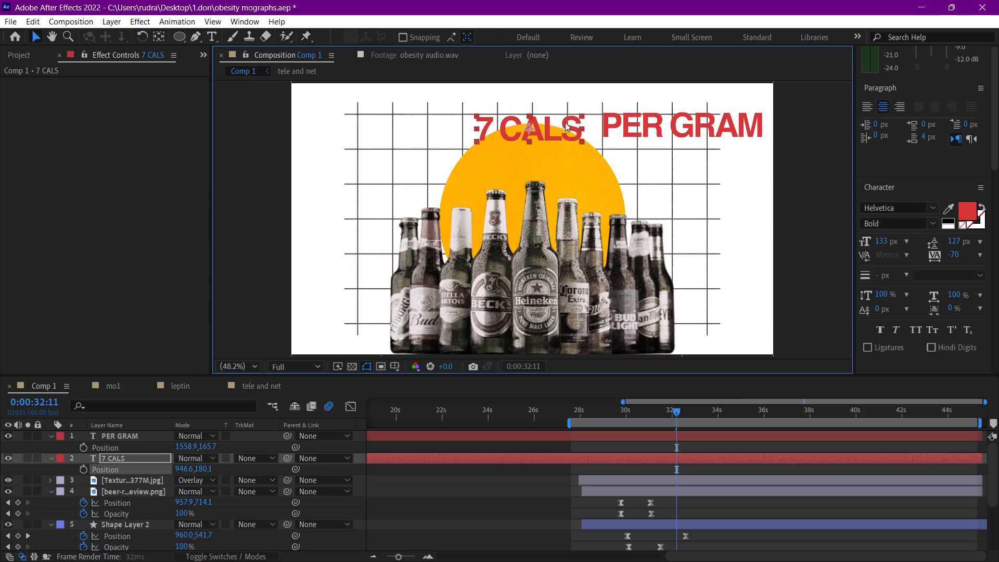
# Try the PER GRAM text beneath 7 CALS, and place it to the right of 7 CALS at about 1571.3, 190.5.
pyautogui.moveTo(650, 118); pyautogui.dragTo(510, 169)
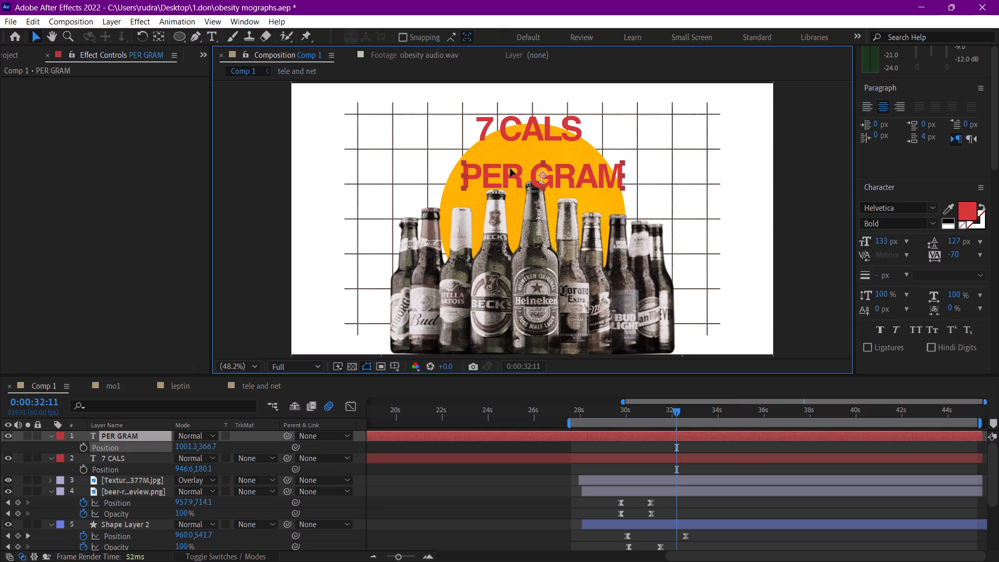
pyautogui.moveTo(510, 169); pyautogui.dragTo(503, 160)
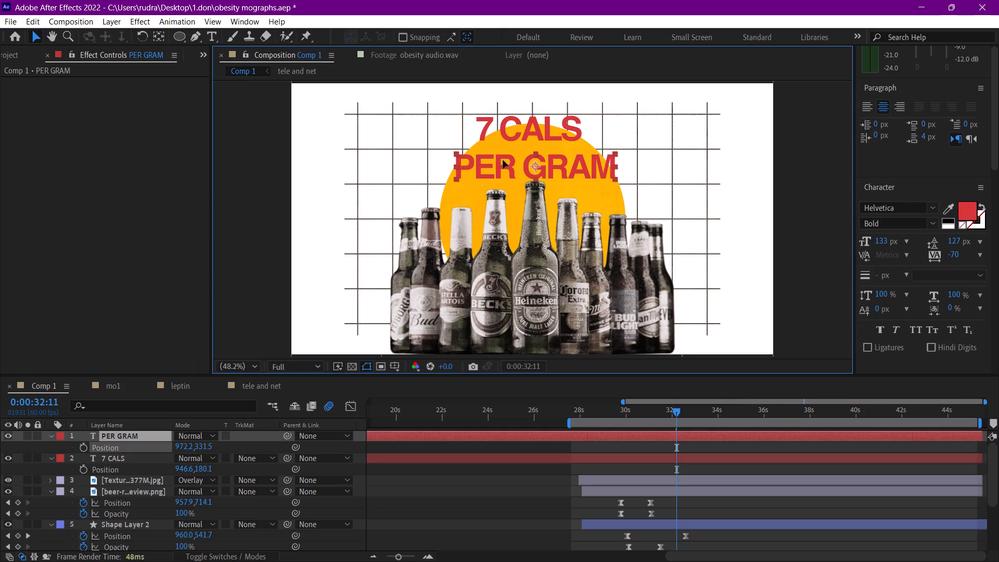
pyautogui.moveTo(503, 160); pyautogui.dragTo(649, 124)
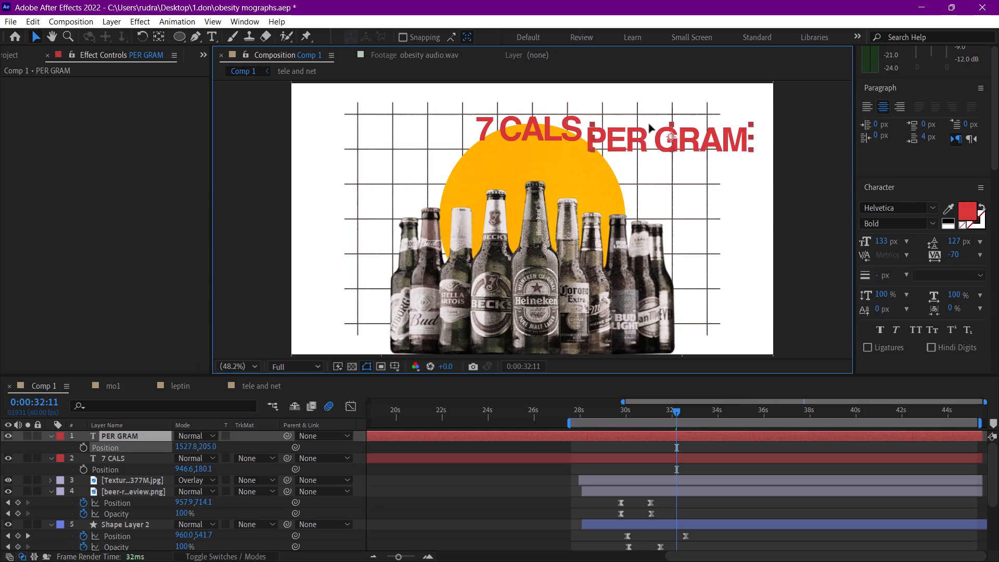
pyautogui.moveTo(649, 124); pyautogui.dragTo(654, 124)
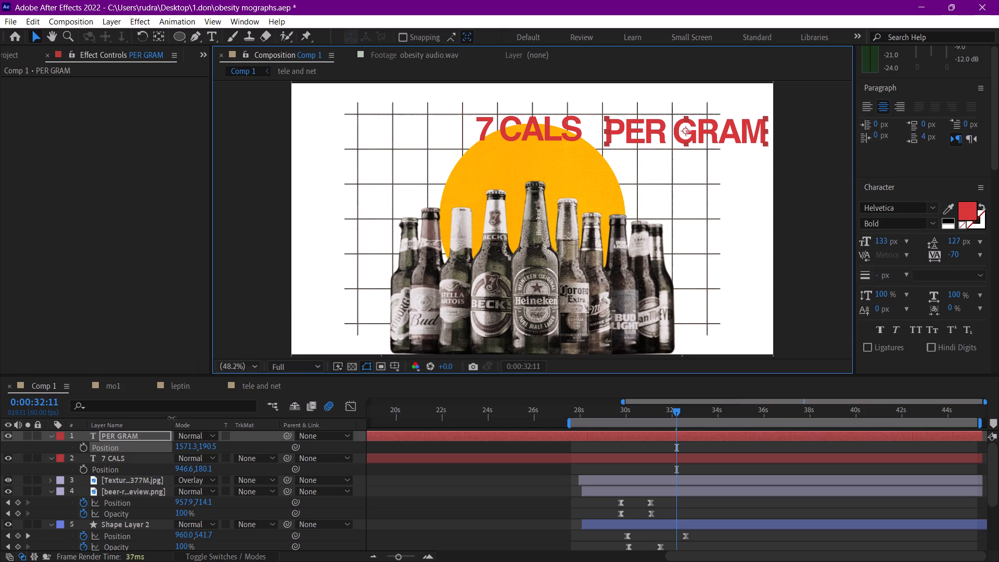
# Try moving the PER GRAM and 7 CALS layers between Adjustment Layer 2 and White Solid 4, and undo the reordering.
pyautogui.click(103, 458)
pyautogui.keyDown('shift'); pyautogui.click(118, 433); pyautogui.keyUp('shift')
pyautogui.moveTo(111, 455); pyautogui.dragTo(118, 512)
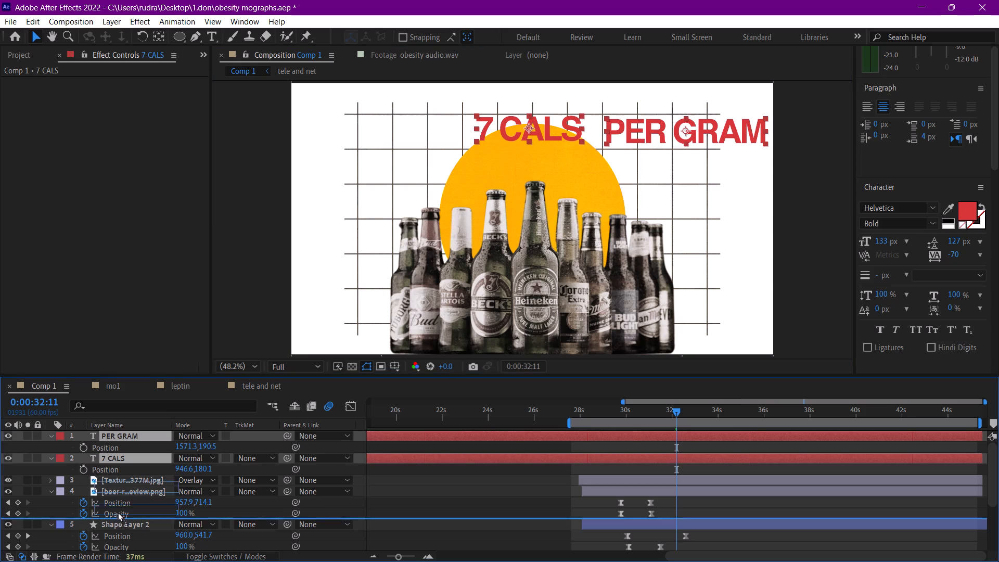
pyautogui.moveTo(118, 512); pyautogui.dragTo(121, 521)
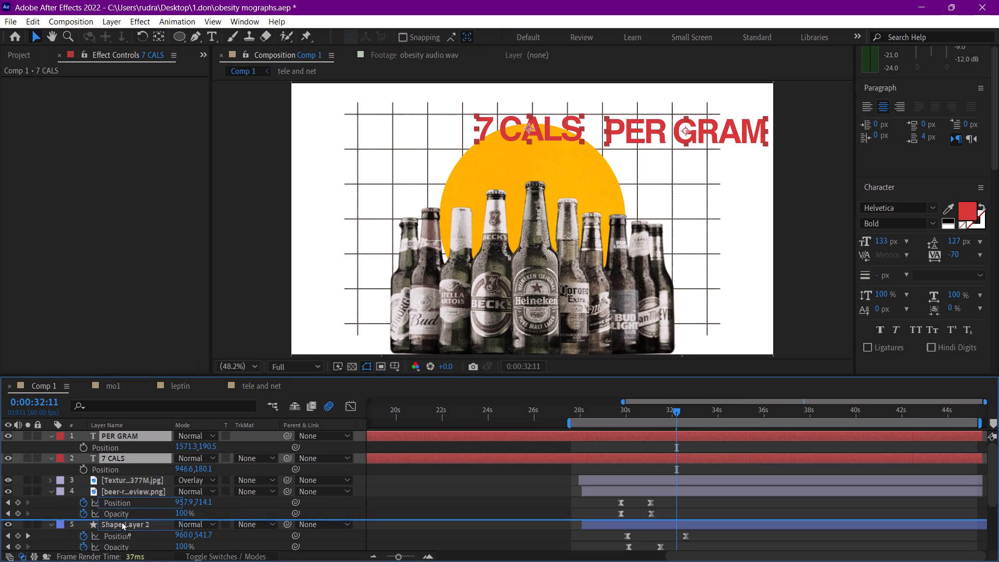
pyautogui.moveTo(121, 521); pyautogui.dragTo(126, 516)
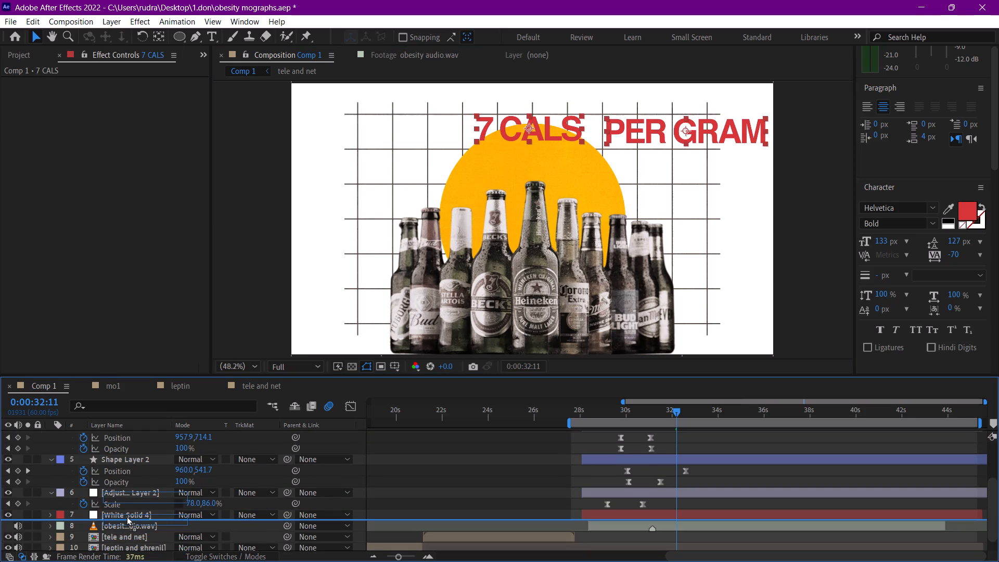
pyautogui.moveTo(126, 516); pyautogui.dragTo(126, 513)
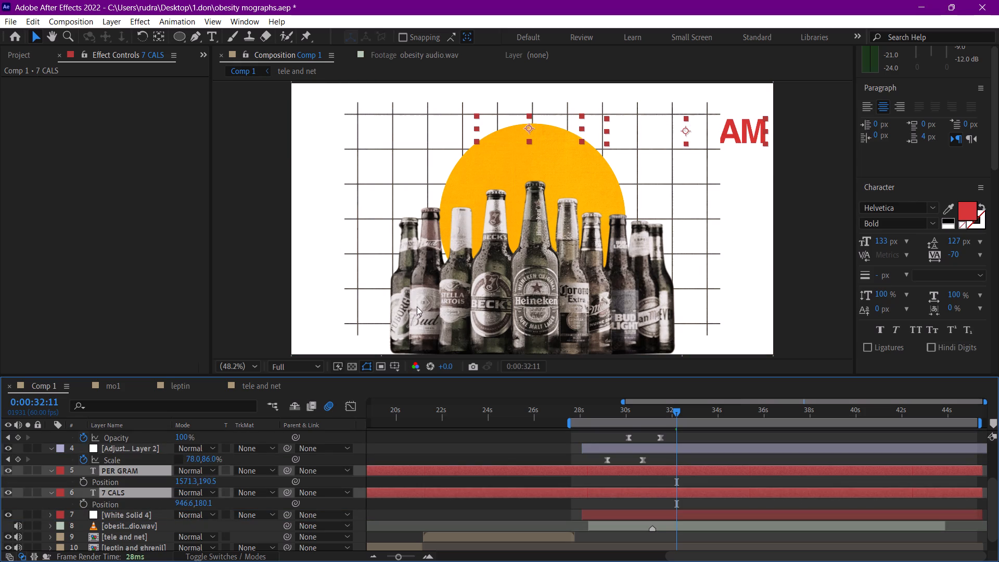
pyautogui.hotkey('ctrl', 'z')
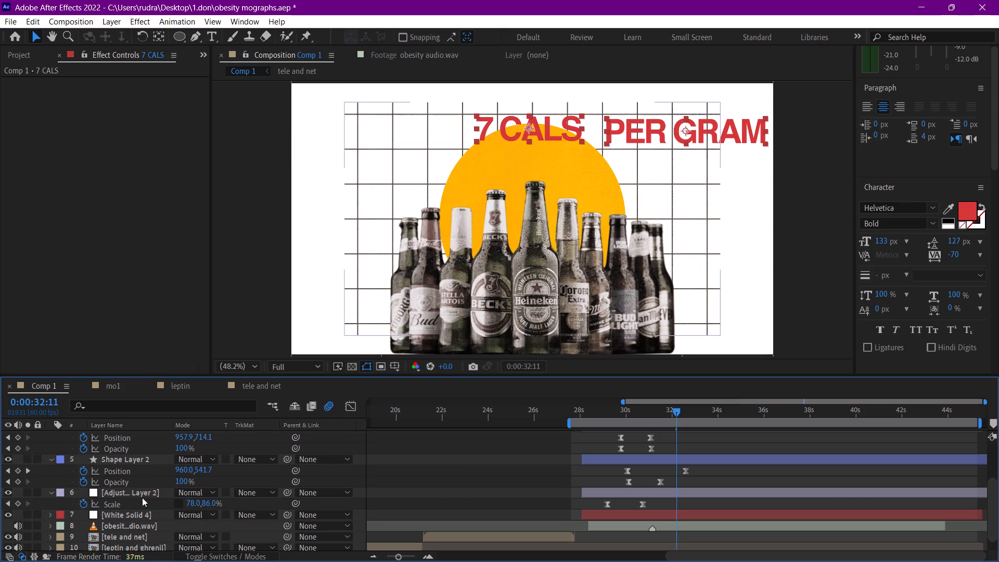
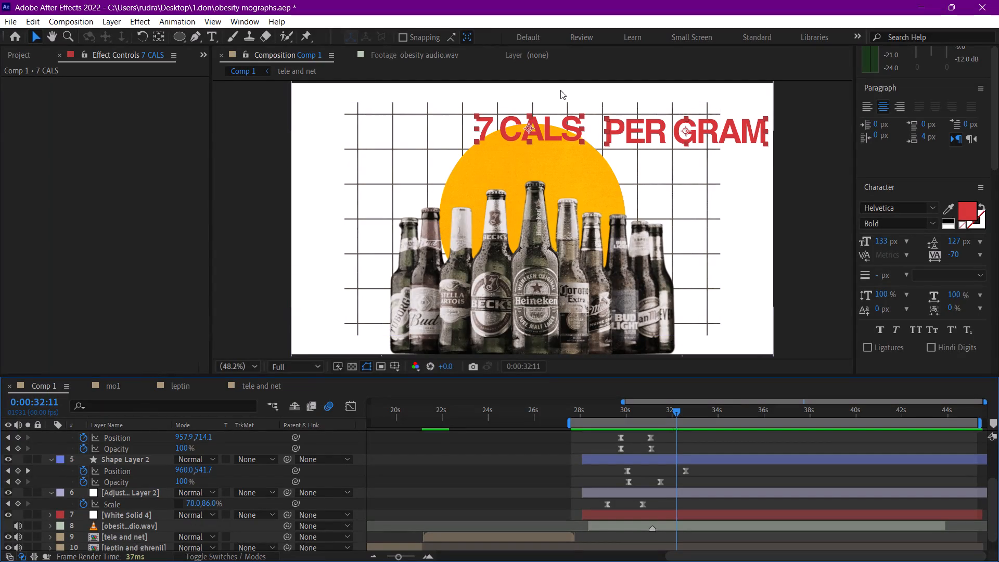
# Open the 7 CALS text layer for editing with all of its text selected.
pyautogui.scroll(6, 129, 460)
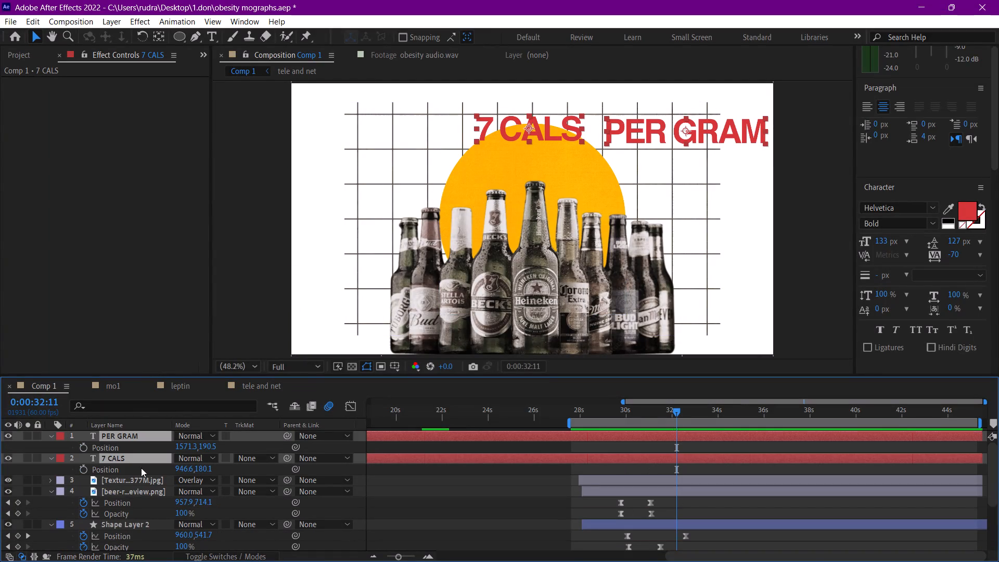
pyautogui.click(476, 500)
pyautogui.doubleClick(150, 458)
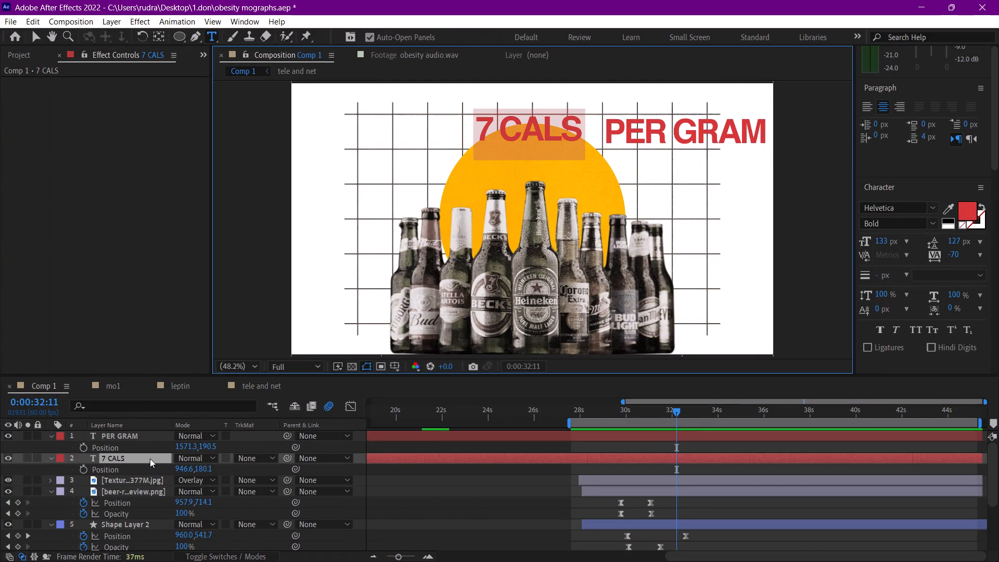
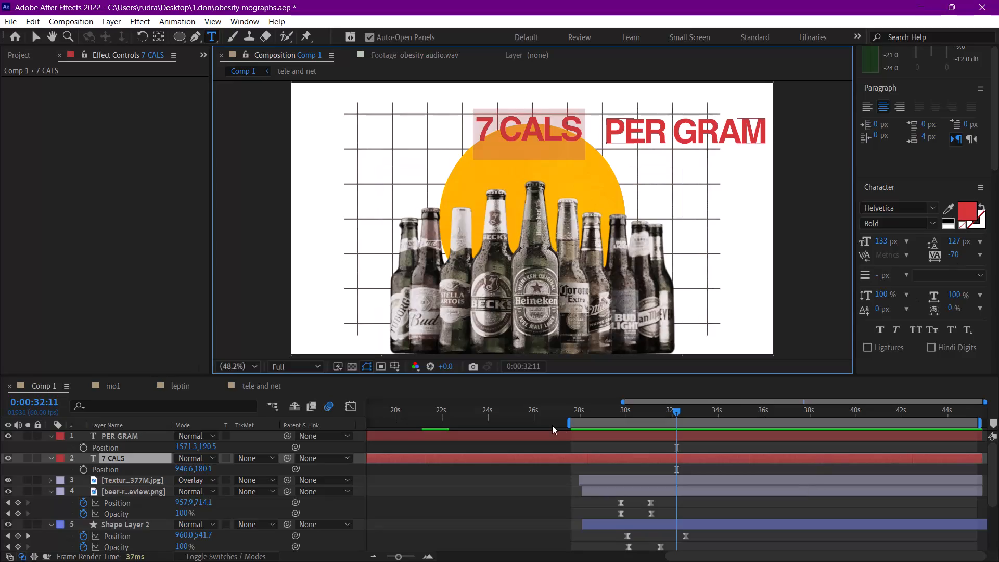
# Move the 7 CALS text horizontally to X position 298.6, keeping it level above the bottles.
pyautogui.moveTo(187, 469); pyautogui.dragTo(0, 477)
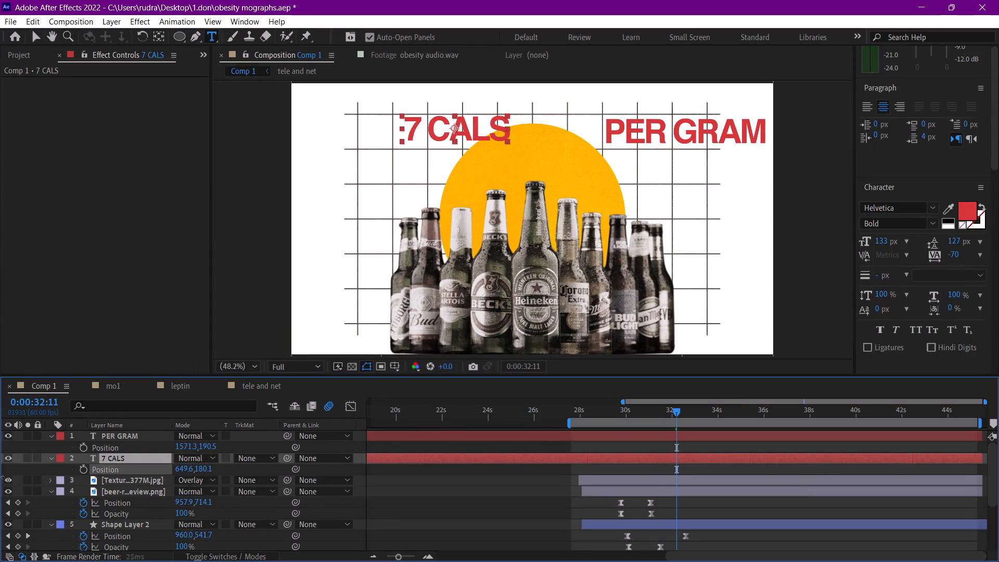
pyautogui.moveTo(0, 477); pyautogui.dragTo(0, 489)
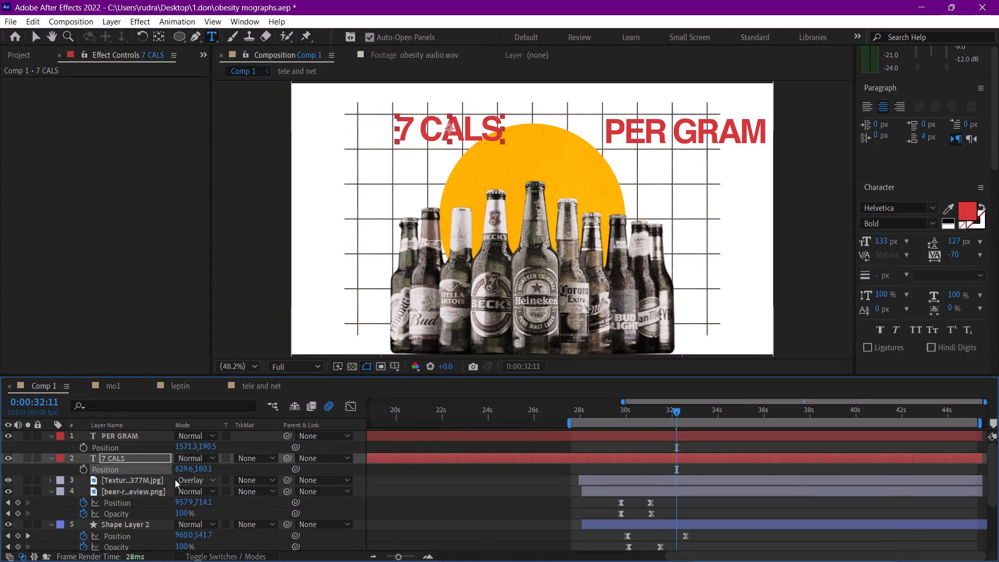
pyautogui.moveTo(179, 468); pyautogui.dragTo(62, 468)
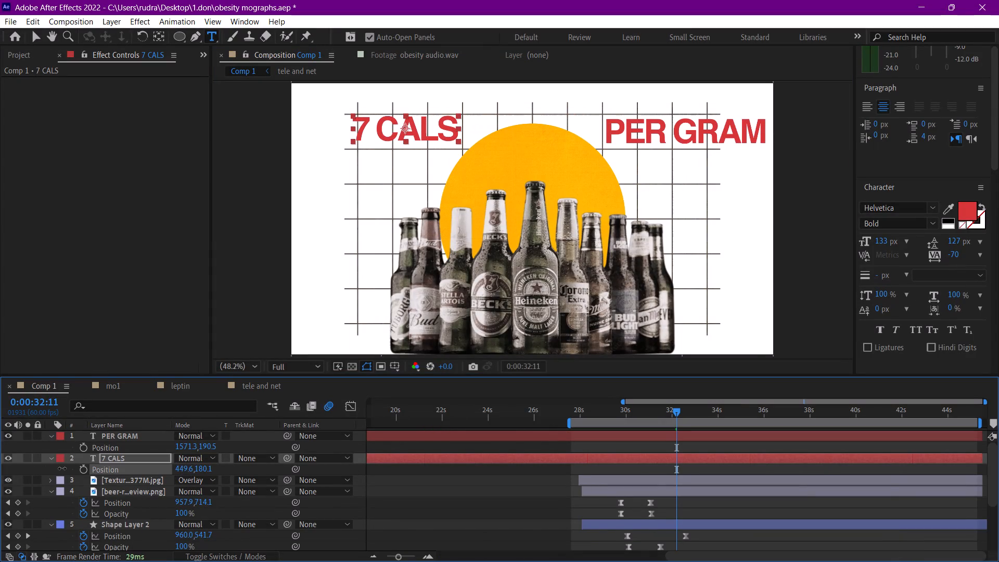
pyautogui.moveTo(62, 468); pyautogui.dragTo(124, 505)
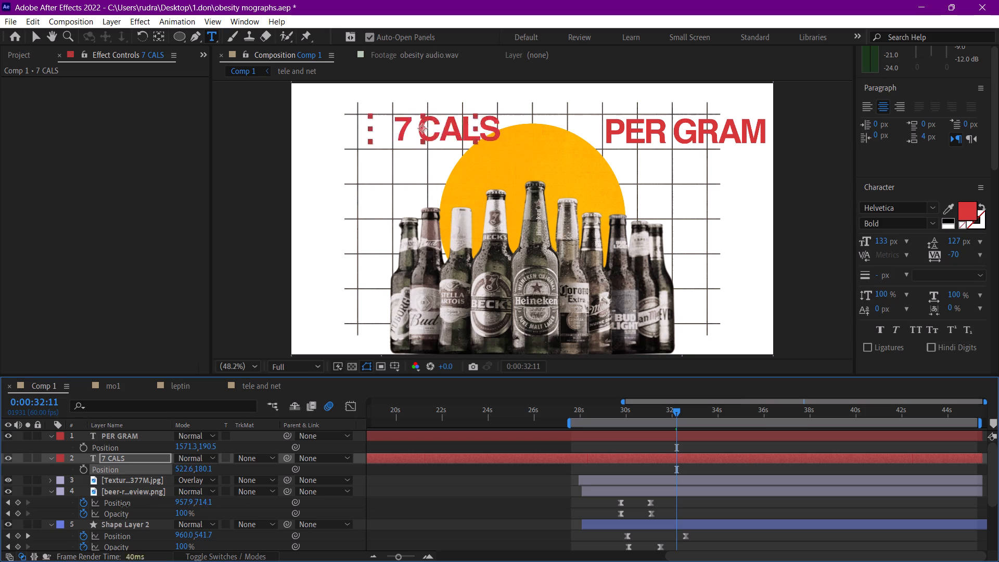
pyautogui.moveTo(124, 505); pyautogui.dragTo(0, 505)
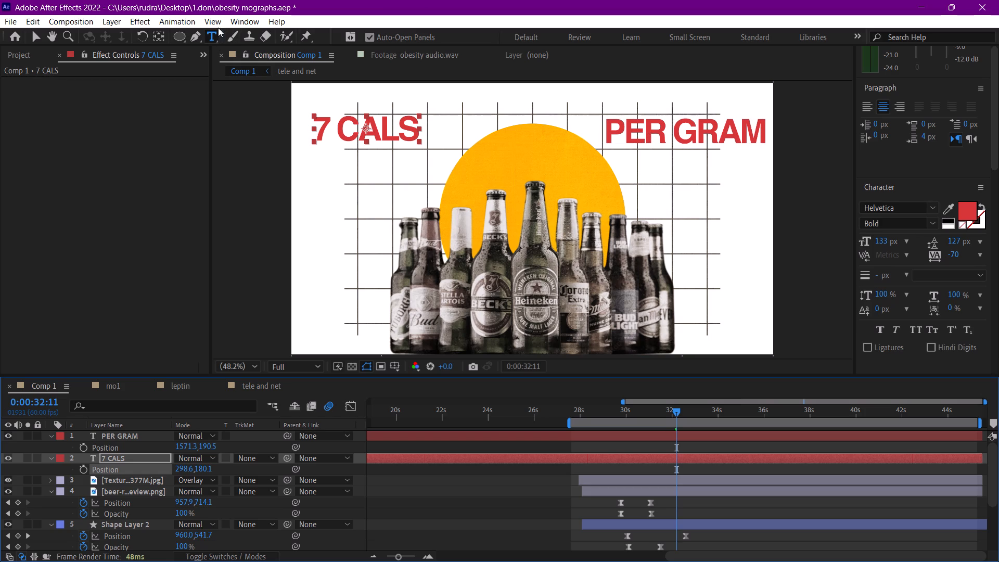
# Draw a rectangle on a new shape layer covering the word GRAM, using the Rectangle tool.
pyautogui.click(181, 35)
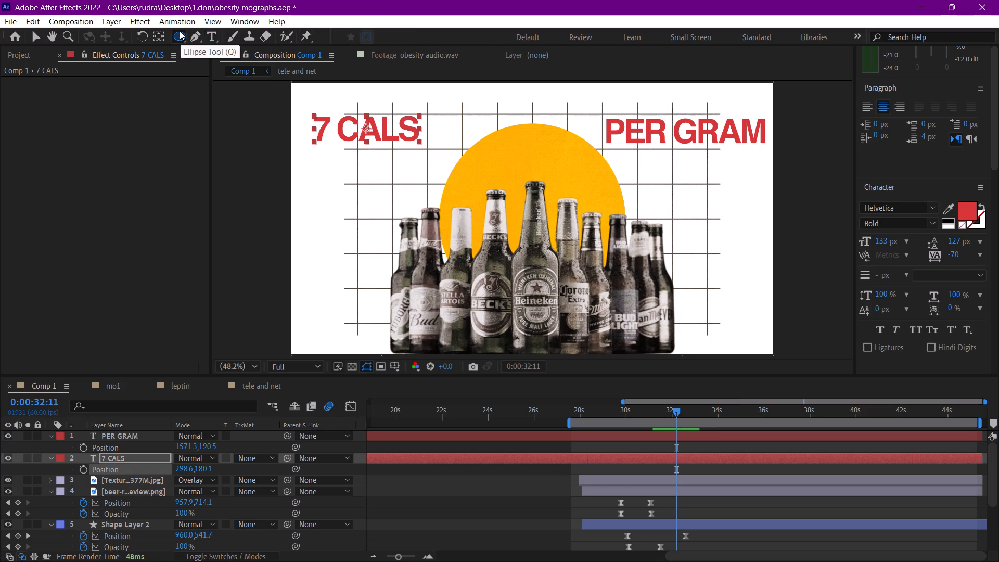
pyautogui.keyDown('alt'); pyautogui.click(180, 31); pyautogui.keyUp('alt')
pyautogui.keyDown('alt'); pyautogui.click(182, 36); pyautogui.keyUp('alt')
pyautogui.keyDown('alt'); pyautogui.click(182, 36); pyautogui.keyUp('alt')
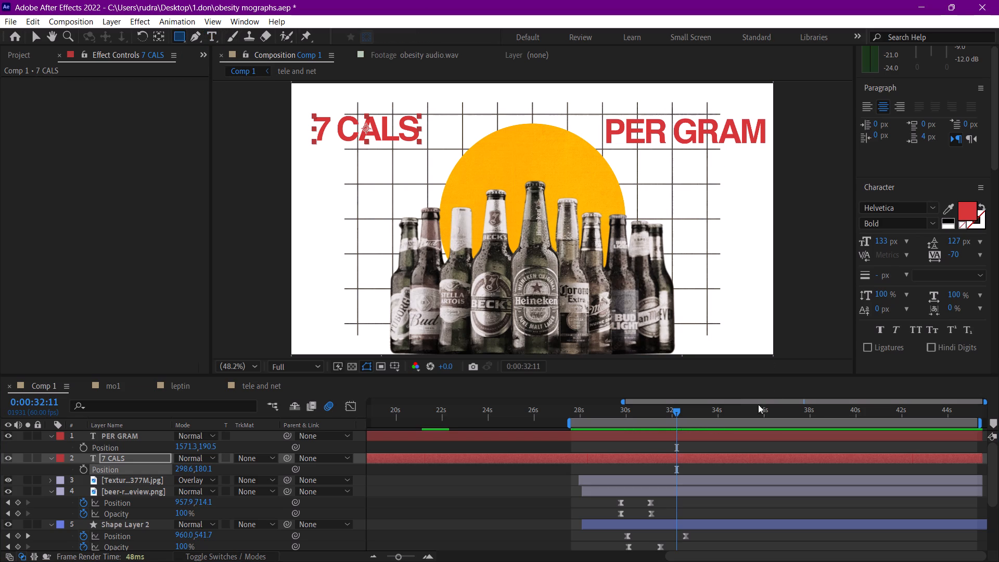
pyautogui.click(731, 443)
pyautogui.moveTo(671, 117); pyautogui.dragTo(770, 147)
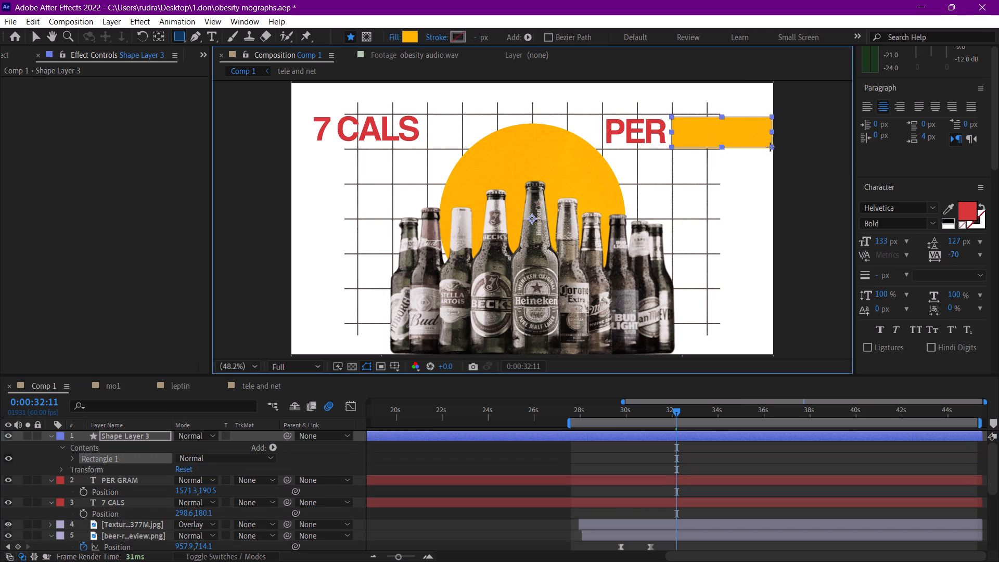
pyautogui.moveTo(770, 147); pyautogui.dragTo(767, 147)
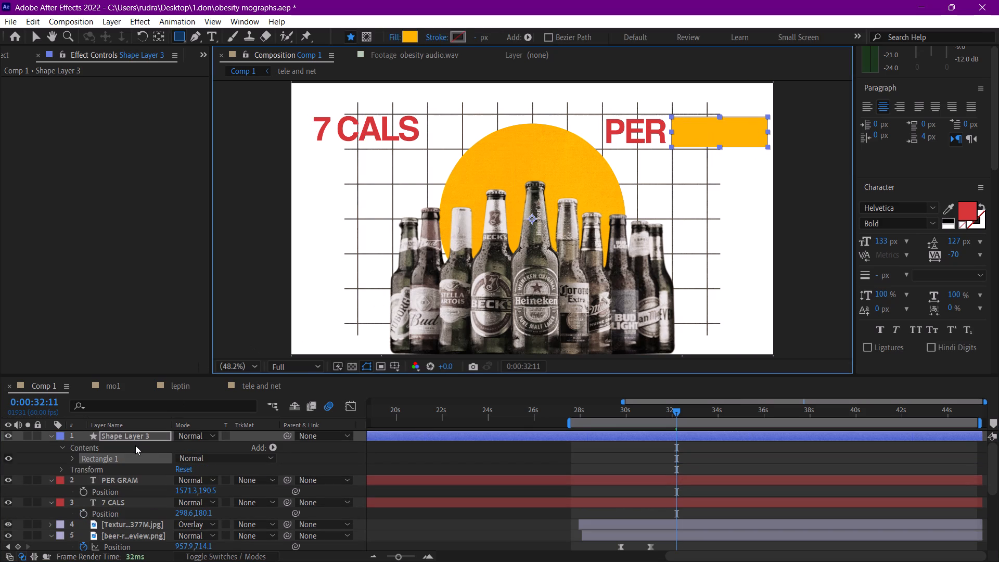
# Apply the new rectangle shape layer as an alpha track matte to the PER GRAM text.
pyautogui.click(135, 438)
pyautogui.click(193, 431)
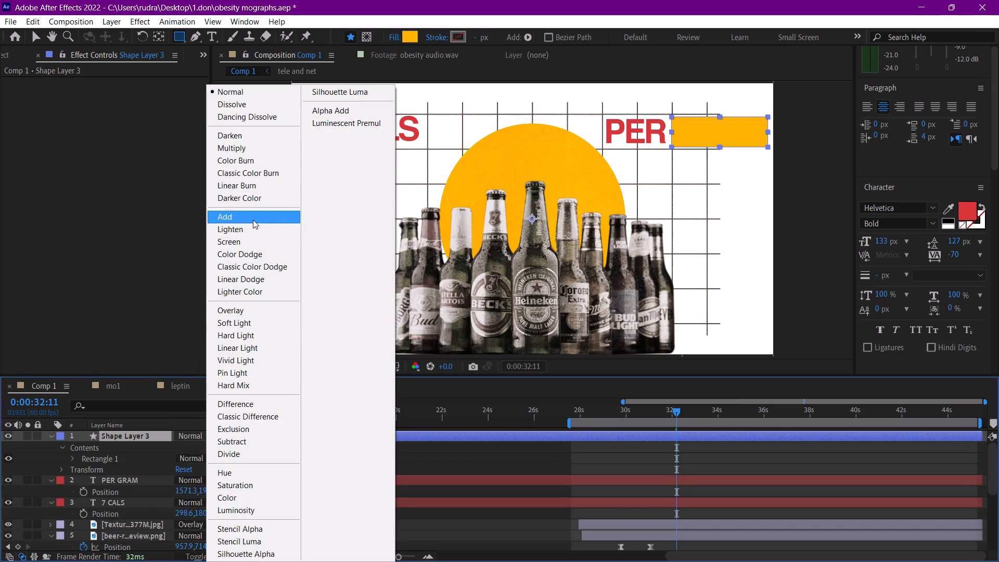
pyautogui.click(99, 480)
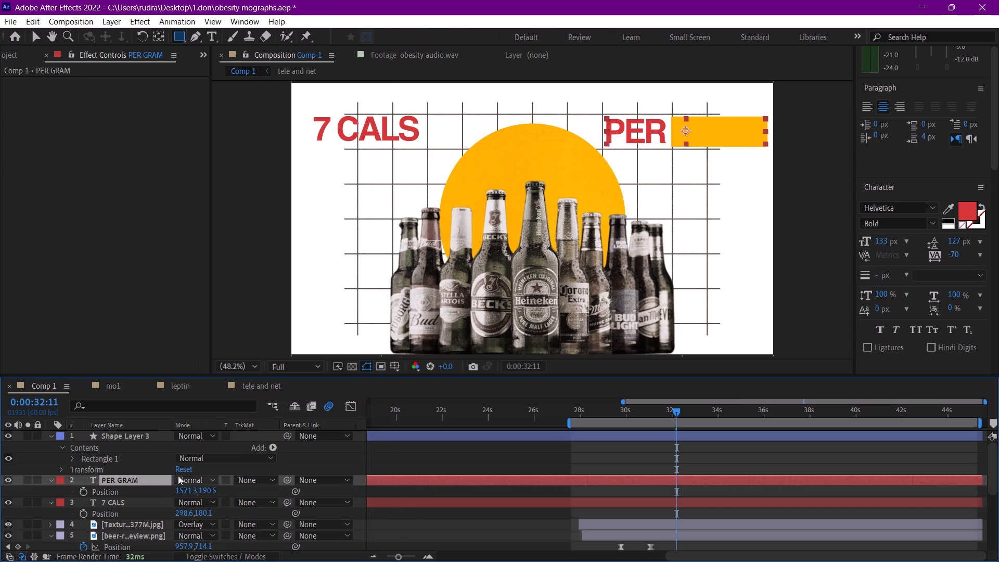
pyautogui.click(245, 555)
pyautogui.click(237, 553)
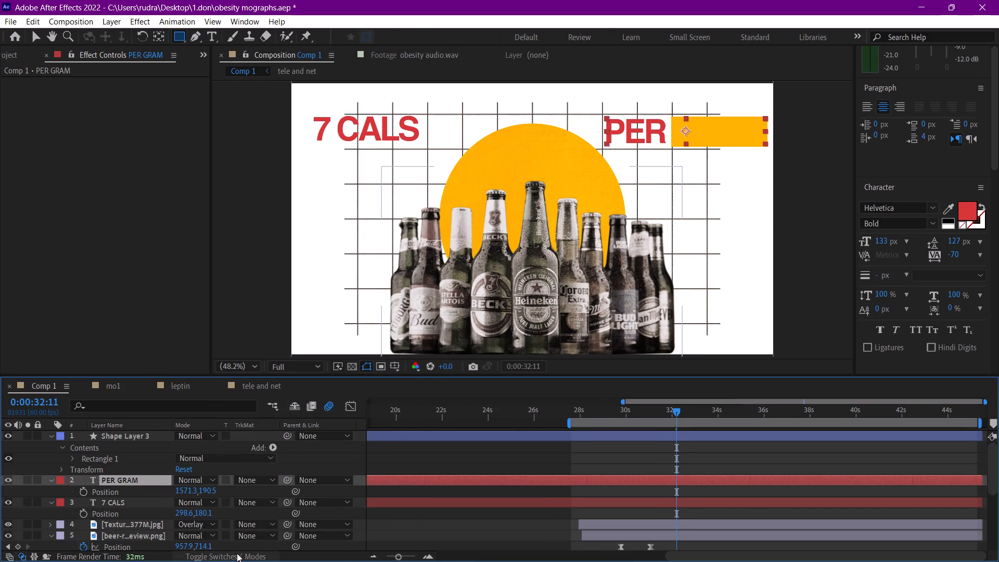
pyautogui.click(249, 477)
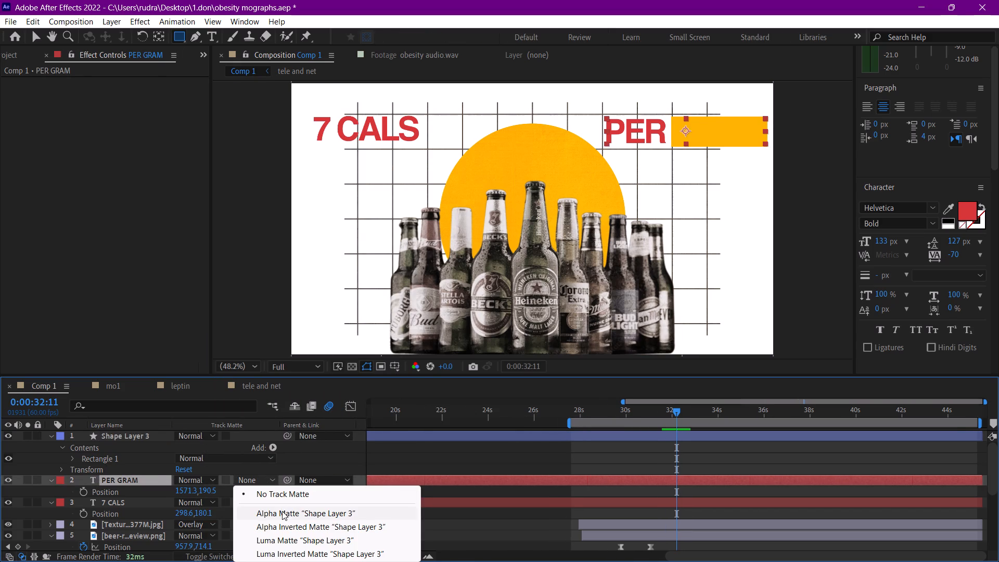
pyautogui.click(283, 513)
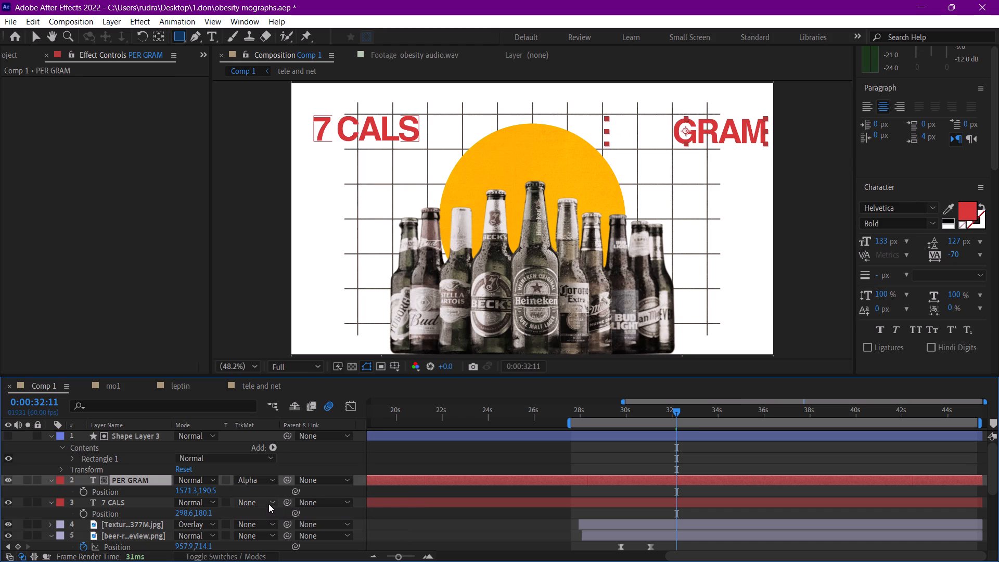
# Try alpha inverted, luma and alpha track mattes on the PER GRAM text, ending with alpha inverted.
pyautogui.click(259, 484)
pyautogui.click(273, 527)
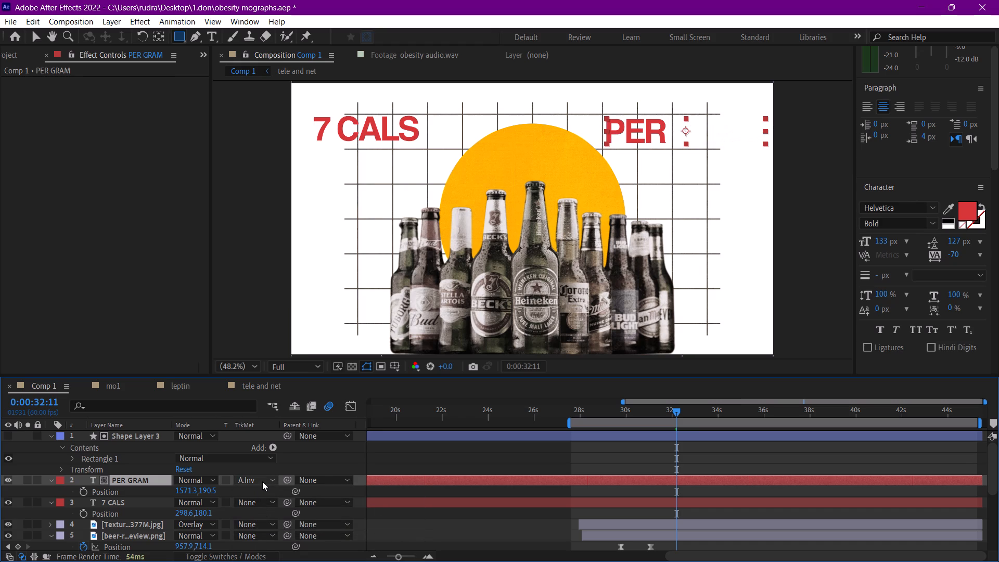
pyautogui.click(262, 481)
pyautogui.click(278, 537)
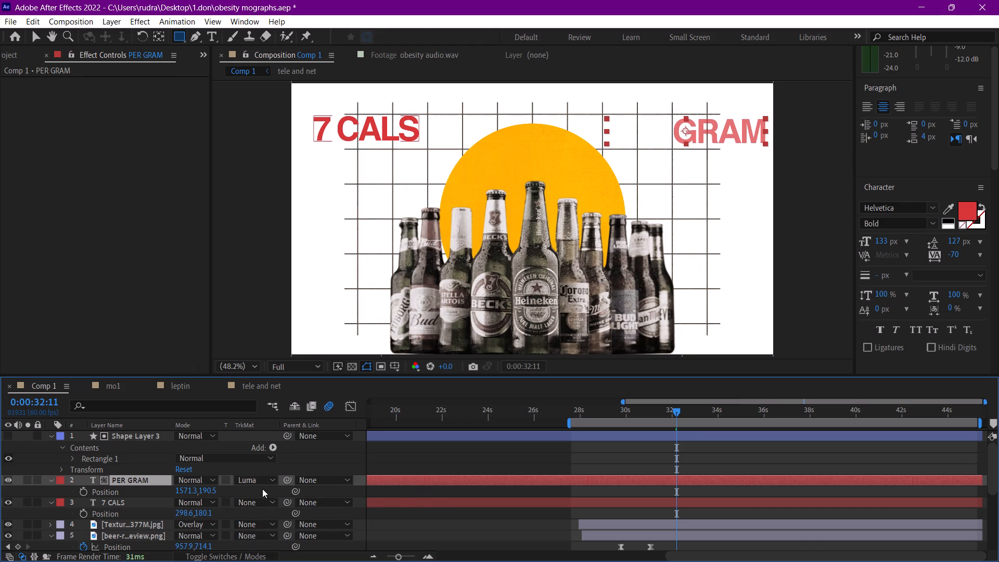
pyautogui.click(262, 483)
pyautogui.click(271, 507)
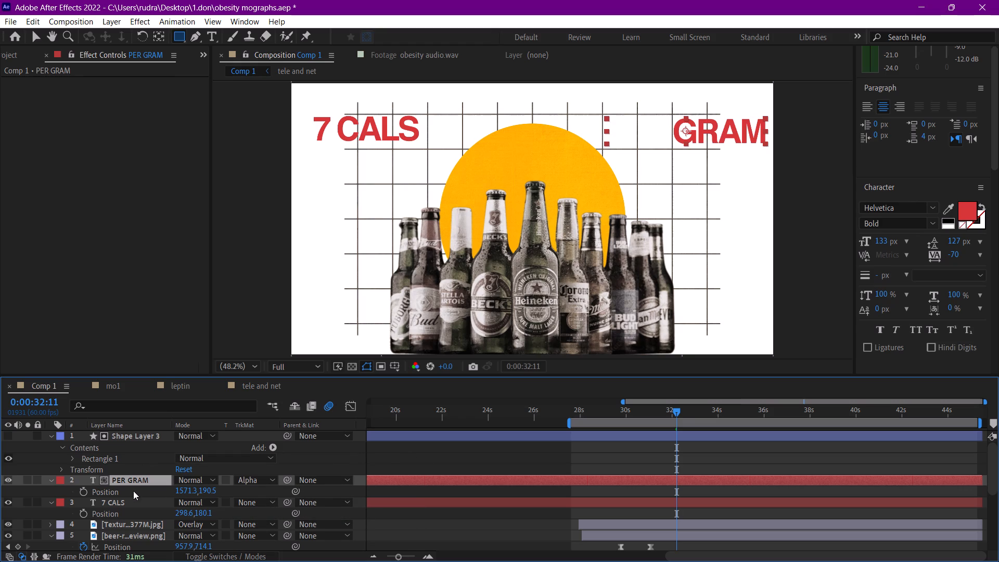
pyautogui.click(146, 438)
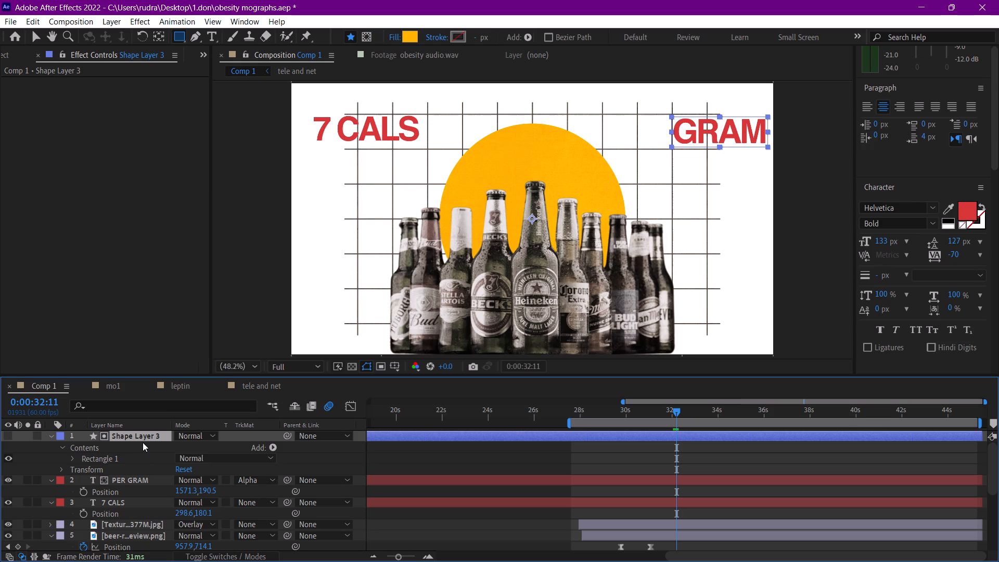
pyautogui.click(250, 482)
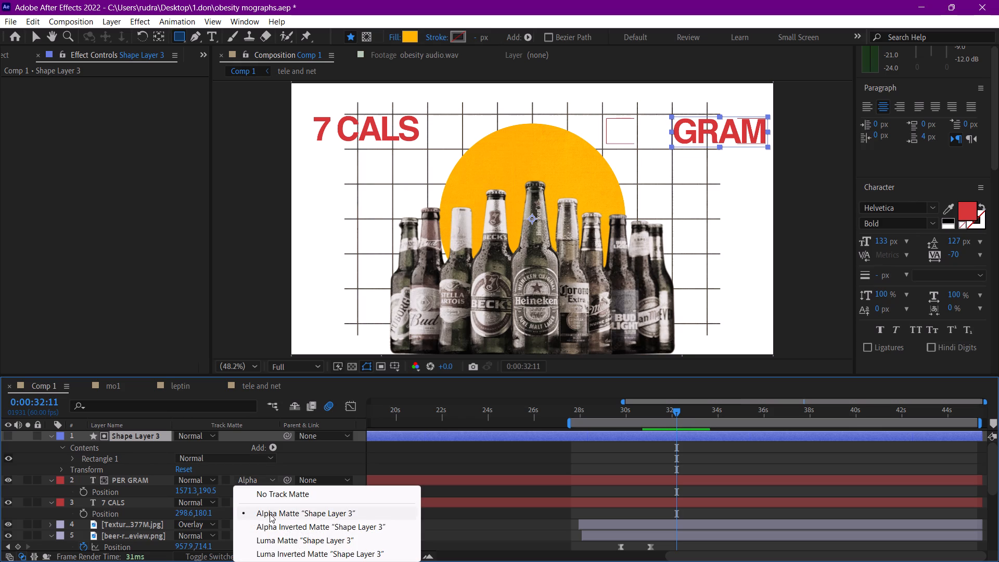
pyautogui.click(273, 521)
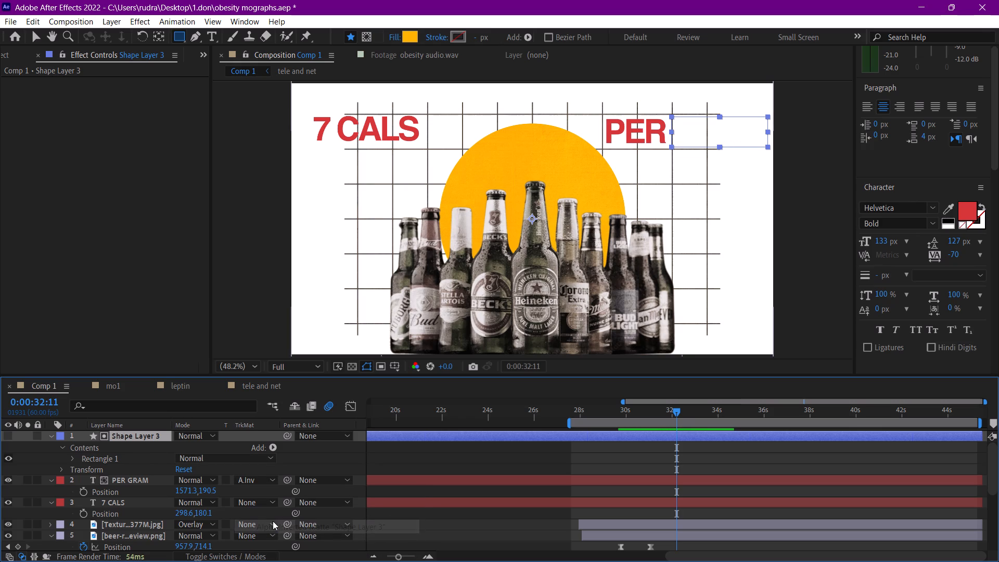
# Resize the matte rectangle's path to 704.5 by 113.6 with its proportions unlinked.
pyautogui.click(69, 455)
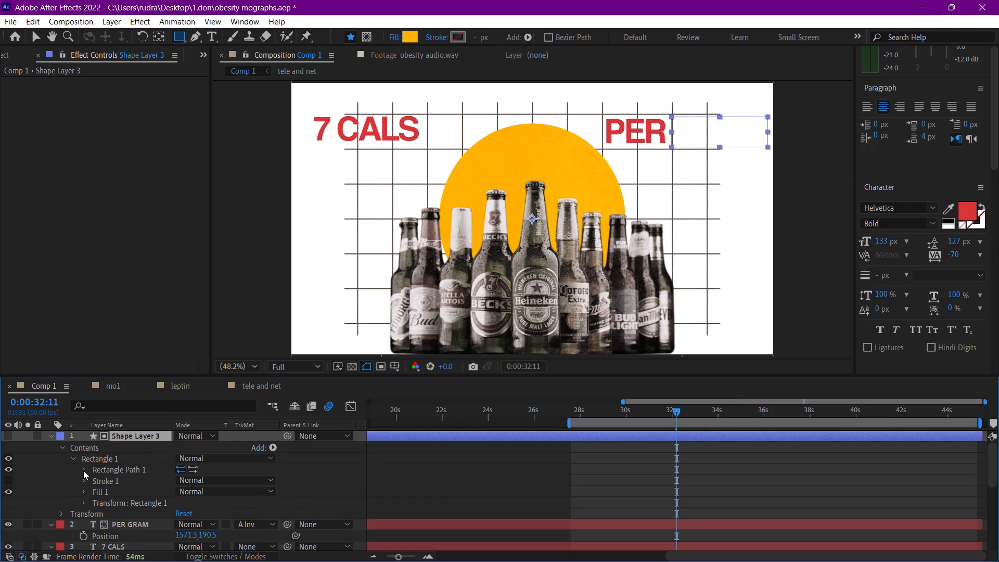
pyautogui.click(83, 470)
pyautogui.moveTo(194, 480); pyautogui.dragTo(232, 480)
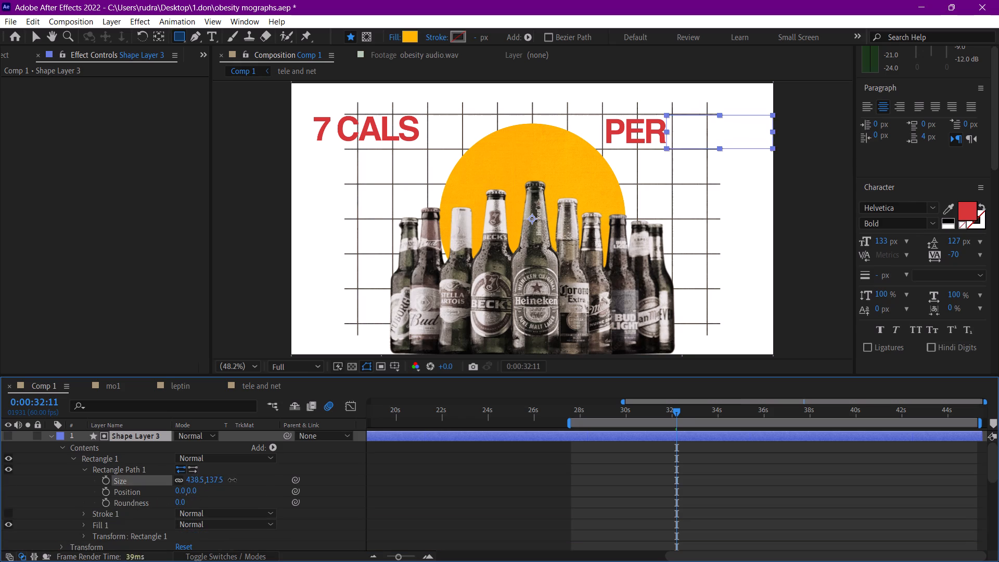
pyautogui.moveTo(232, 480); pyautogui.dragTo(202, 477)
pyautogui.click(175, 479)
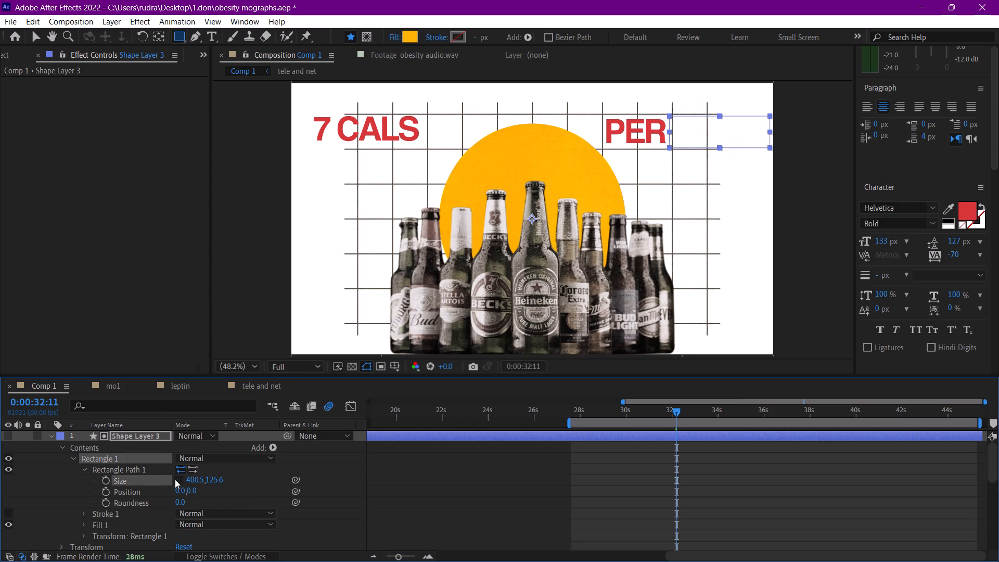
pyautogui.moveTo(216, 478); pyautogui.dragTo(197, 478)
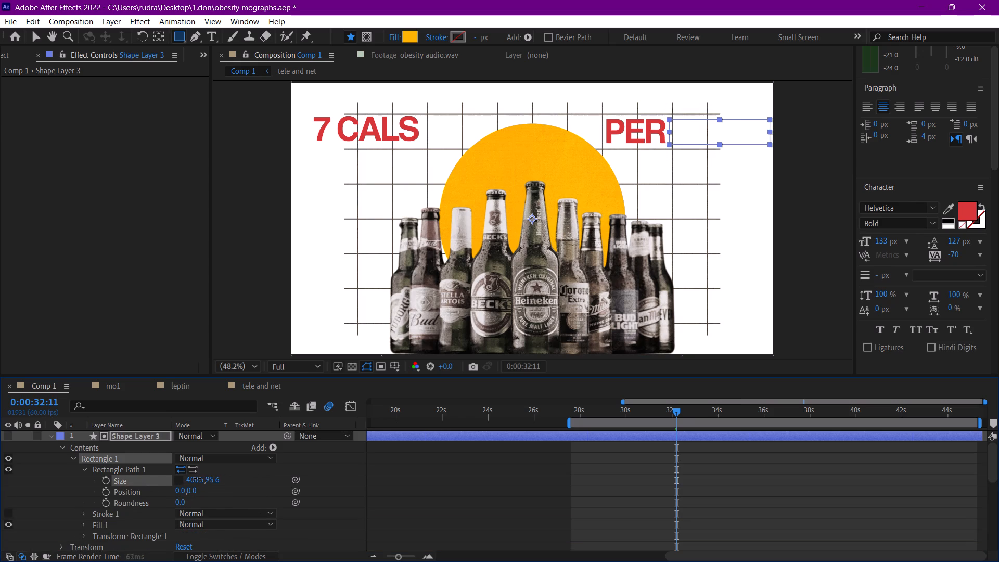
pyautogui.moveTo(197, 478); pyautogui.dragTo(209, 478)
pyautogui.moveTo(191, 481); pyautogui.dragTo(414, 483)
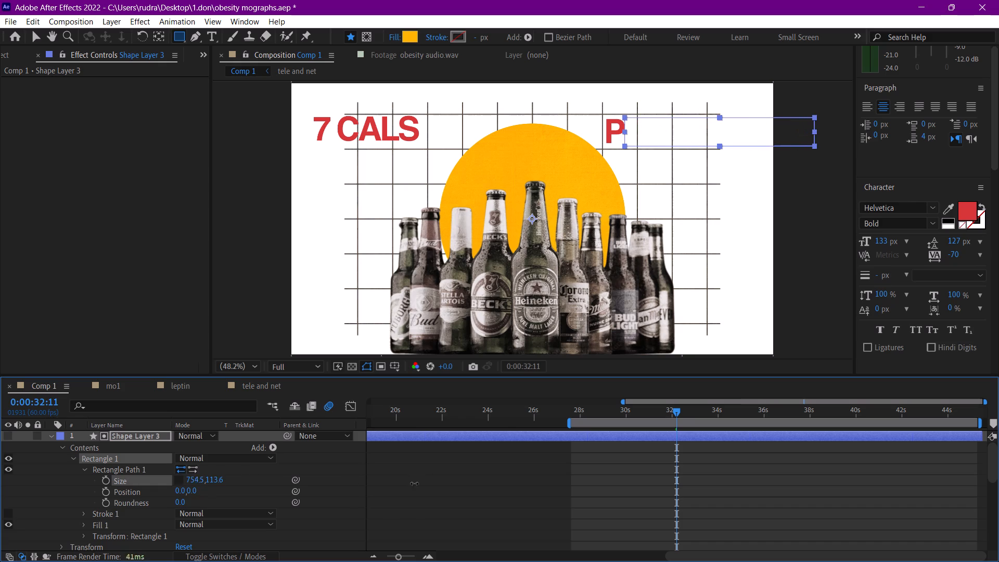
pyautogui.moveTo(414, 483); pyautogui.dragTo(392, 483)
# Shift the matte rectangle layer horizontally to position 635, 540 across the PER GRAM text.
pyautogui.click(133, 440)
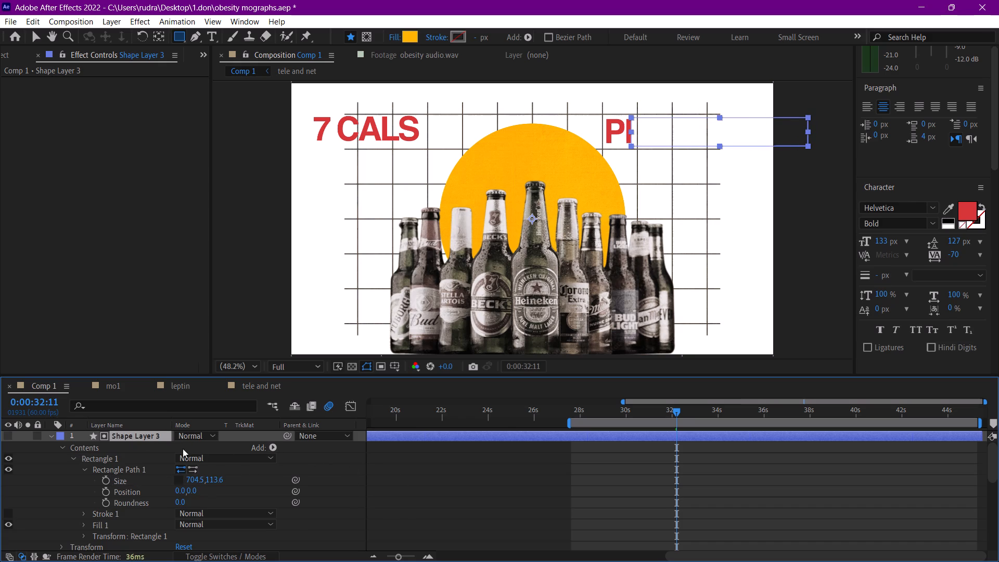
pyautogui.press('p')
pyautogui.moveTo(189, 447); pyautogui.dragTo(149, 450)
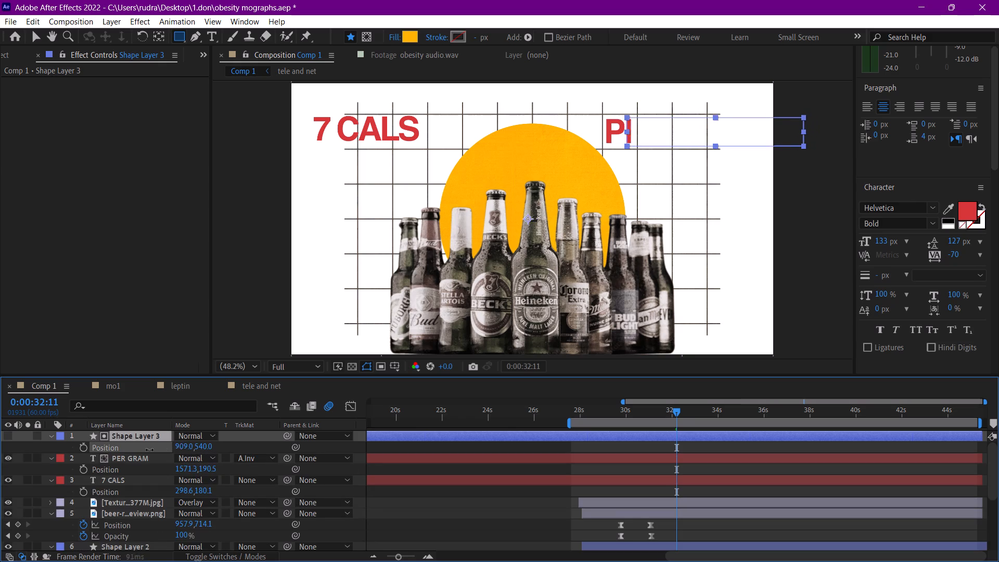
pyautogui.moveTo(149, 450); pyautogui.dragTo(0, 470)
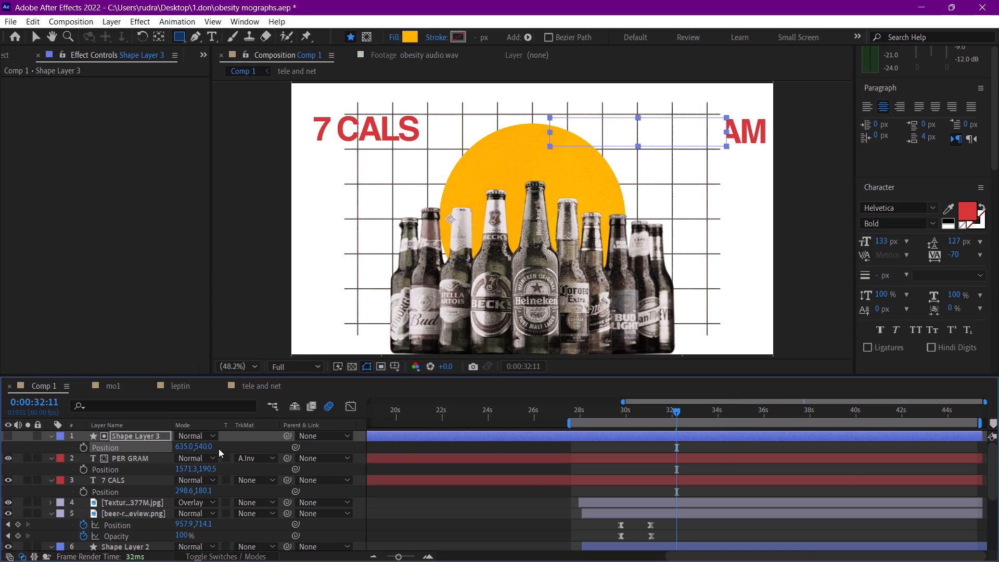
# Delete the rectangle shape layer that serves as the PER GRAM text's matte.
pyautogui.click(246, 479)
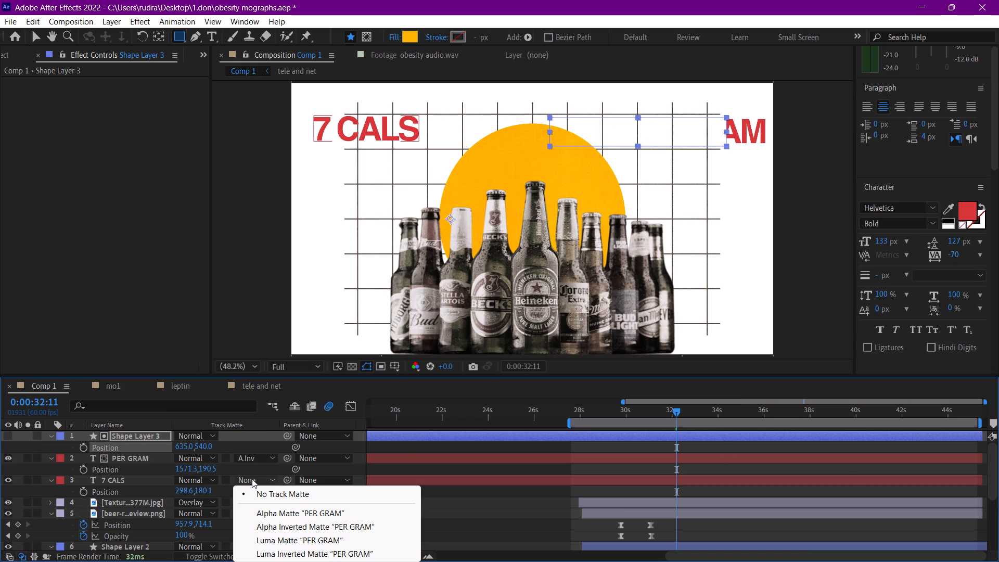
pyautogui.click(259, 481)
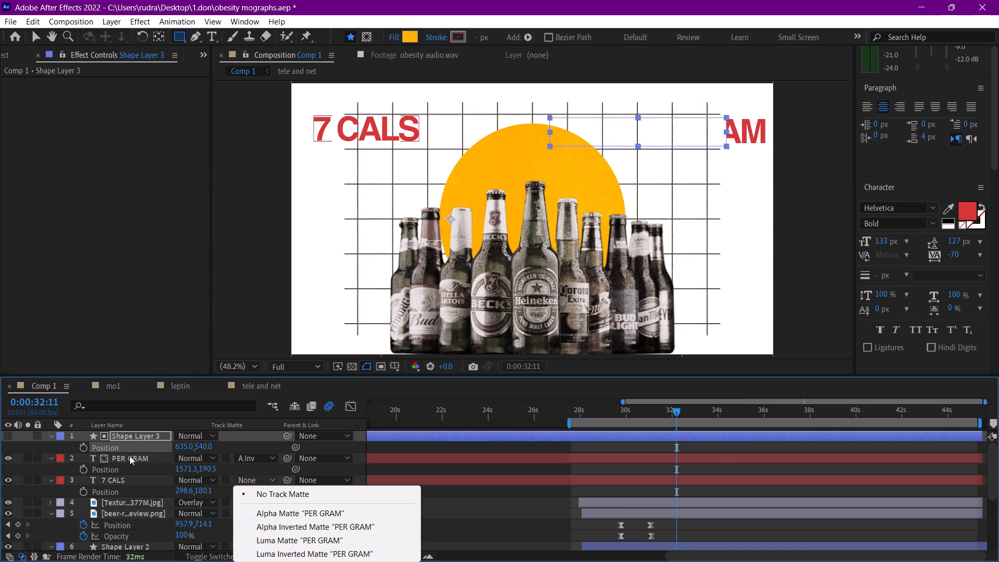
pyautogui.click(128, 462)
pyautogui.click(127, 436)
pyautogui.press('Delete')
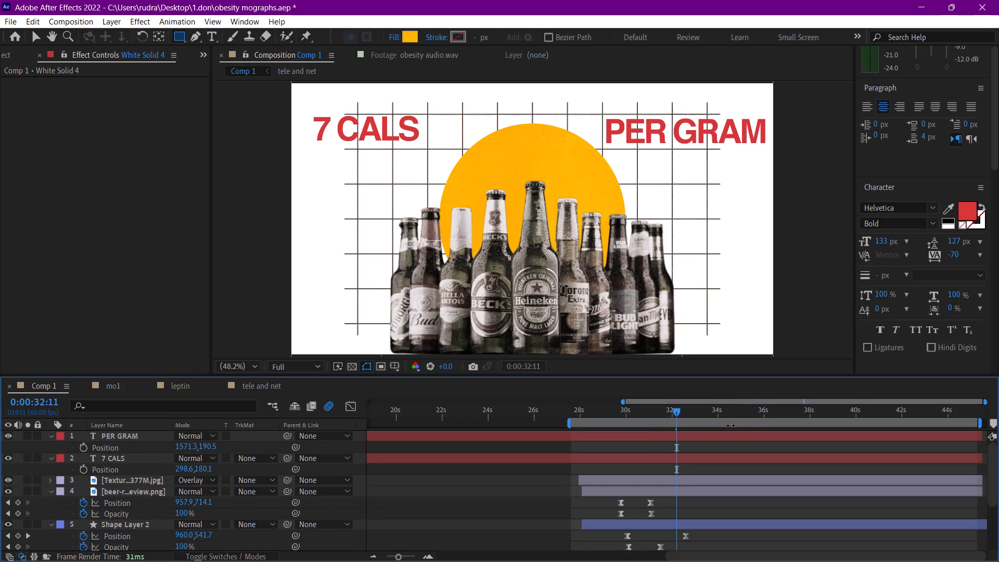
# Play back the bottle segment from about 28 s to review its animation with both texts.
pyautogui.moveTo(604, 414); pyautogui.dragTo(588, 415)
pyautogui.press('space')
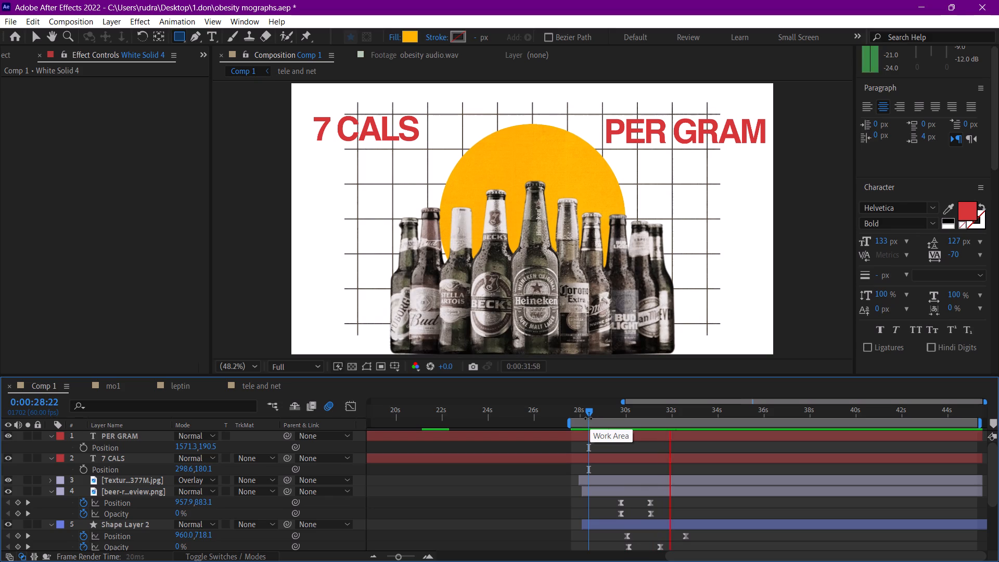
pyautogui.press('space')
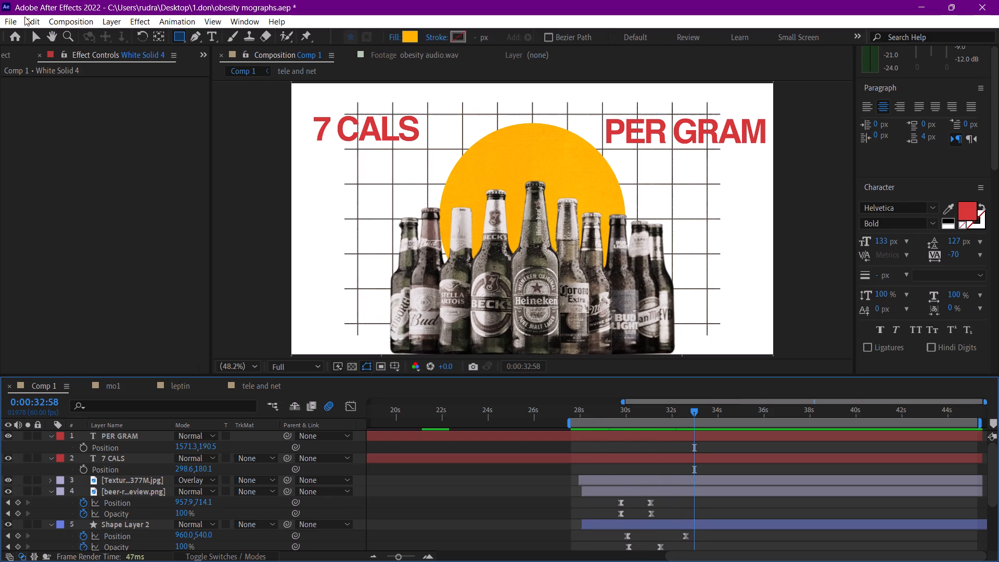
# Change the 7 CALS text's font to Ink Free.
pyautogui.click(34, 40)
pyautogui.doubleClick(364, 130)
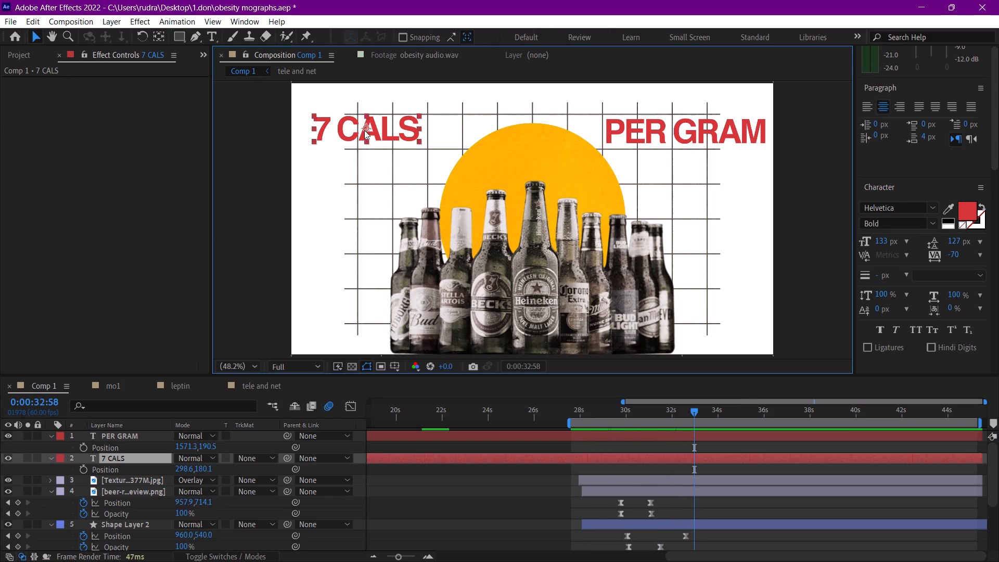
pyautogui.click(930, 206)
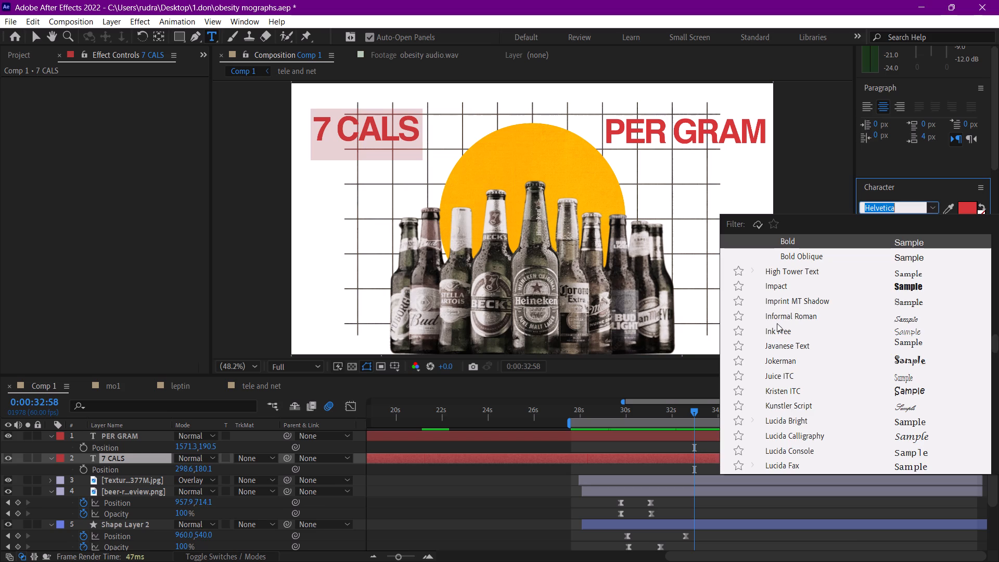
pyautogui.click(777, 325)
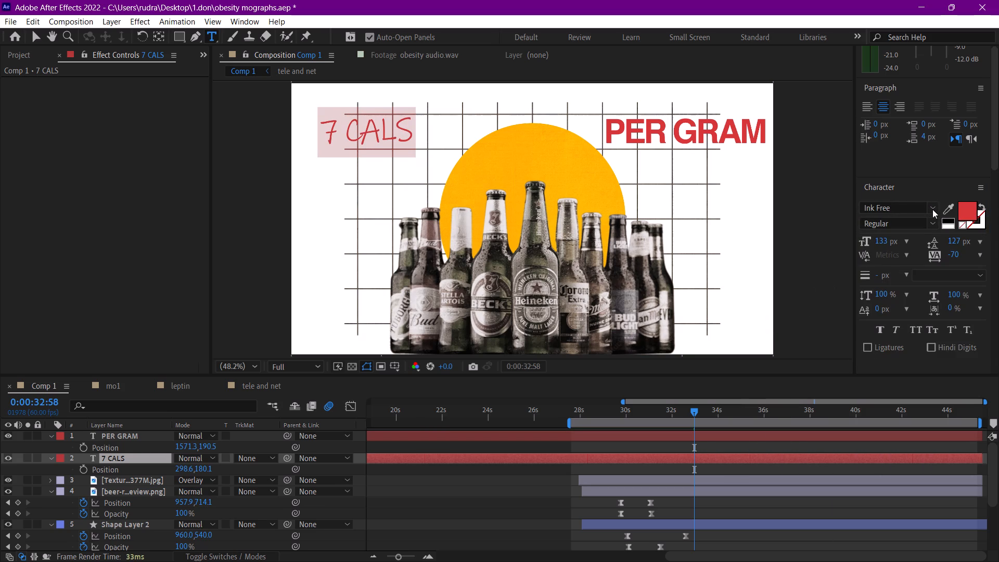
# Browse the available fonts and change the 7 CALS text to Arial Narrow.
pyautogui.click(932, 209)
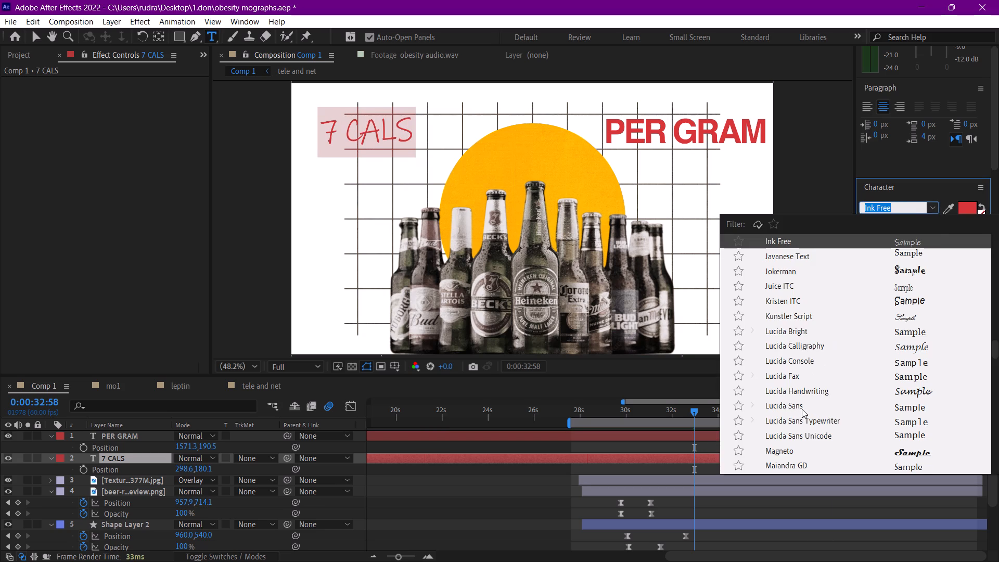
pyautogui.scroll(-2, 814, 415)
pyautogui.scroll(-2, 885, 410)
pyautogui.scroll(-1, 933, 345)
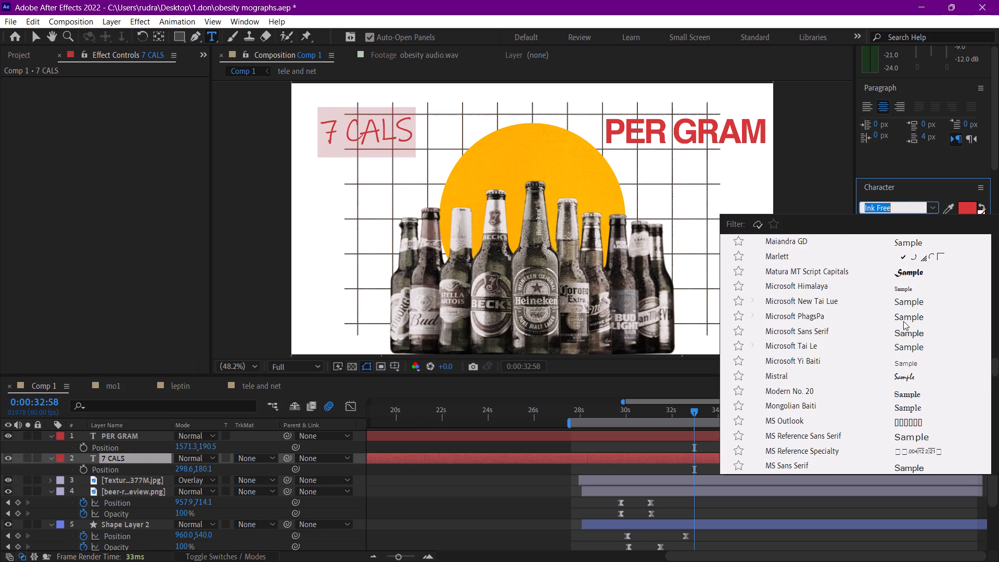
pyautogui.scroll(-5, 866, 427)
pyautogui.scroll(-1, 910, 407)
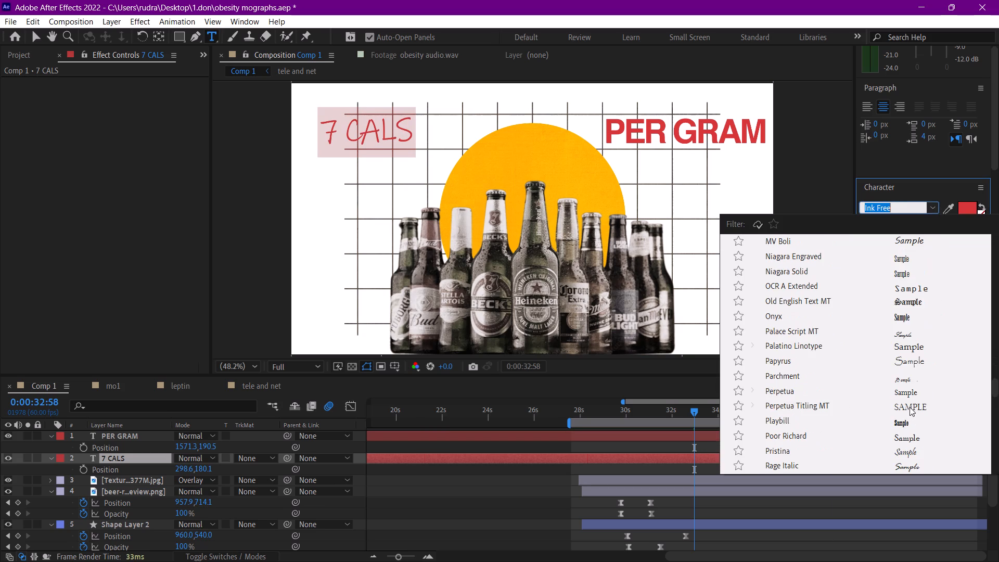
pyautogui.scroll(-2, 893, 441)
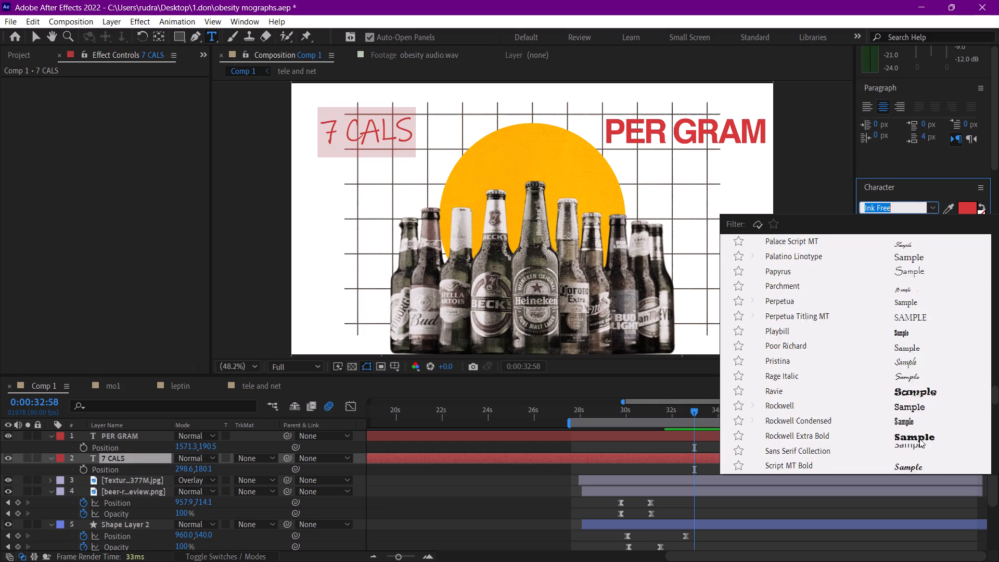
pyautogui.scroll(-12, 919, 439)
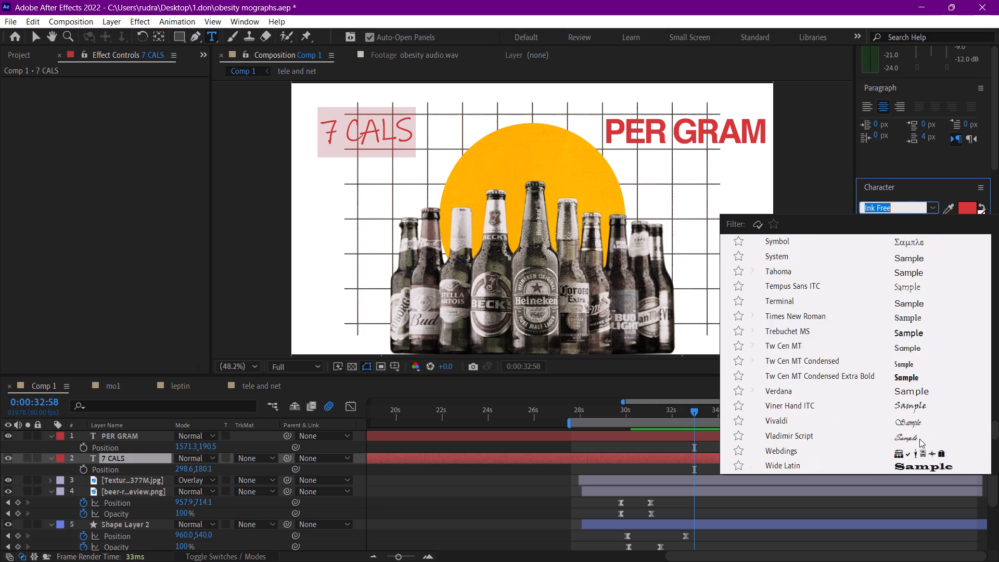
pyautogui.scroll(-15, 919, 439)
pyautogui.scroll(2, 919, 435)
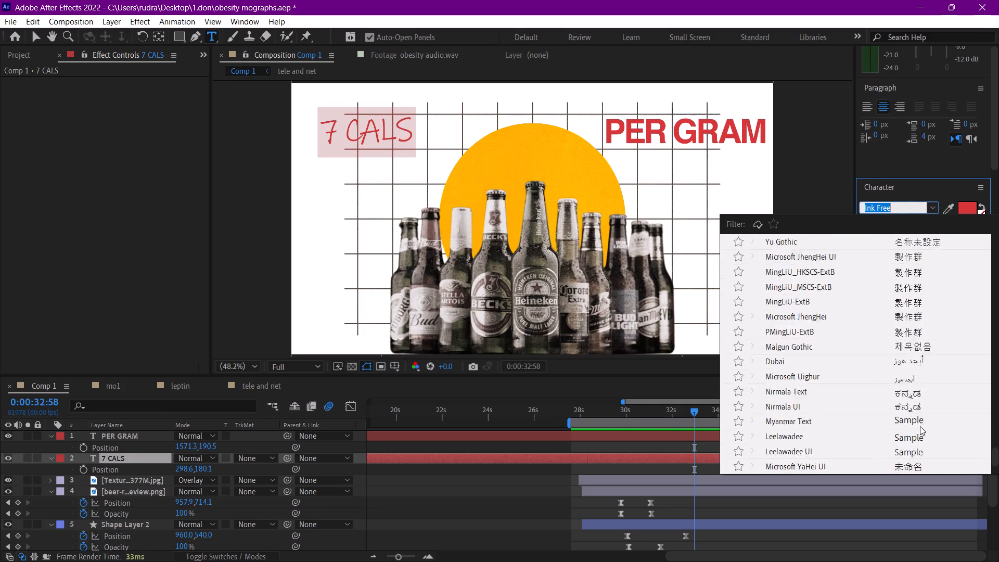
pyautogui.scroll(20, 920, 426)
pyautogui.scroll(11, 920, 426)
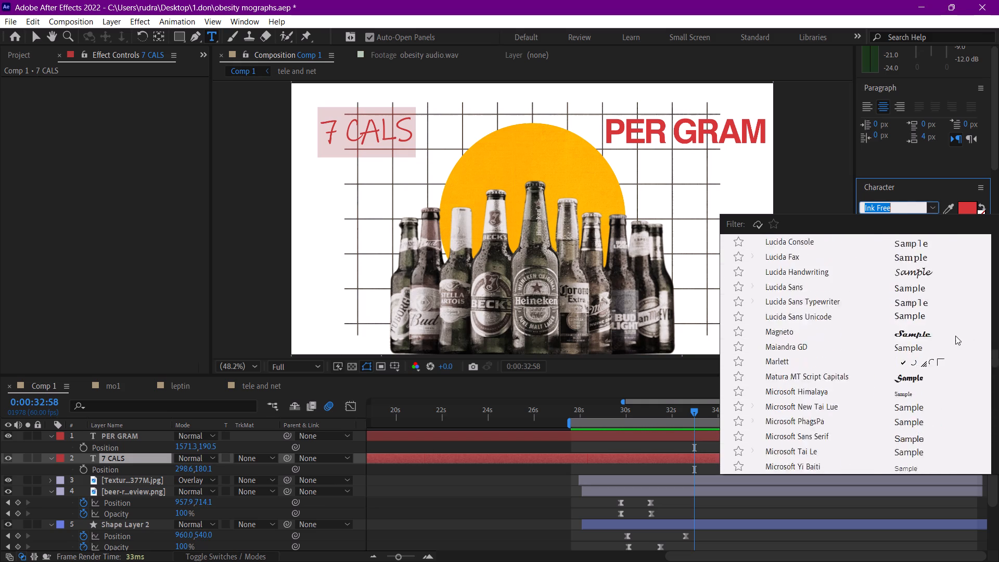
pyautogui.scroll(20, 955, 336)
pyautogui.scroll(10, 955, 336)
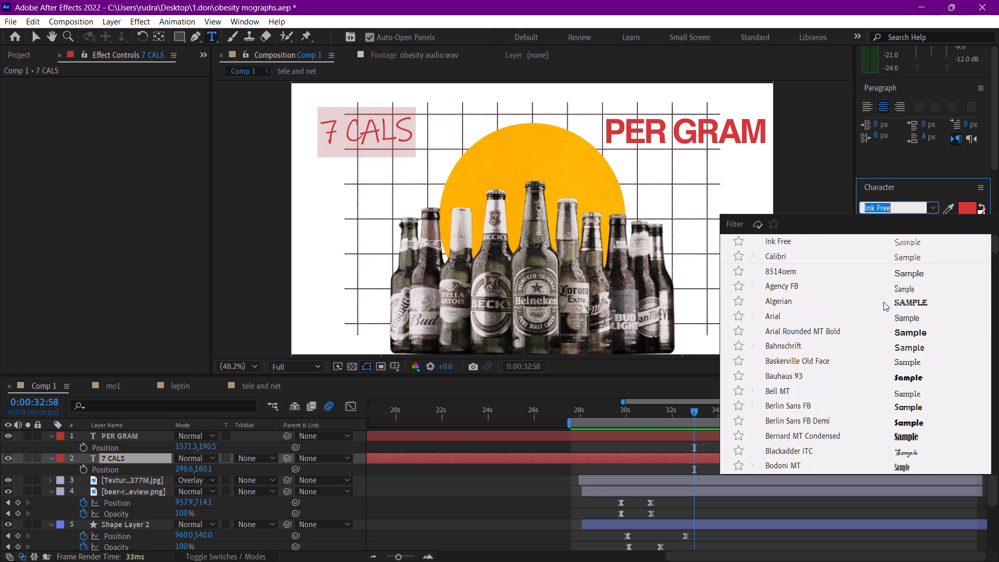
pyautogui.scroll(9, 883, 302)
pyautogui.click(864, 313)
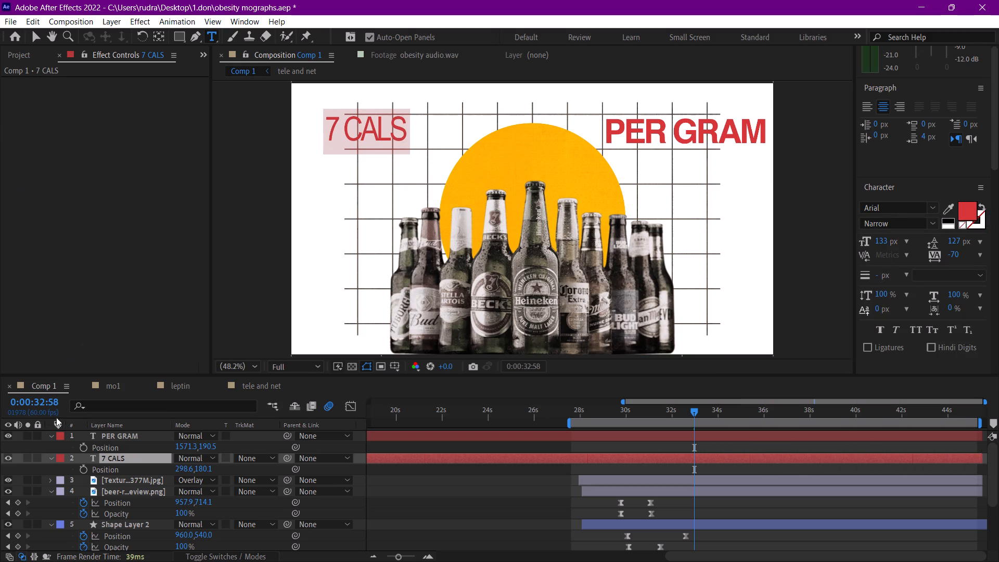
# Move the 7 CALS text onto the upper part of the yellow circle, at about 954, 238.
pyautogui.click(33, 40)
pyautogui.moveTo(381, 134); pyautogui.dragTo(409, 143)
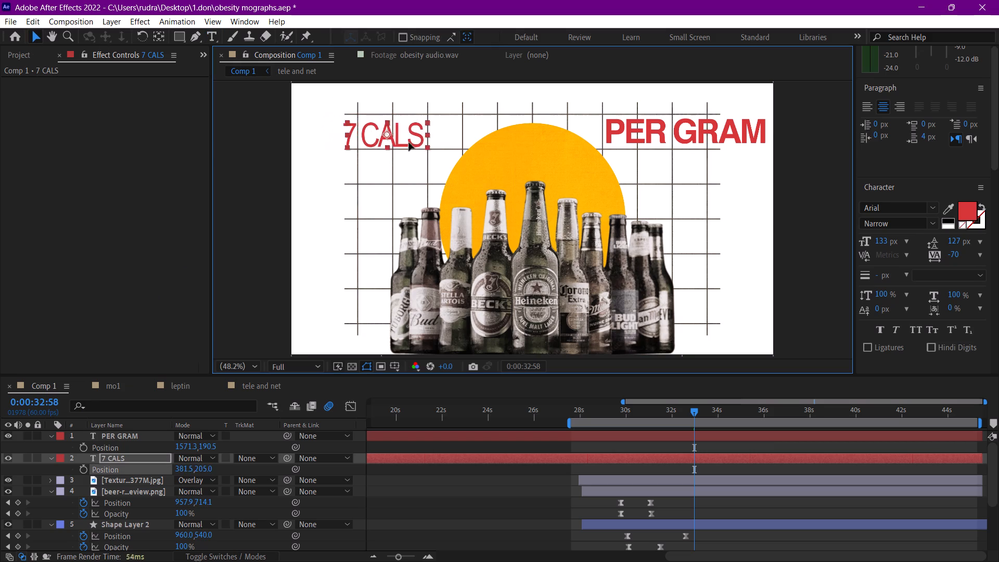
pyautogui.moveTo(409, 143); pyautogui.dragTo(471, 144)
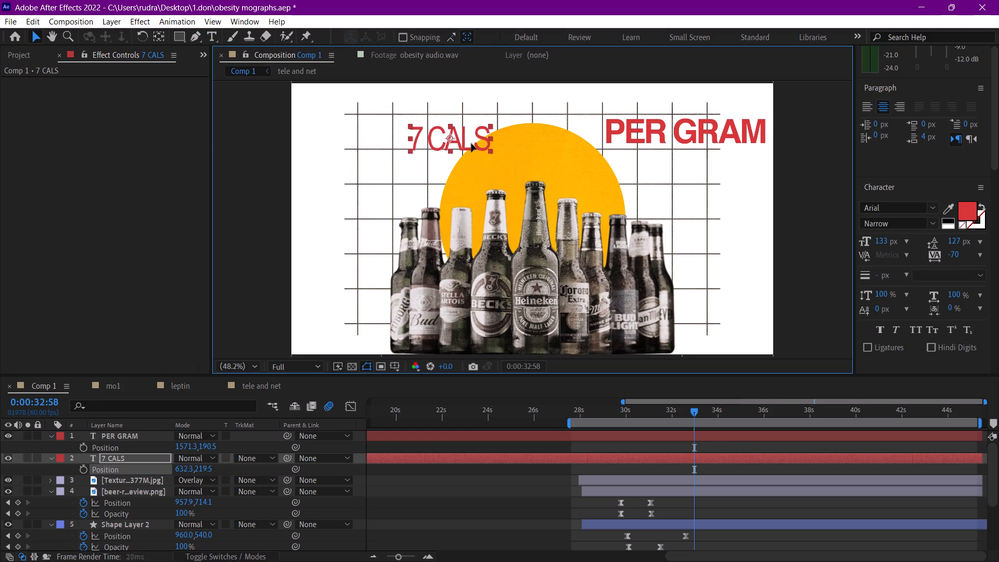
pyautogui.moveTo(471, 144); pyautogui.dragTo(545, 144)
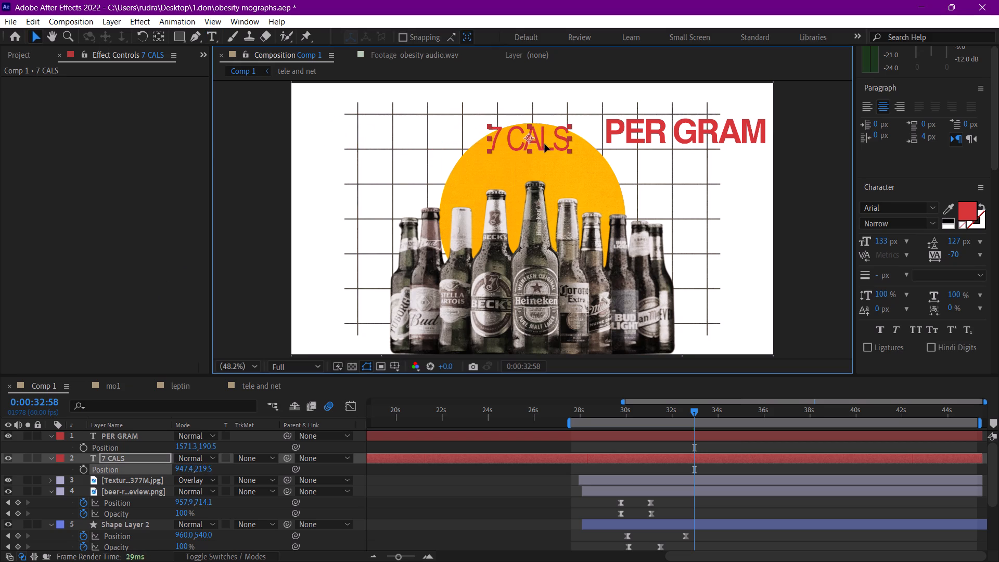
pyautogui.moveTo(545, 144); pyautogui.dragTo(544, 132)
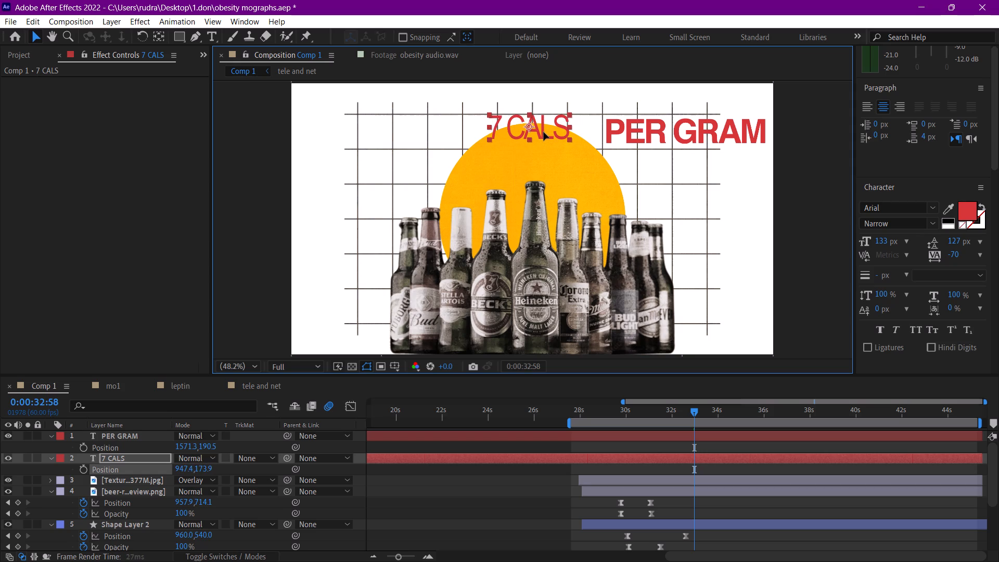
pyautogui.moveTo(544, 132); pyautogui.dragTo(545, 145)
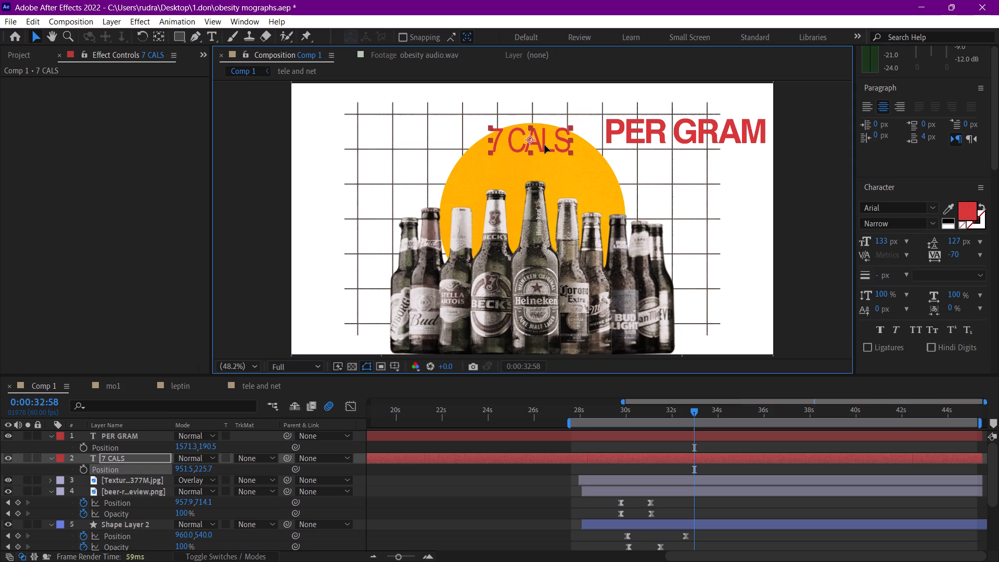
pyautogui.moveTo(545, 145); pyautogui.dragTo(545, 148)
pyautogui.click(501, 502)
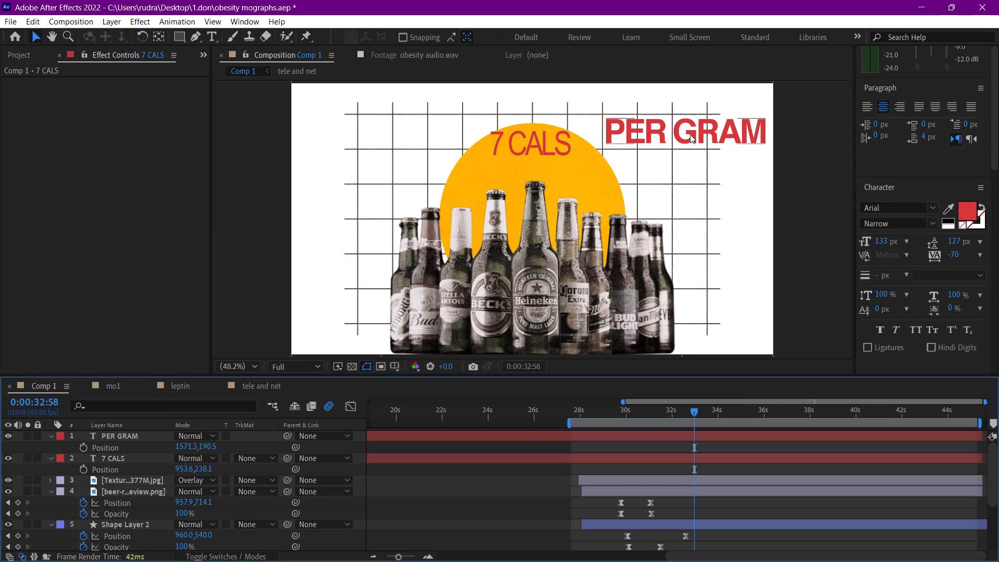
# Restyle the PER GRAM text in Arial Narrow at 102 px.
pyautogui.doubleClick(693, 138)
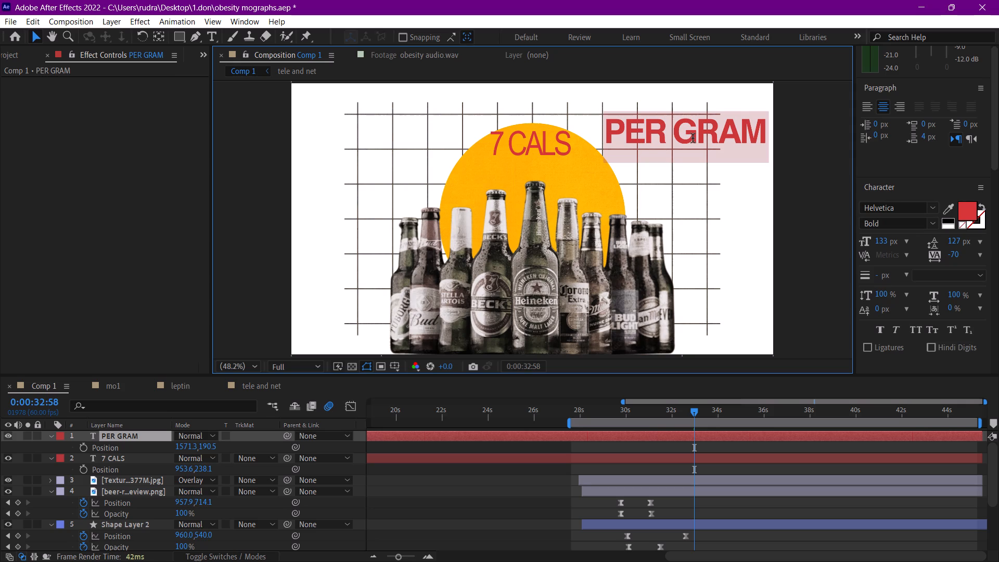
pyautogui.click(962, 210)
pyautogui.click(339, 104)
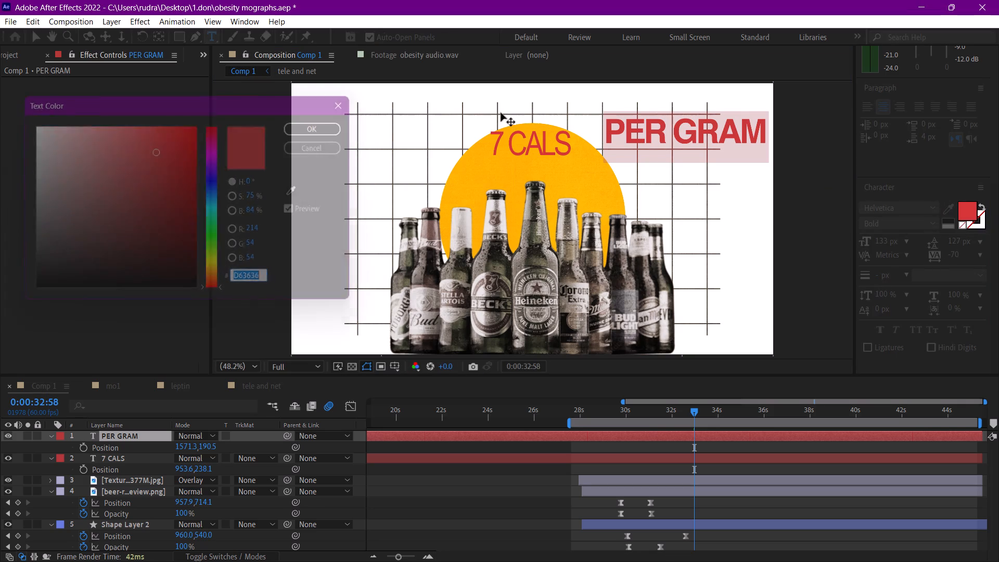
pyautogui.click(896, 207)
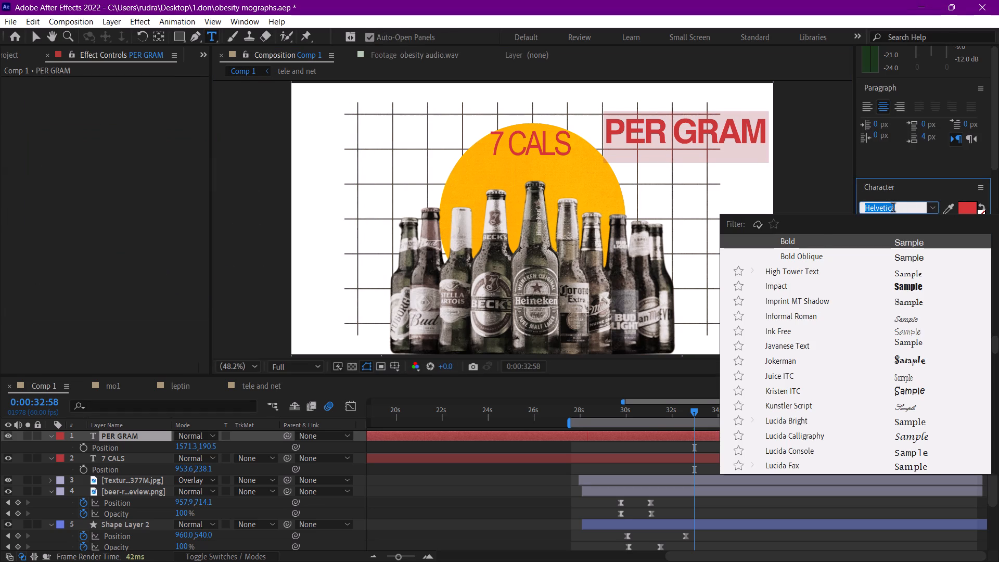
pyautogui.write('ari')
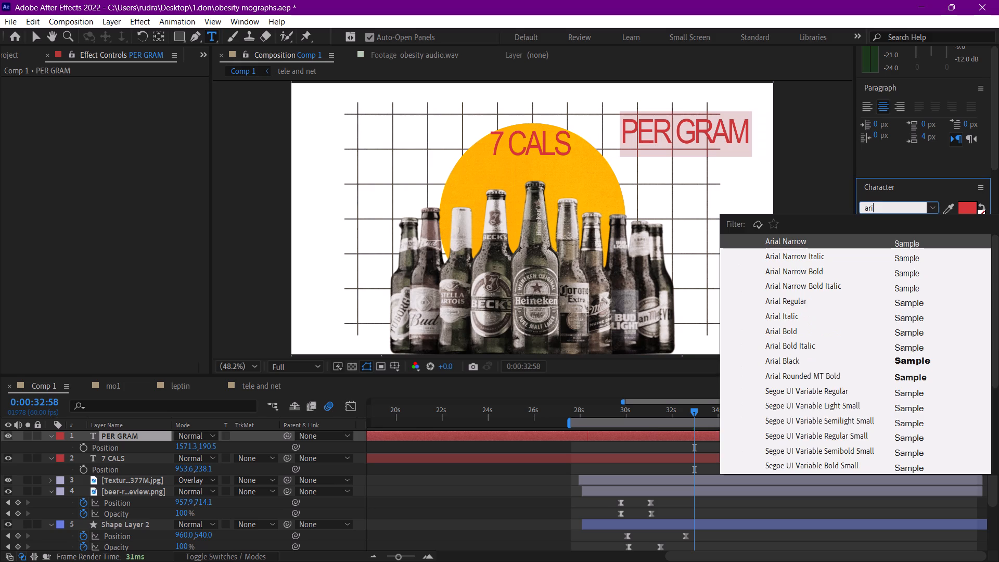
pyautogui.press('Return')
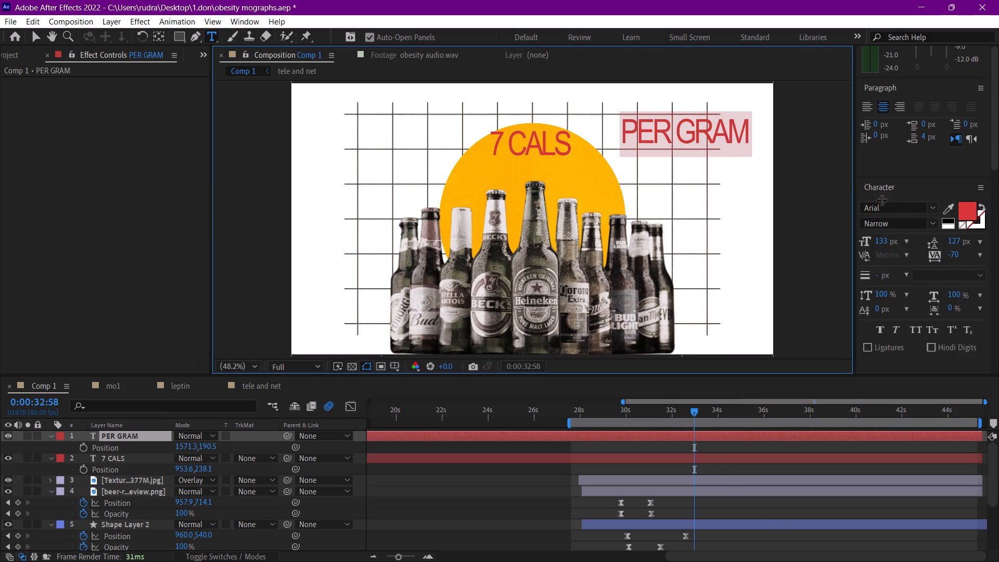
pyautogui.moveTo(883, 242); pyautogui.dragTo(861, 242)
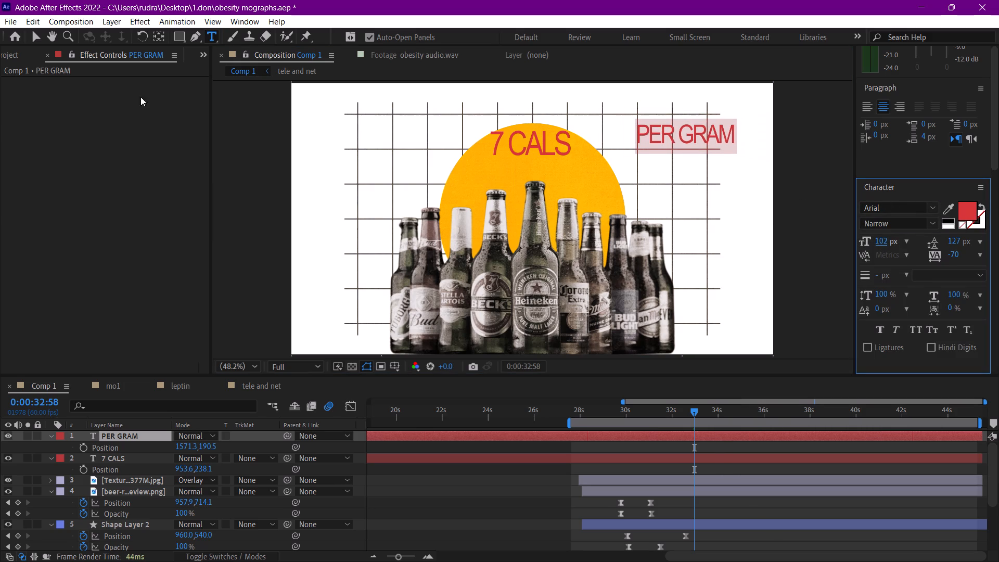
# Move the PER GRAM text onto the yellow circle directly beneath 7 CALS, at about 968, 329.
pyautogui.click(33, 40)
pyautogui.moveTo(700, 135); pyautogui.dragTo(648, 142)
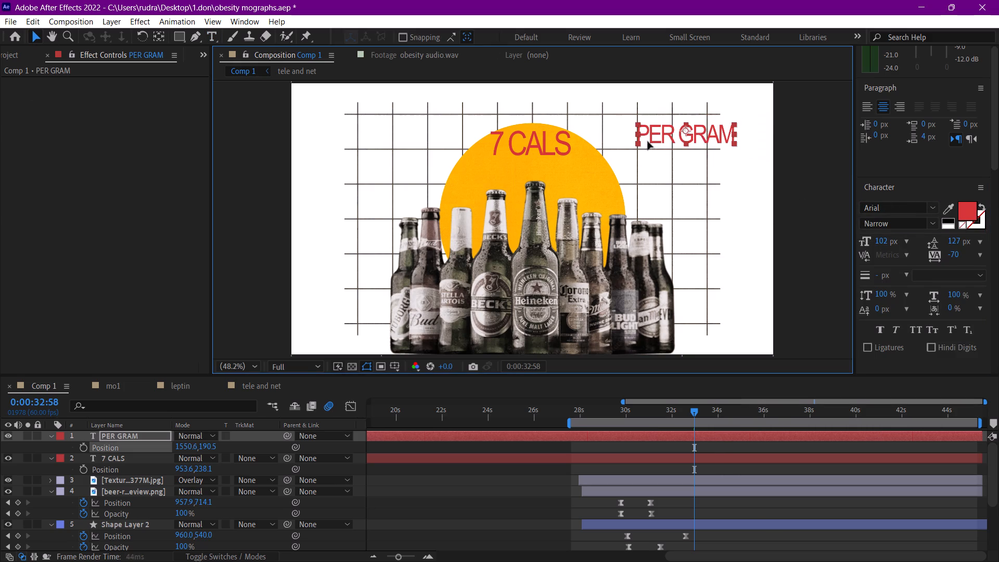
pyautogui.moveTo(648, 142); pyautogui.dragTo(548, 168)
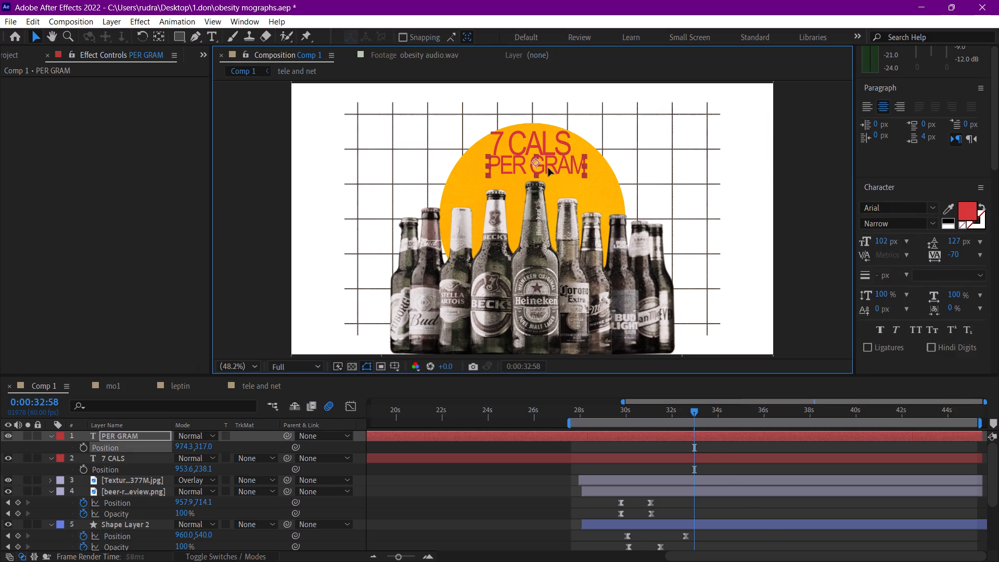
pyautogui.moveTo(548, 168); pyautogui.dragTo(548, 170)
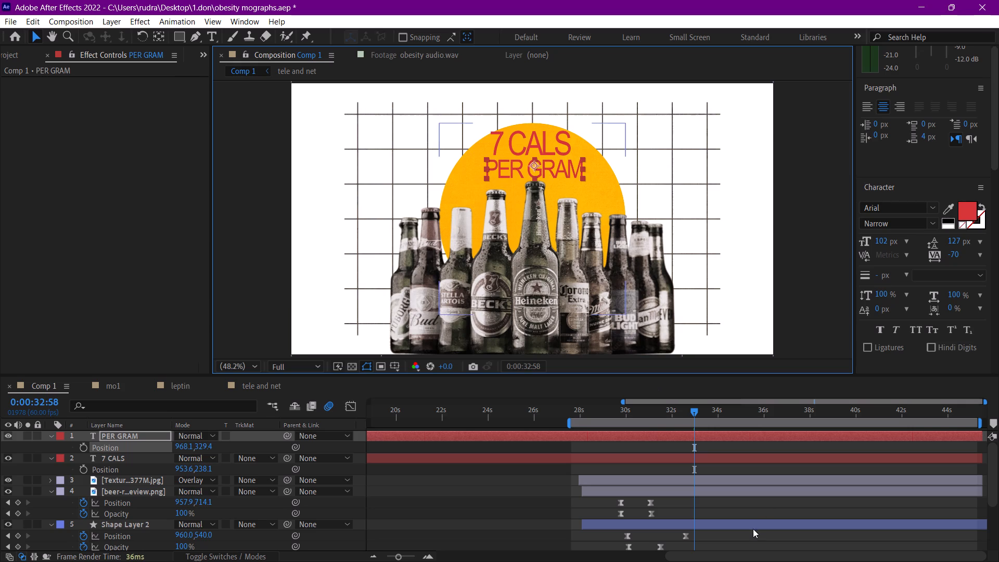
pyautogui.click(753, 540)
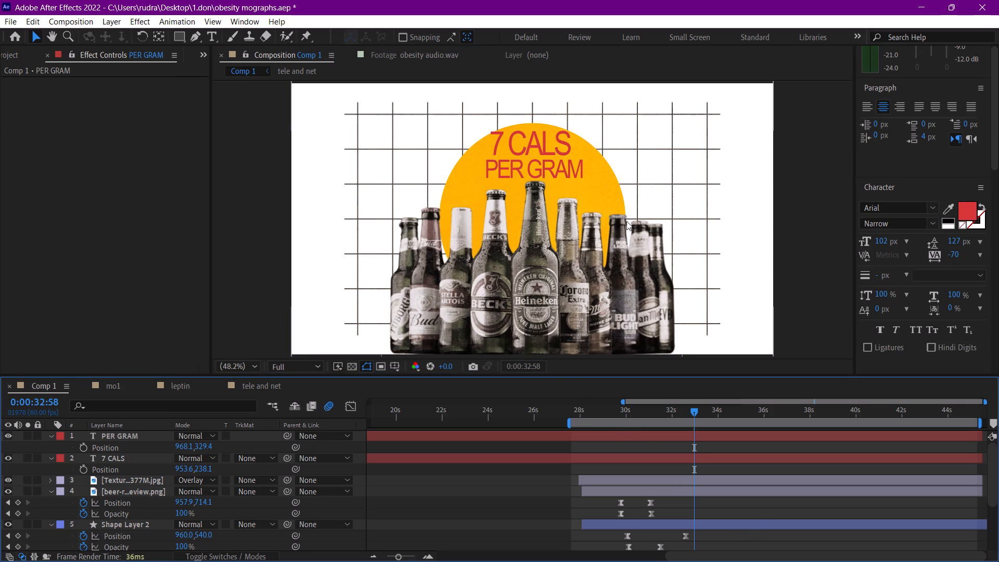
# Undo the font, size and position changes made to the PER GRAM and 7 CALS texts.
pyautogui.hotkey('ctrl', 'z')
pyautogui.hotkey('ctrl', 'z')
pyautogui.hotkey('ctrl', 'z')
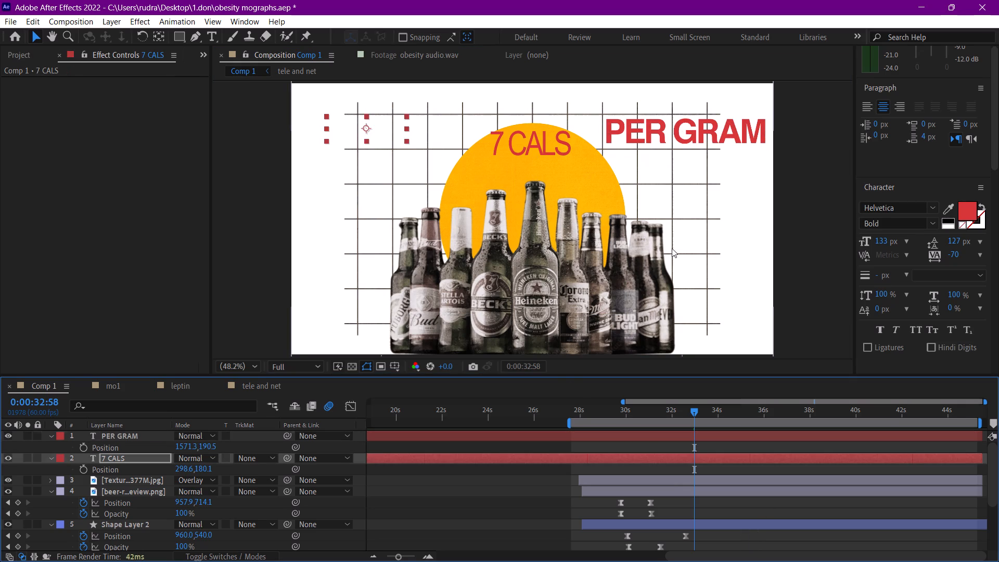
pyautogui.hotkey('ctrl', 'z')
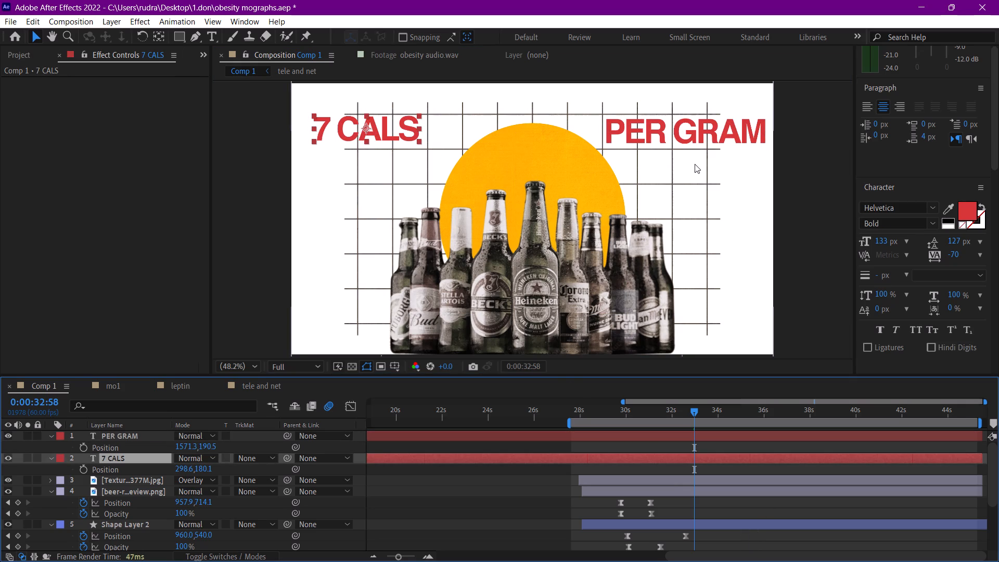
# Save the project.
pyautogui.hotkey('ctrl', 's')
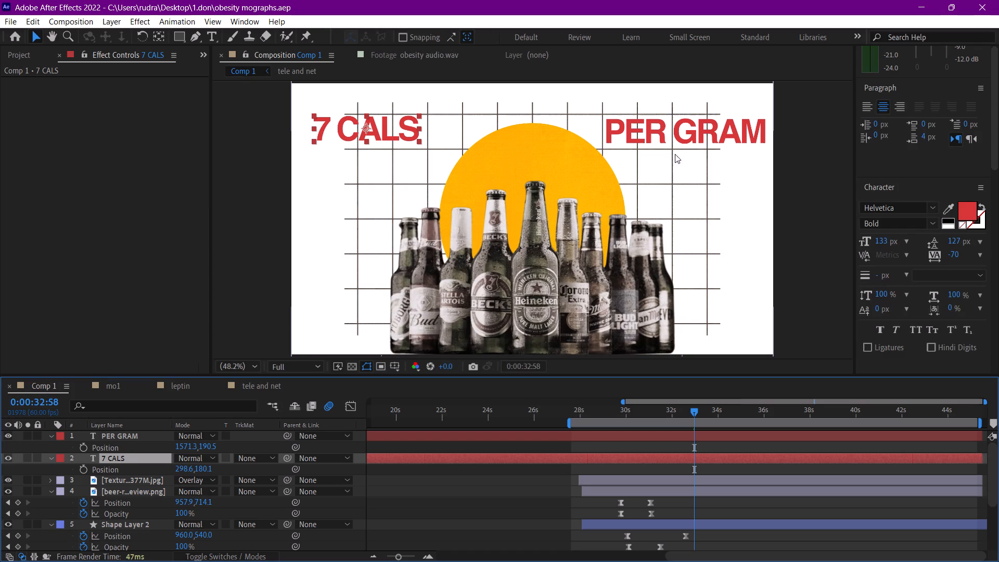